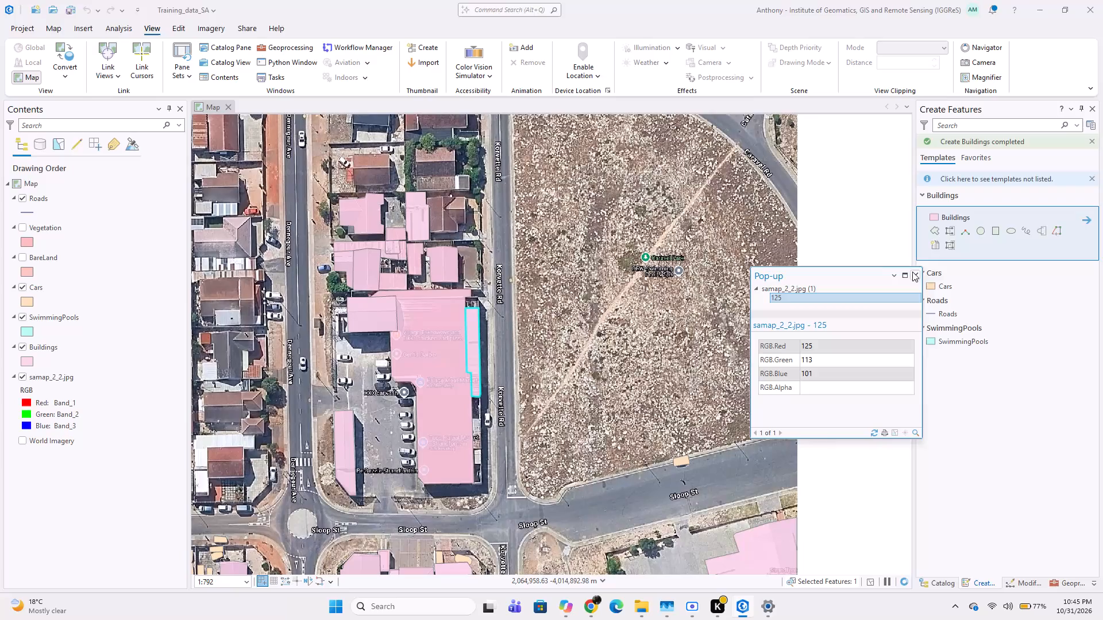
Close the pop-up and digitize the southernmost parked car beside the Tops Halaal Market building as a Cars rectangle.
{"action": "left_click", "coordinate": [916, 272]}
{"action": "scroll", "coordinate": [693, 299], "scroll_direction": "down", "scroll_amount": 1}
{"action": "middle_click_drag", "start_coordinate": [641, 338], "coordinate": [719, 312]}
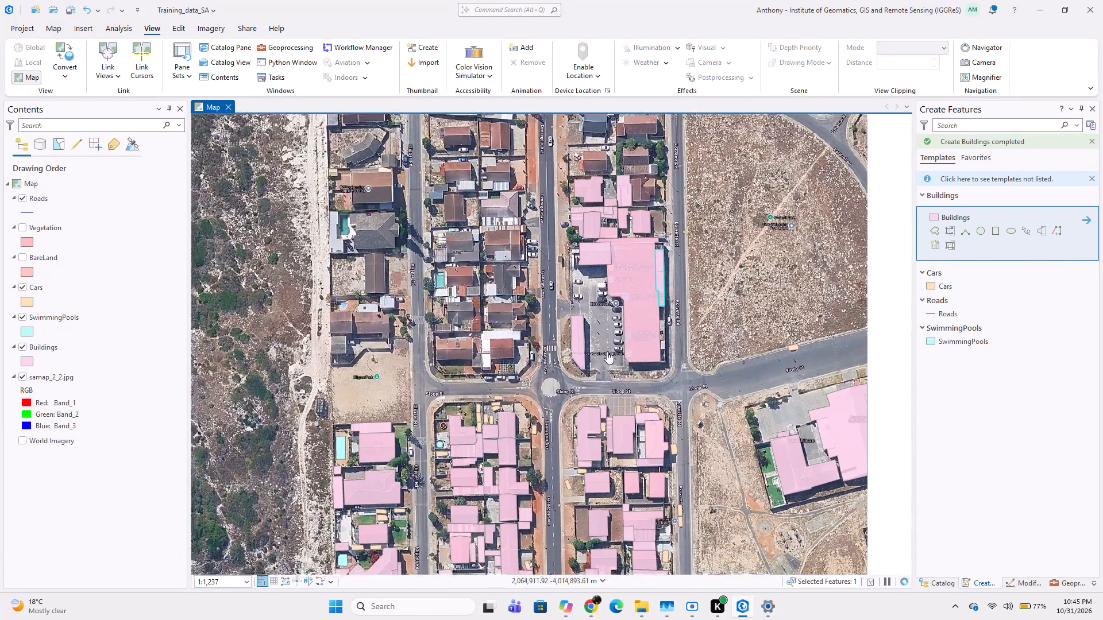
{"action": "scroll", "coordinate": [607, 351], "scroll_direction": "up", "scroll_amount": 3}
{"action": "middle_click_drag", "start_coordinate": [643, 342], "coordinate": [587, 332]}
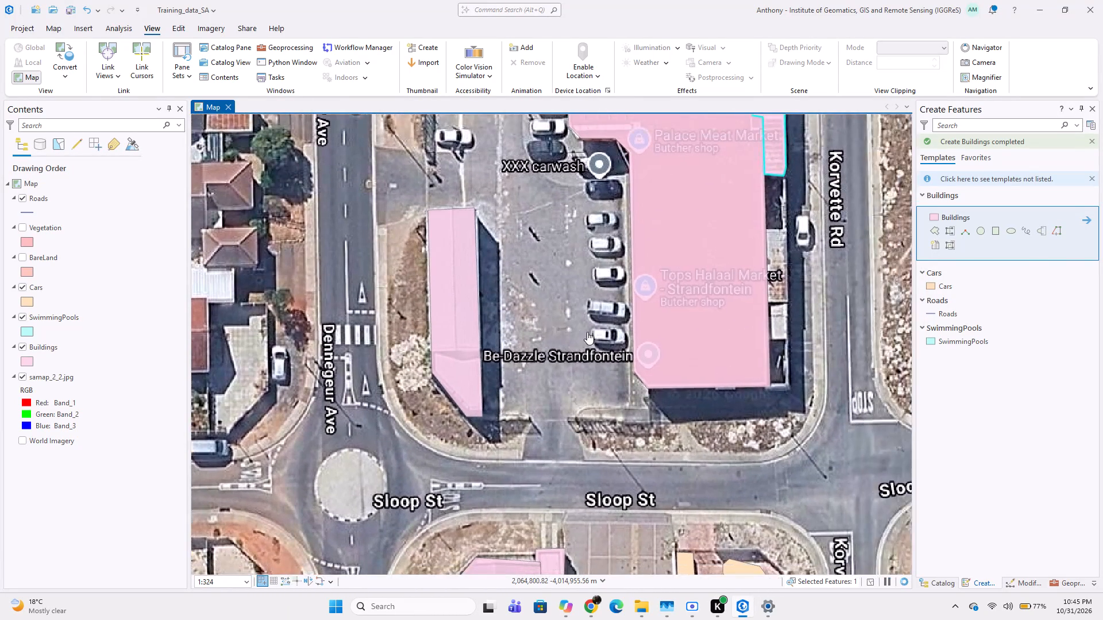
{"action": "scroll", "coordinate": [563, 342], "scroll_direction": "up", "scroll_amount": 1}
{"action": "middle_click_drag", "start_coordinate": [599, 351], "coordinate": [555, 350]}
{"action": "scroll", "coordinate": [573, 346], "scroll_direction": "up", "scroll_amount": 1}
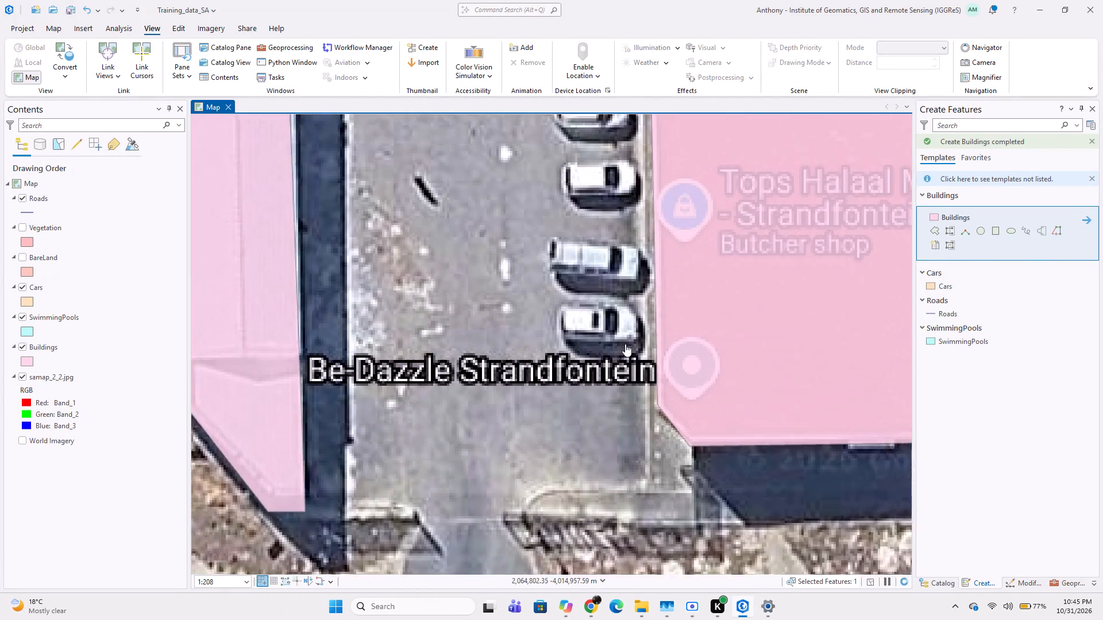
{"action": "left_click", "coordinate": [959, 281]}
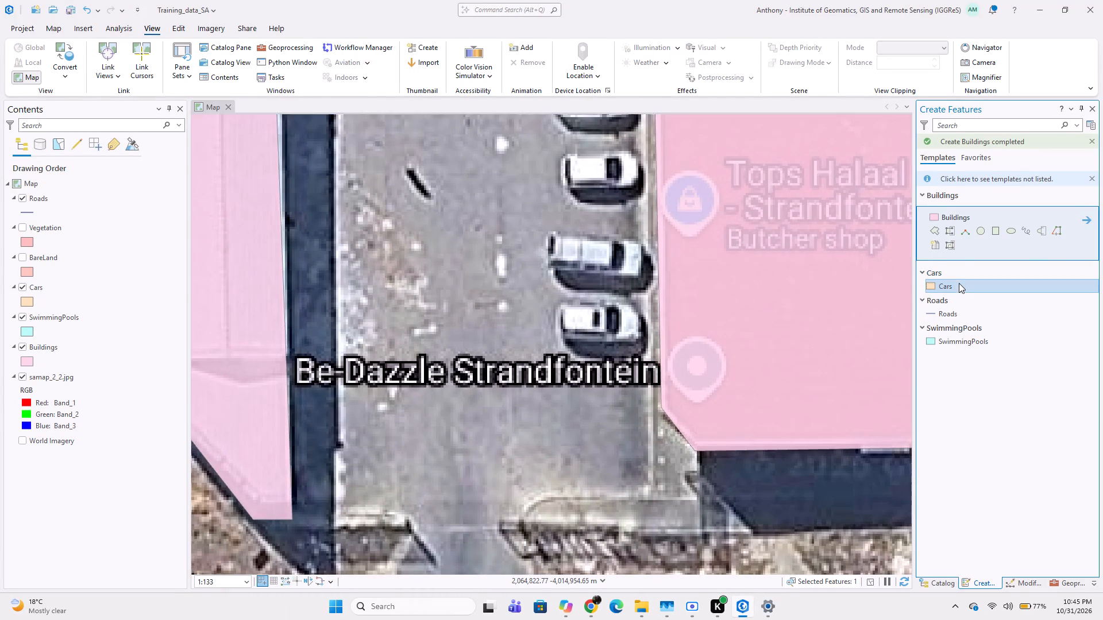
{"action": "left_click", "coordinate": [999, 259]}
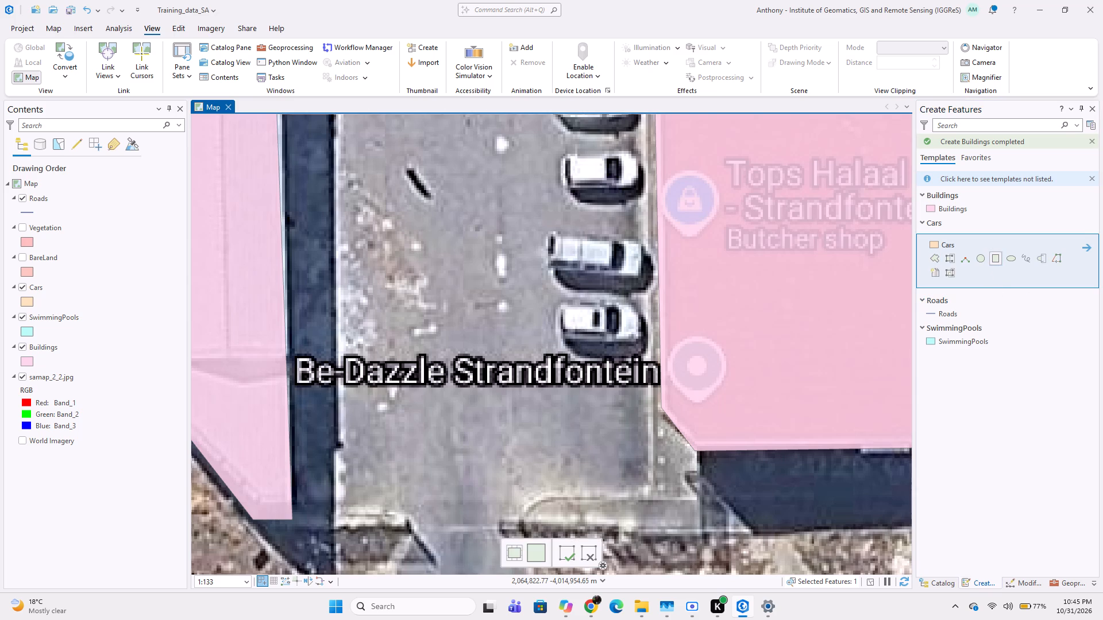
{"action": "left_click", "coordinate": [554, 299]}
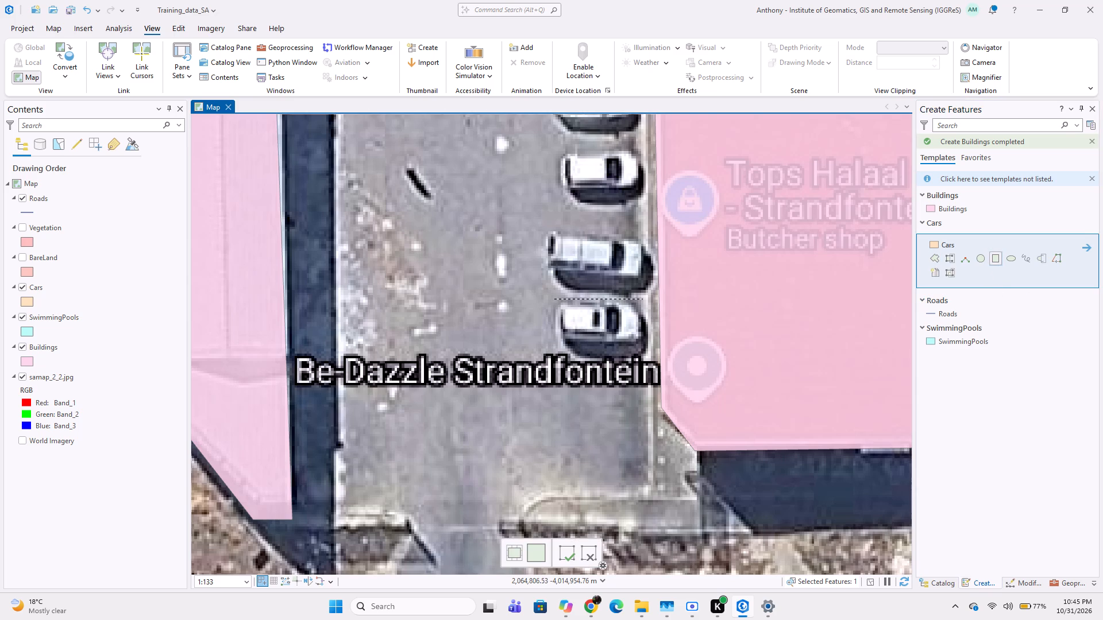
{"action": "left_click", "coordinate": [643, 299]}
{"action": "left_click", "coordinate": [651, 350]}
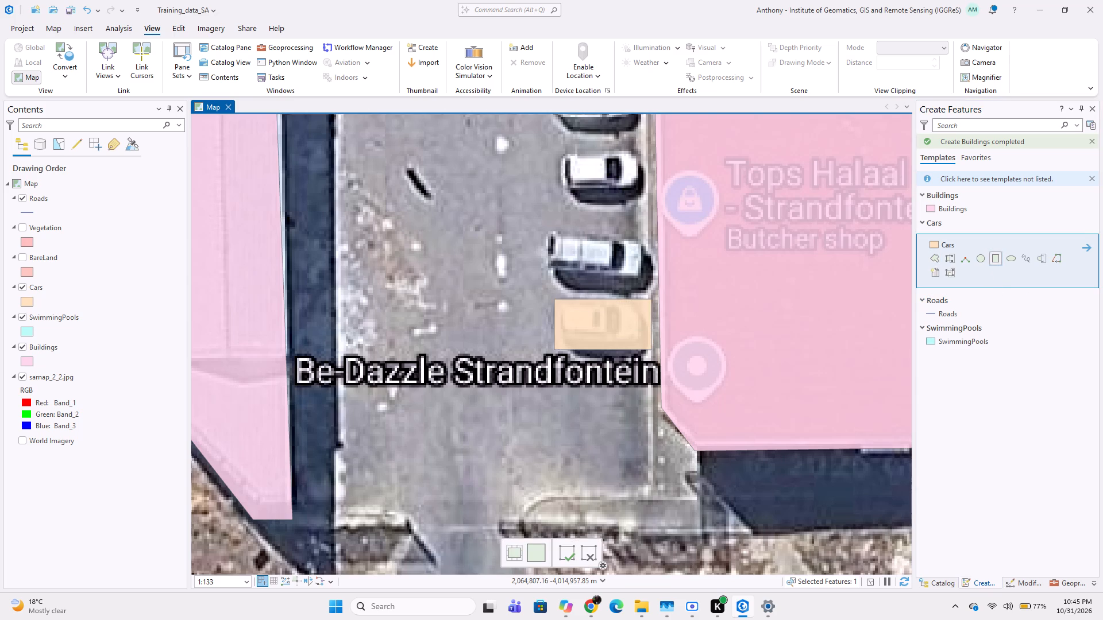
Digitize the two parked cars directly north of the first one as Cars rectangles, each aligned to its vehicle.
{"action": "left_click", "coordinate": [546, 227]}
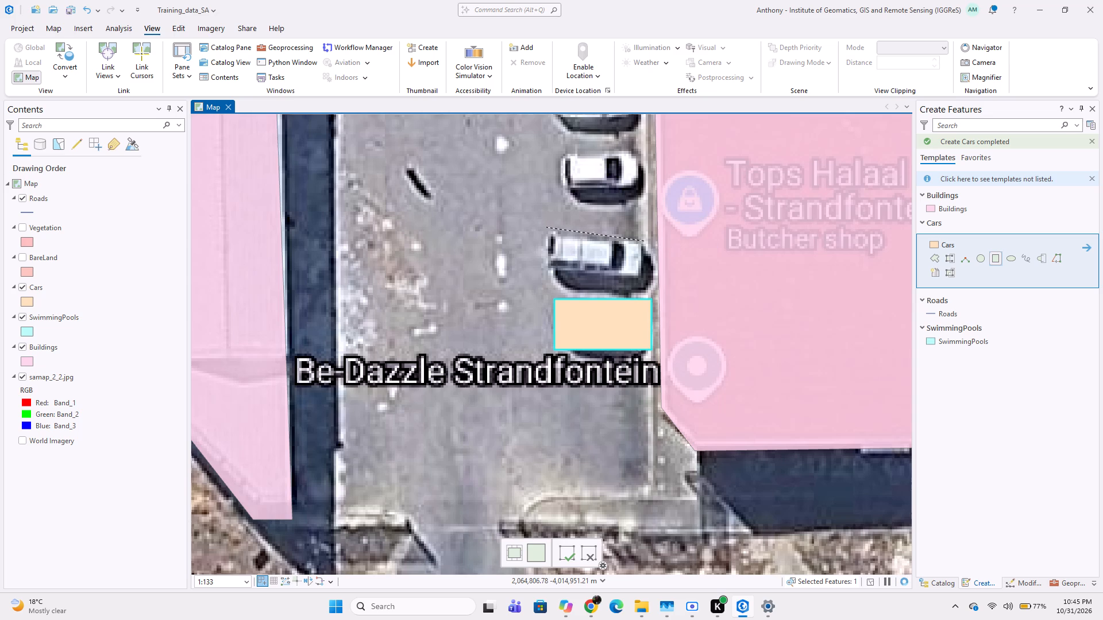
{"action": "left_click", "coordinate": [645, 241]}
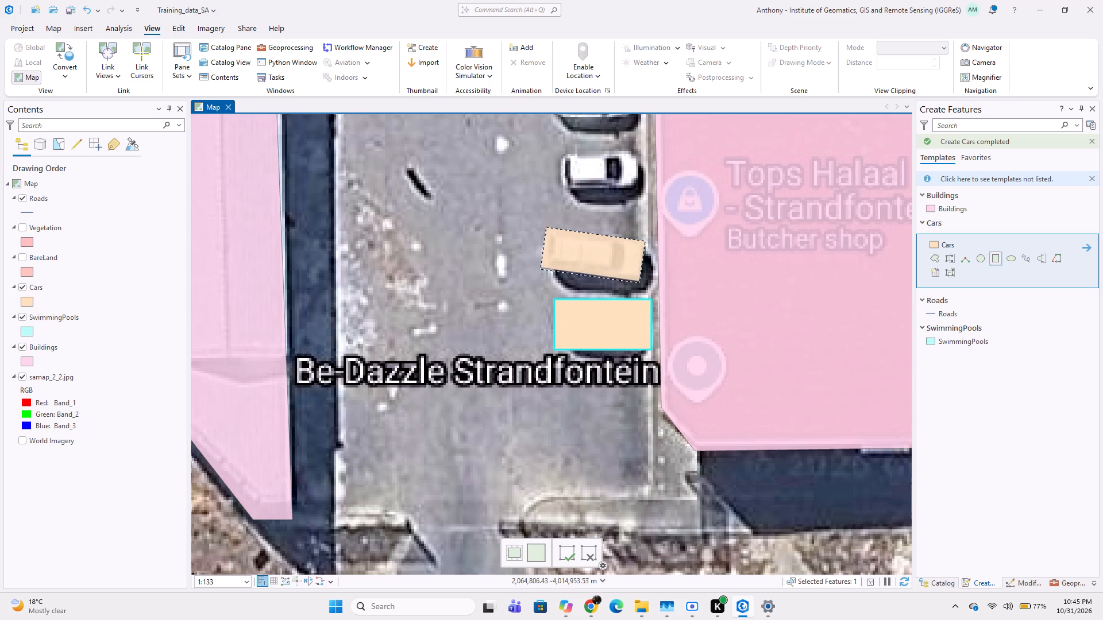
{"action": "left_click", "coordinate": [643, 287]}
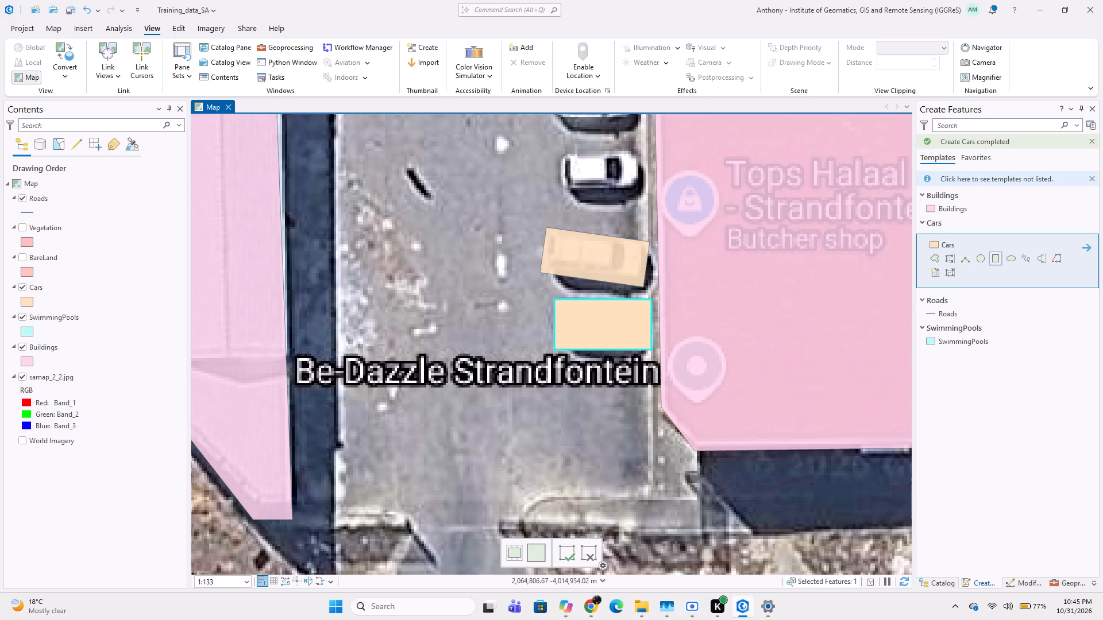
{"action": "middle_click_drag", "start_coordinate": [583, 197], "coordinate": [581, 277]}
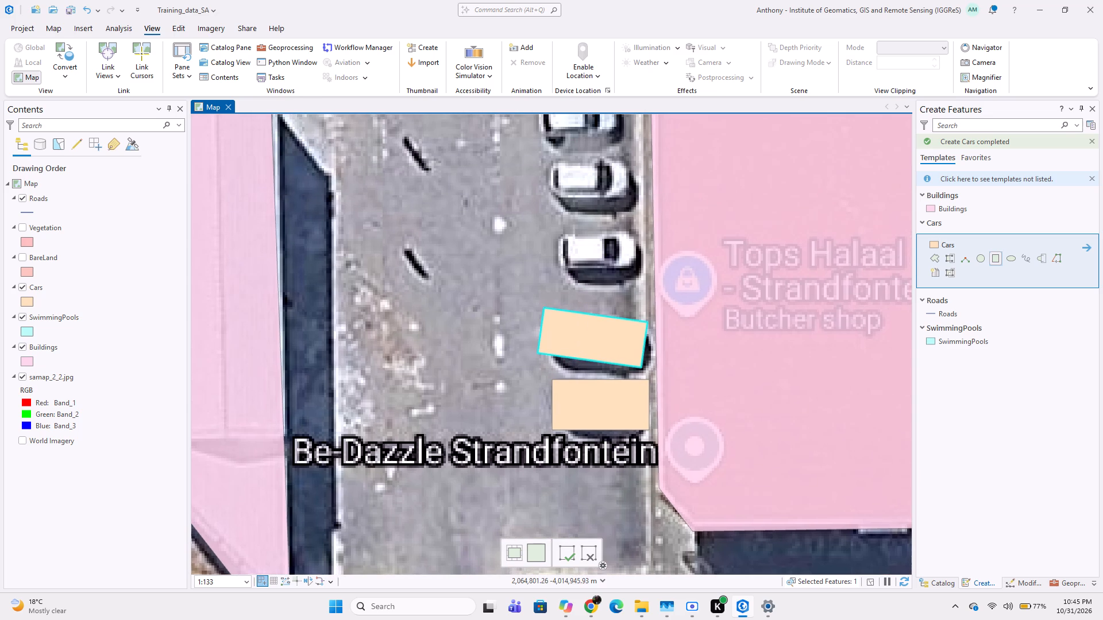
{"action": "left_click", "coordinate": [554, 231]}
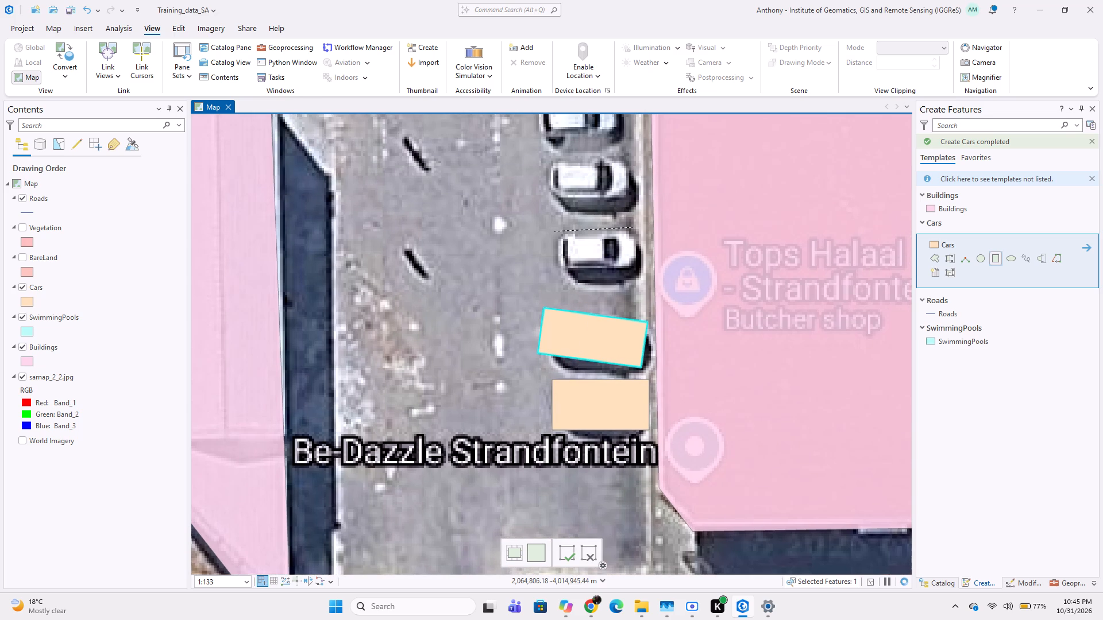
{"action": "left_click", "coordinate": [637, 227]}
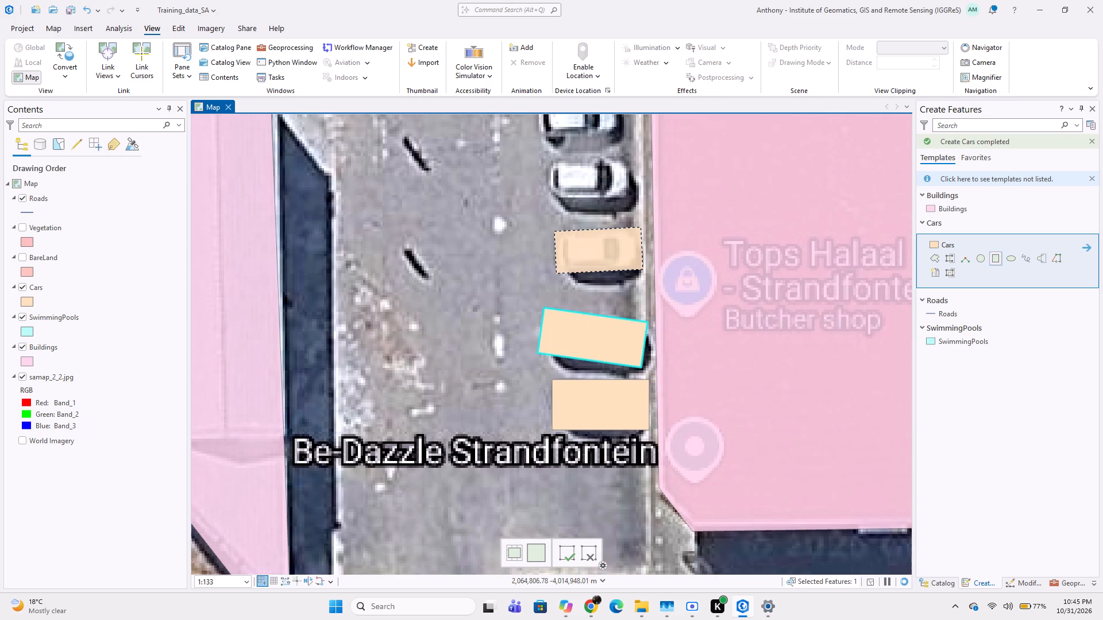
{"action": "left_click", "coordinate": [645, 273]}
Digitize the following two white cars northward in the same parking row as Cars rectangles.
{"action": "middle_click_drag", "start_coordinate": [599, 223], "coordinate": [601, 301]}
{"action": "left_click", "coordinate": [543, 237]}
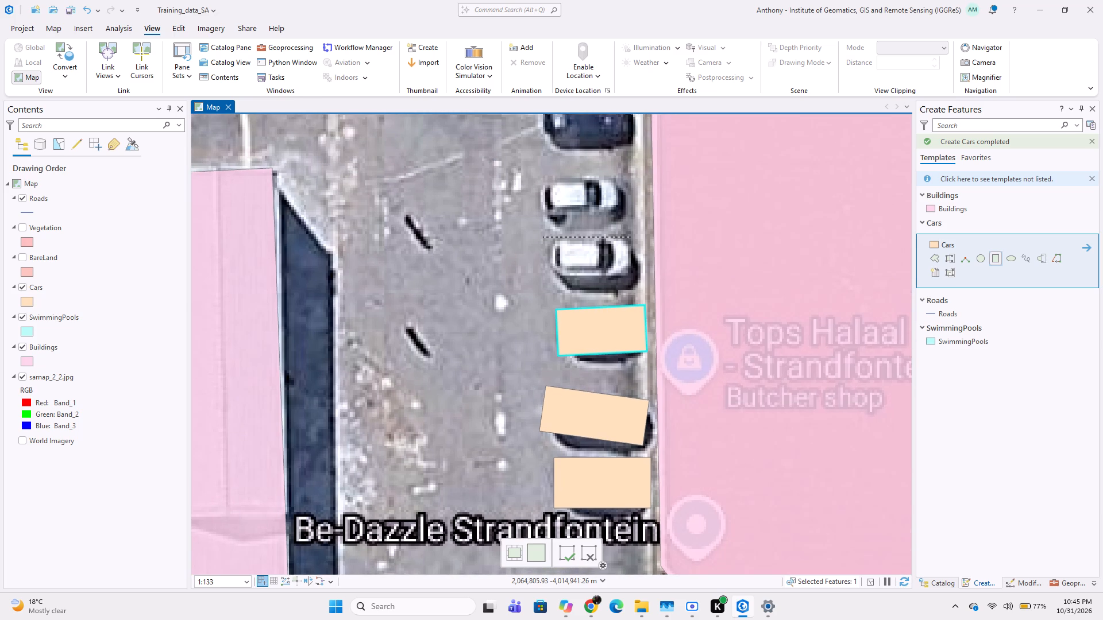
{"action": "left_click", "coordinate": [631, 237]}
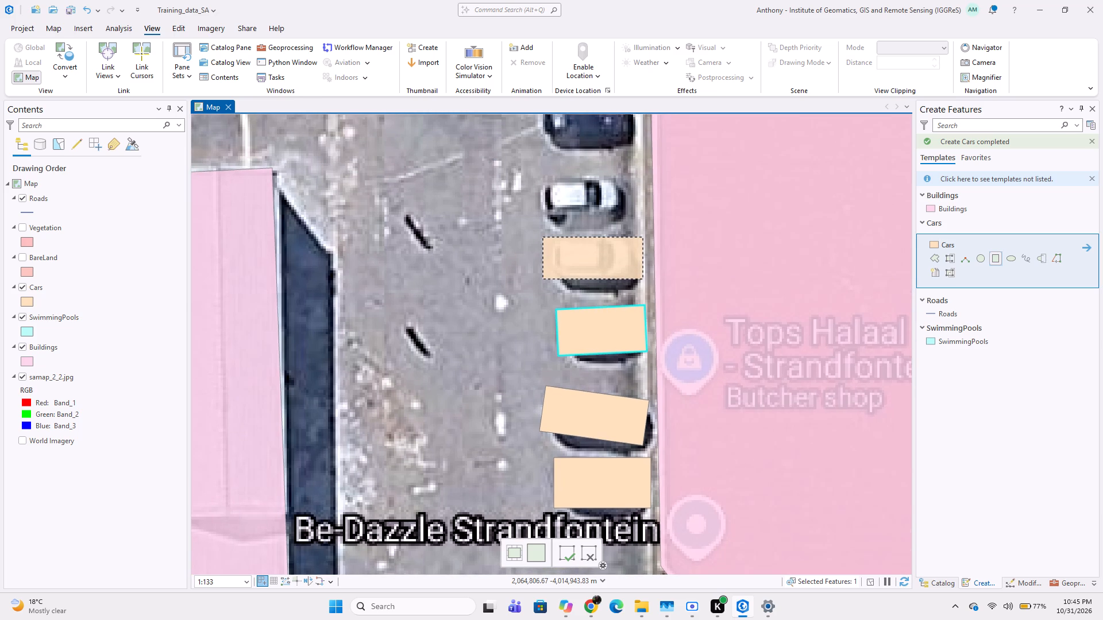
{"action": "left_click", "coordinate": [639, 281]}
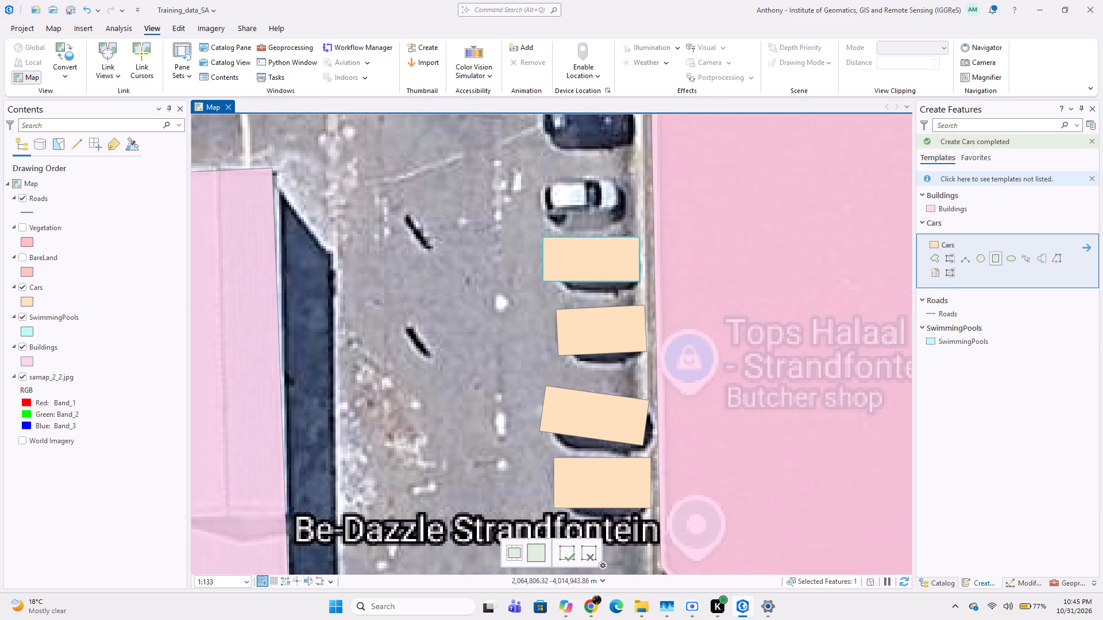
{"action": "middle_click_drag", "start_coordinate": [599, 235], "coordinate": [595, 311]}
{"action": "left_click", "coordinate": [533, 257]}
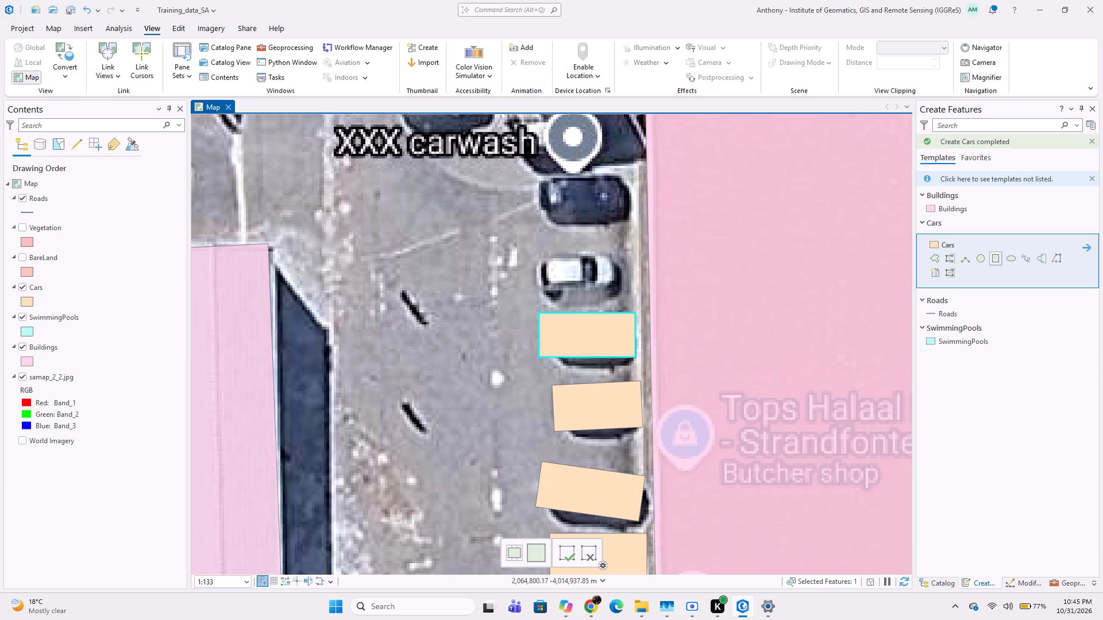
{"action": "left_click", "coordinate": [615, 253]}
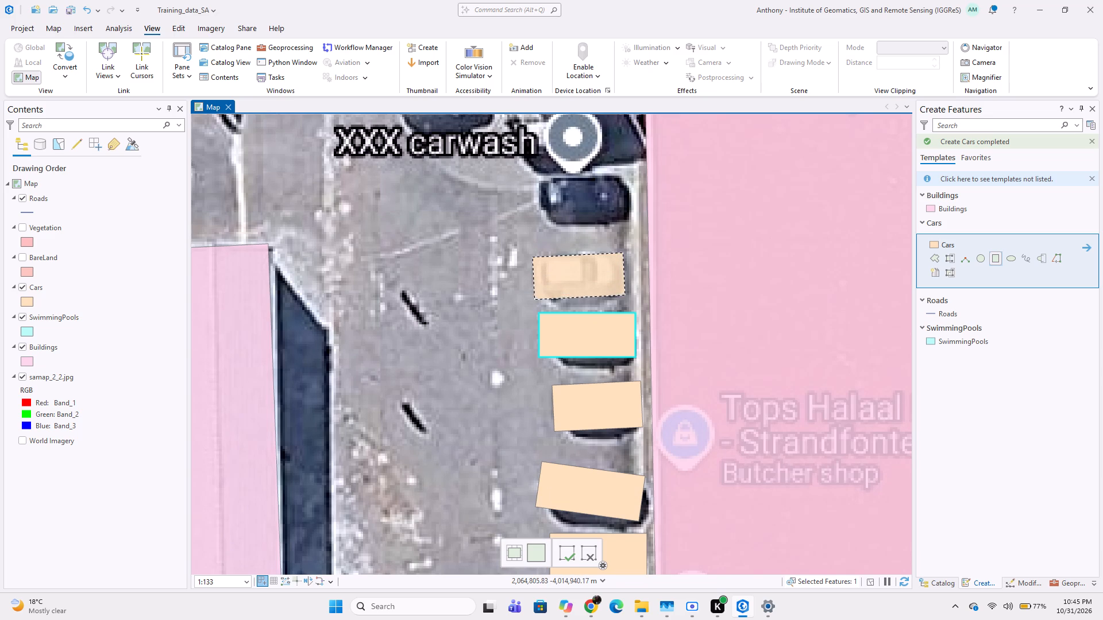
{"action": "left_click", "coordinate": [625, 299]}
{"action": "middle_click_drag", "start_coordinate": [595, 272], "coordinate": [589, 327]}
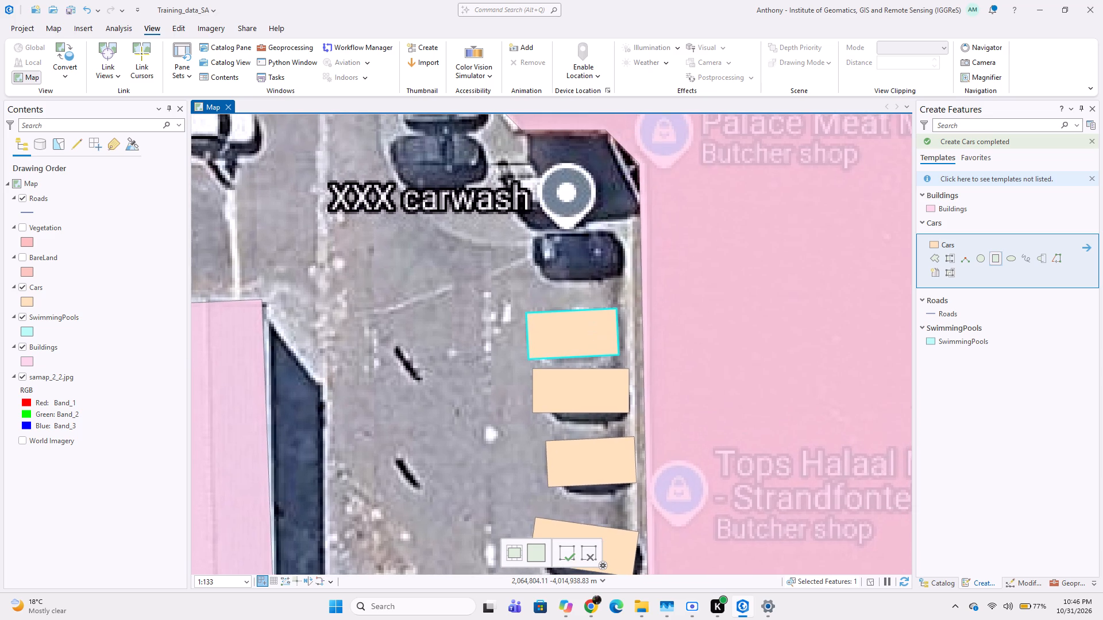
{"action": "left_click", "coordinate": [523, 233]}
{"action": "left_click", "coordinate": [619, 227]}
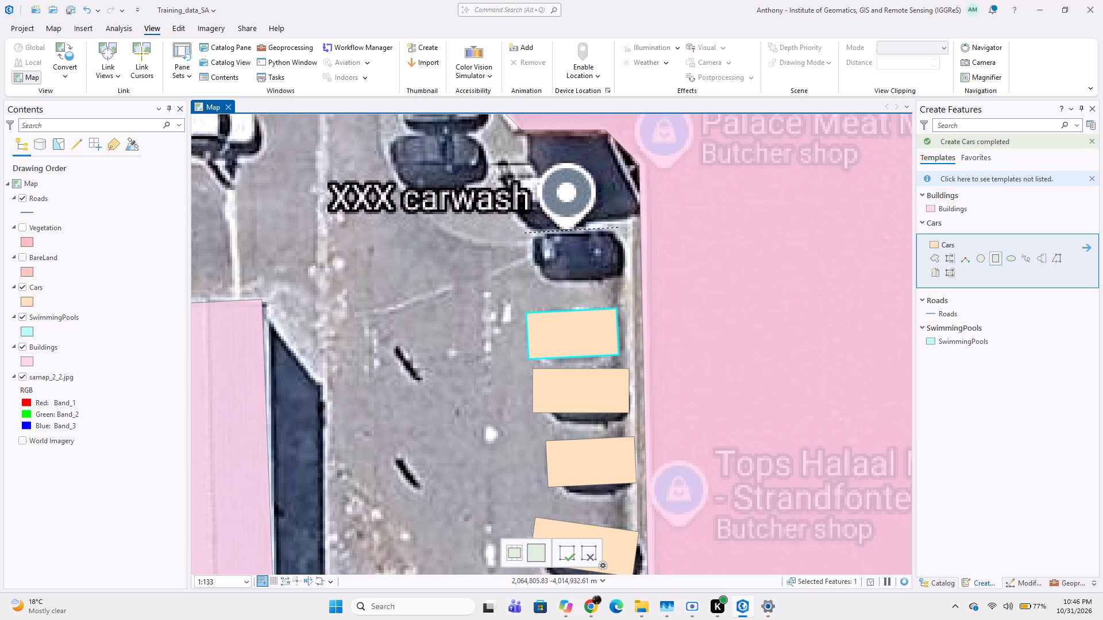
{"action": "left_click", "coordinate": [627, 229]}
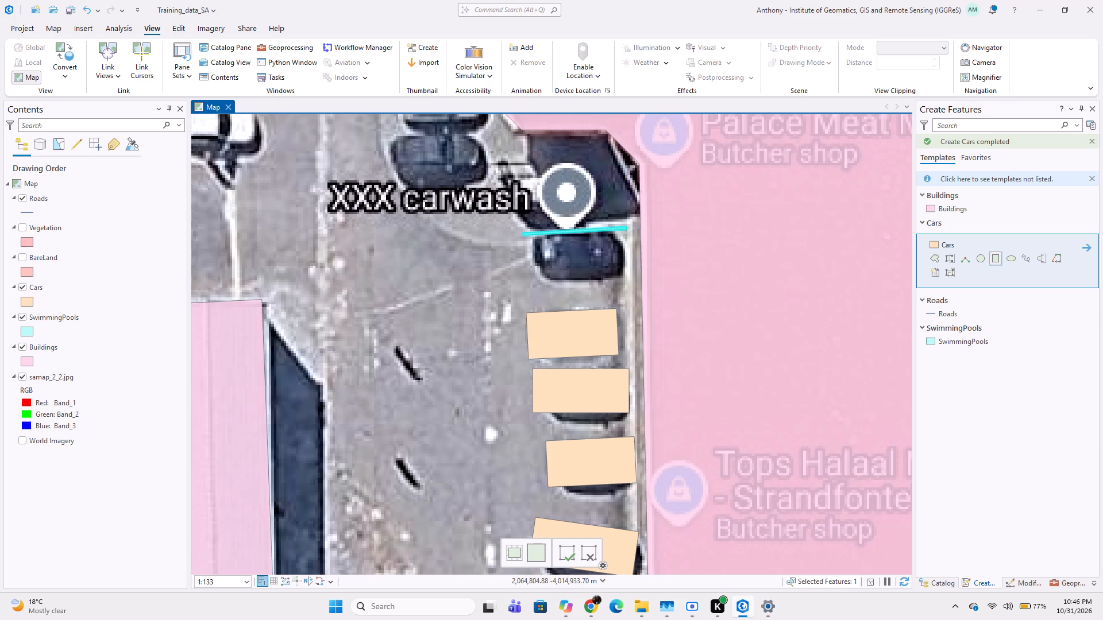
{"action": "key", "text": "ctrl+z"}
Digitize the dark car directly south of the XXX carwash marker as a Cars rectangle.
{"action": "left_click", "coordinate": [530, 229]}
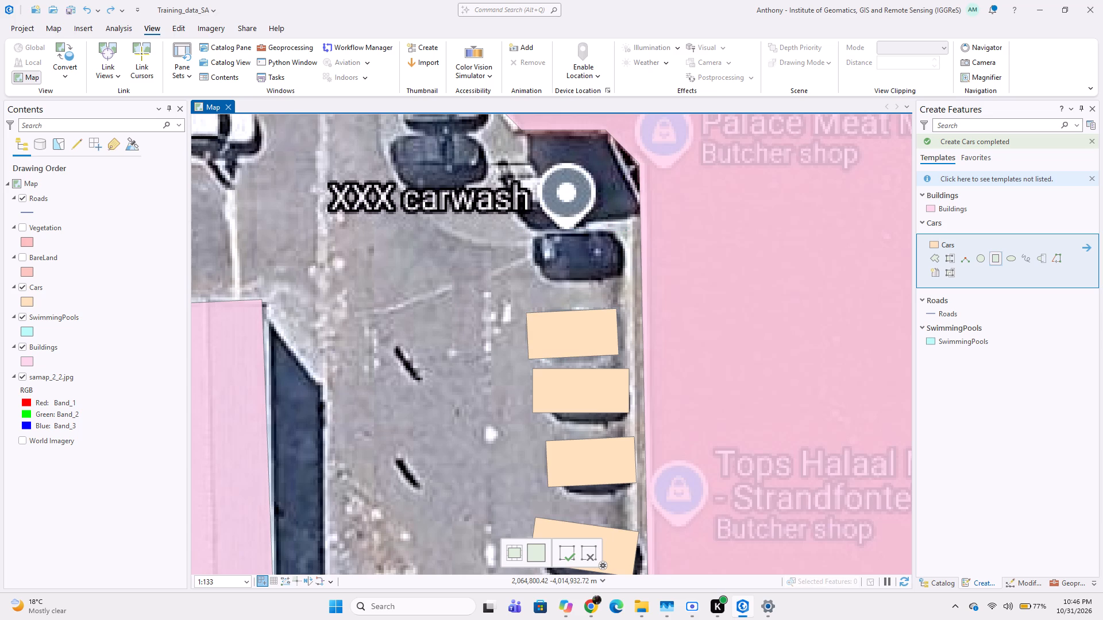
{"action": "left_click", "coordinate": [629, 227]}
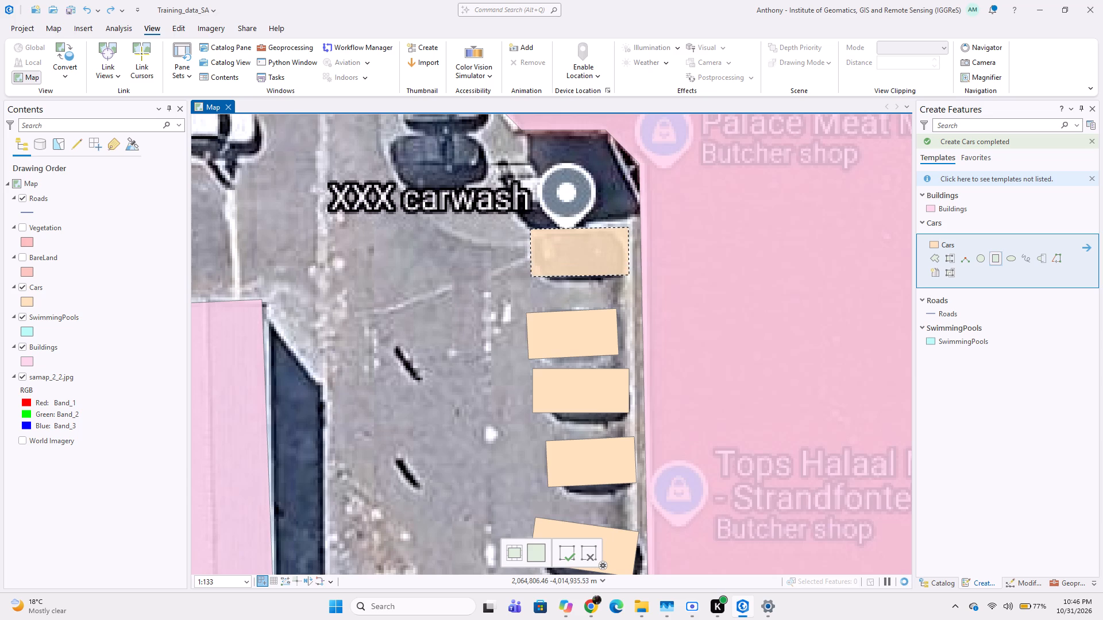
{"action": "left_click", "coordinate": [631, 279]}
Digitize the dark car just north of the XXX carwash label as a Cars rectangle.
{"action": "scroll", "coordinate": [533, 273], "scroll_direction": "down", "scroll_amount": 3}
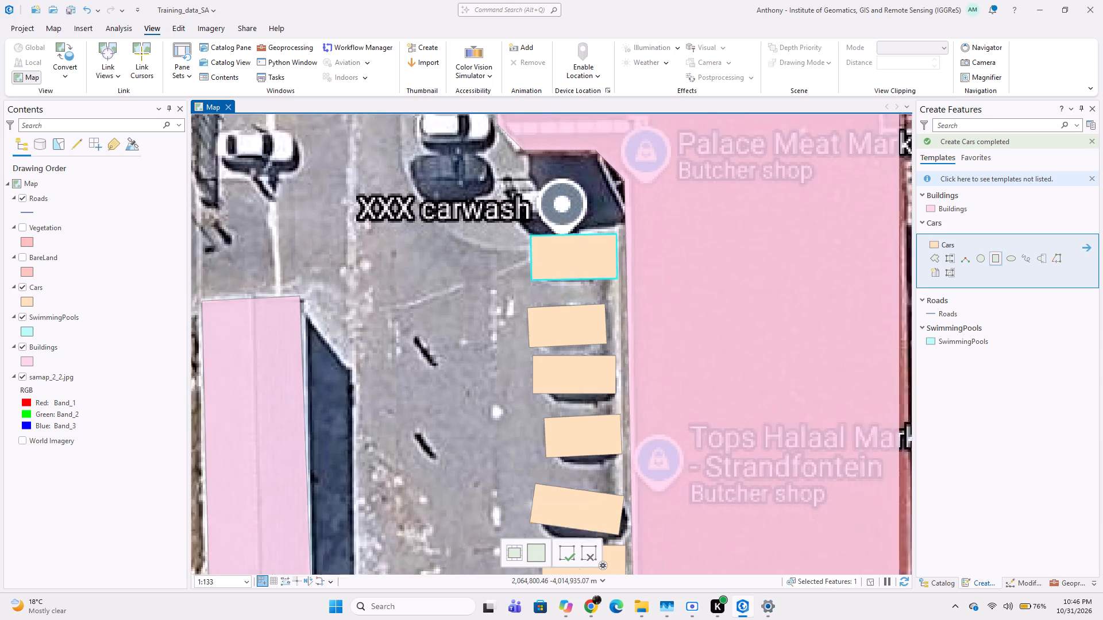
{"action": "middle_click_drag", "start_coordinate": [520, 284], "coordinate": [529, 334]}
{"action": "scroll", "coordinate": [499, 293], "scroll_direction": "up", "scroll_amount": 3}
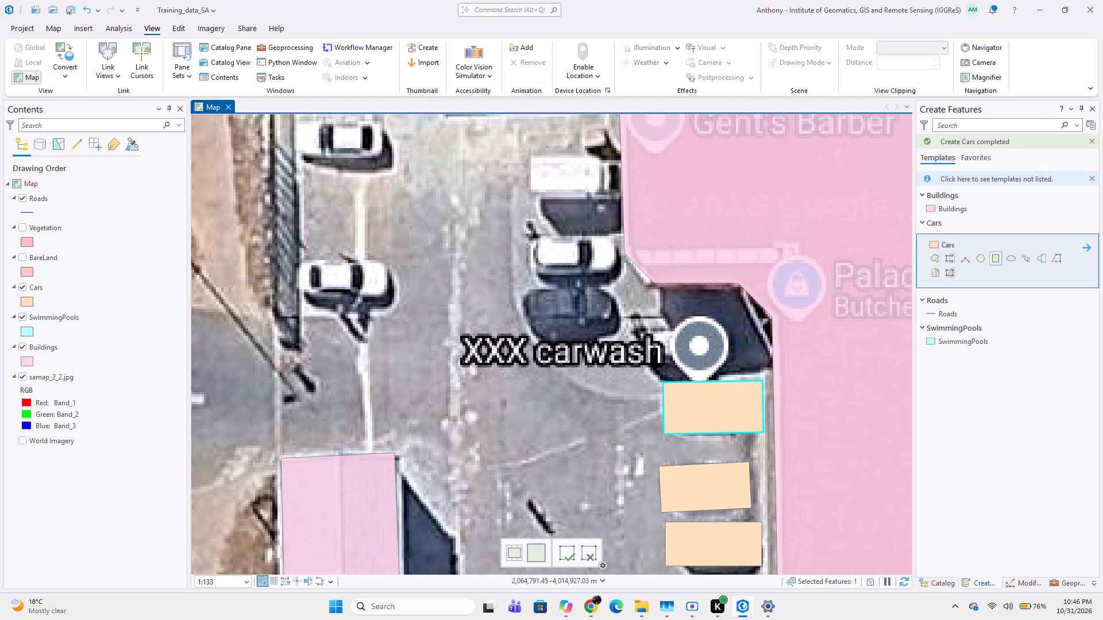
{"action": "left_click", "coordinate": [516, 288]}
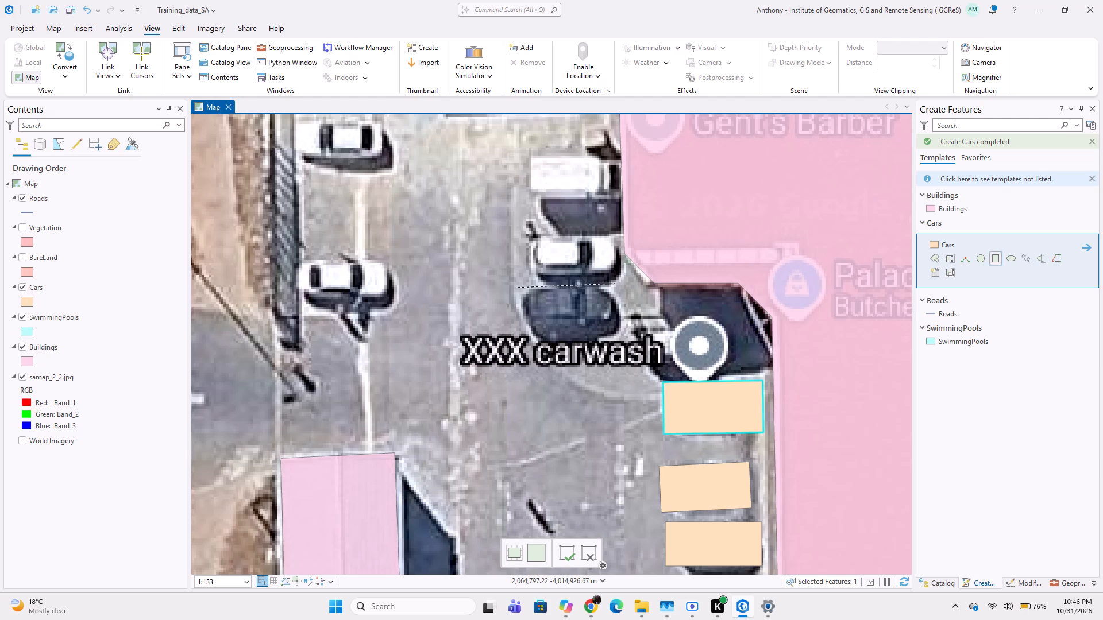
{"action": "left_click", "coordinate": [615, 284]}
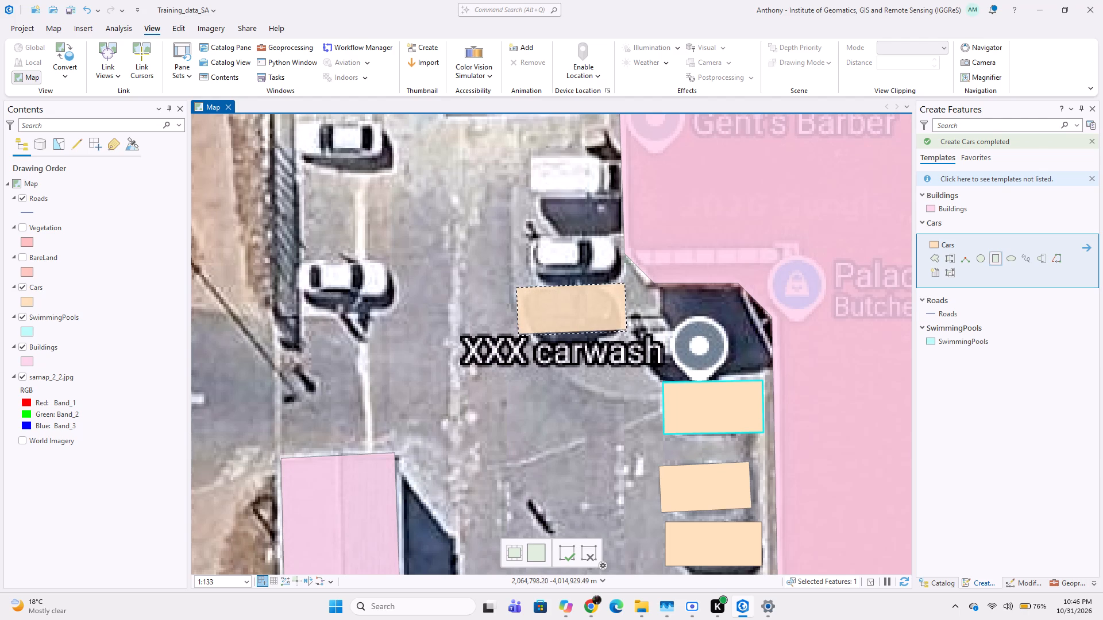
{"action": "left_click", "coordinate": [621, 334]}
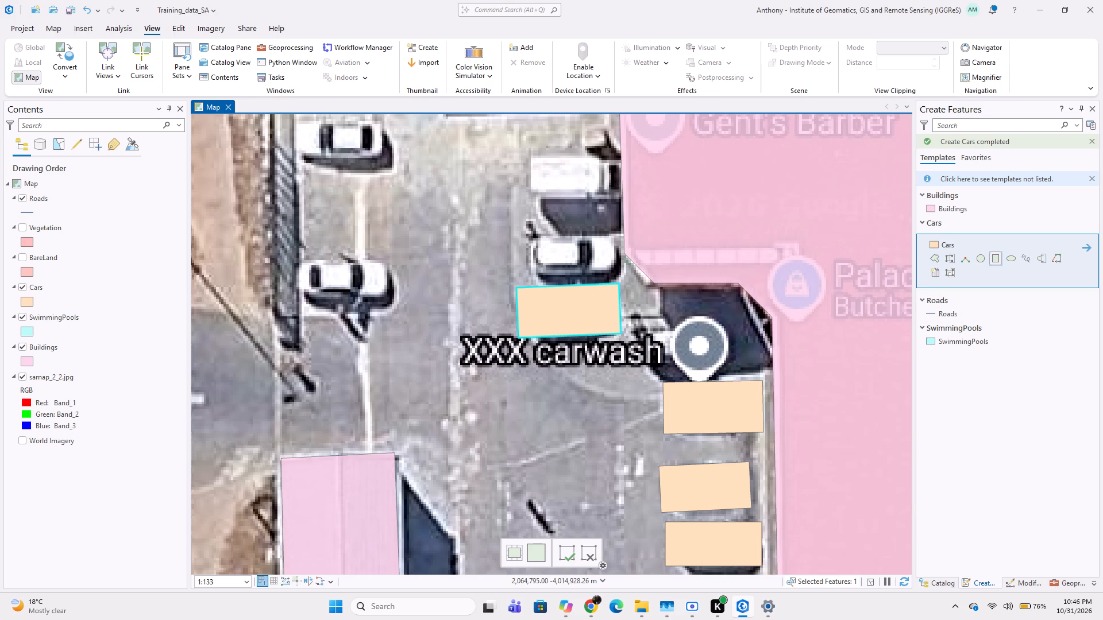
Digitize the white car directly north of it and the white vehicle near Gent's Barber as Cars rectangles.
{"action": "middle_click_drag", "start_coordinate": [549, 268], "coordinate": [554, 319]}
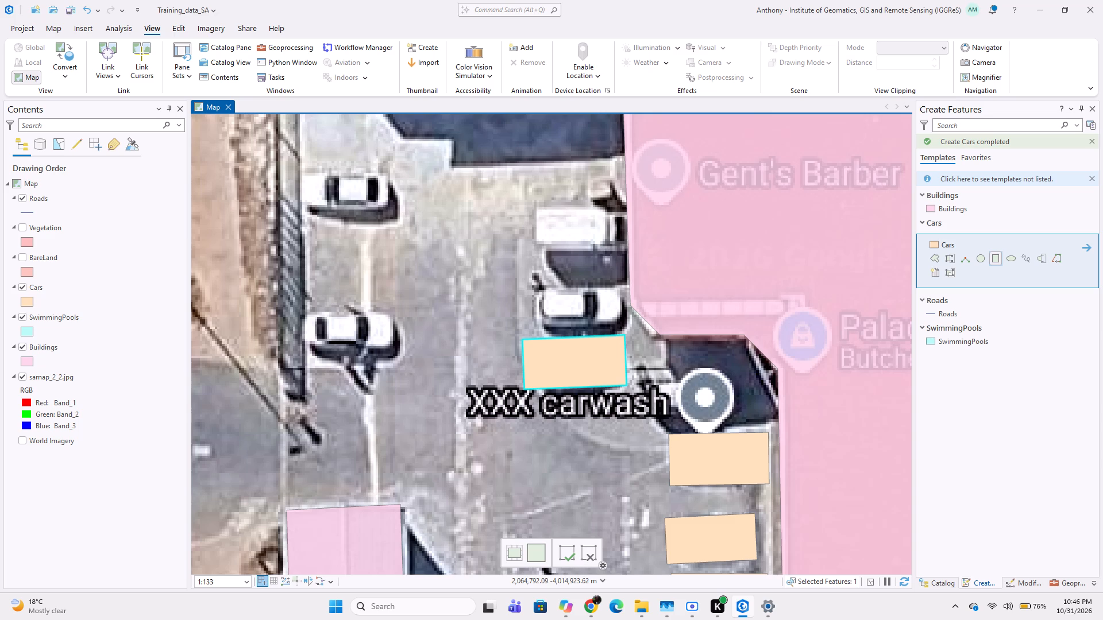
{"action": "left_click", "coordinate": [533, 285]}
{"action": "left_click", "coordinate": [621, 287]}
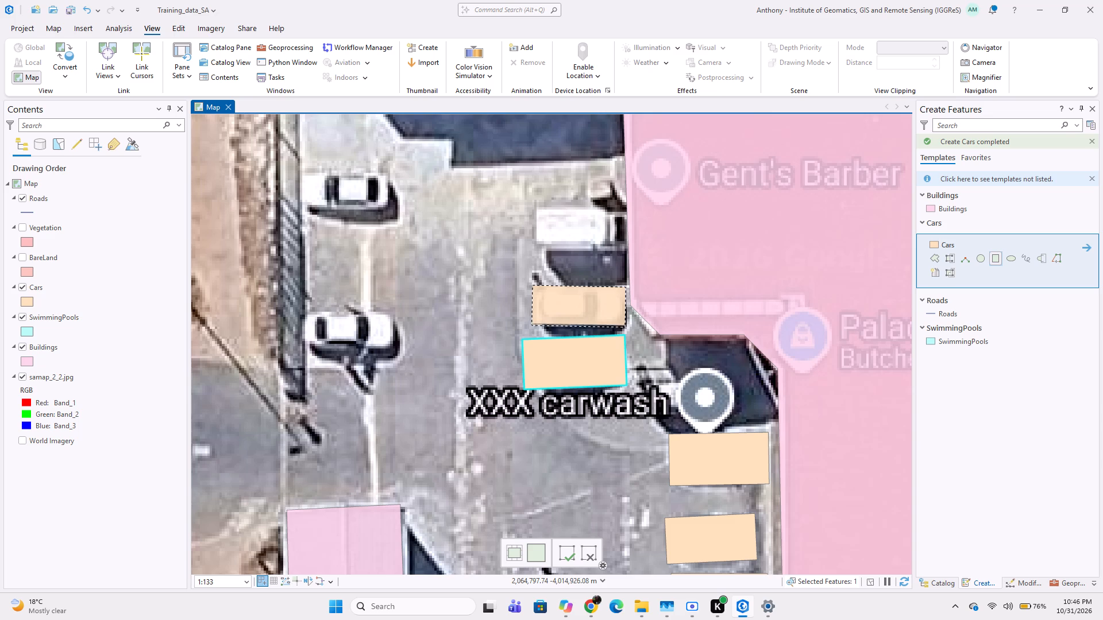
{"action": "left_click", "coordinate": [625, 330]}
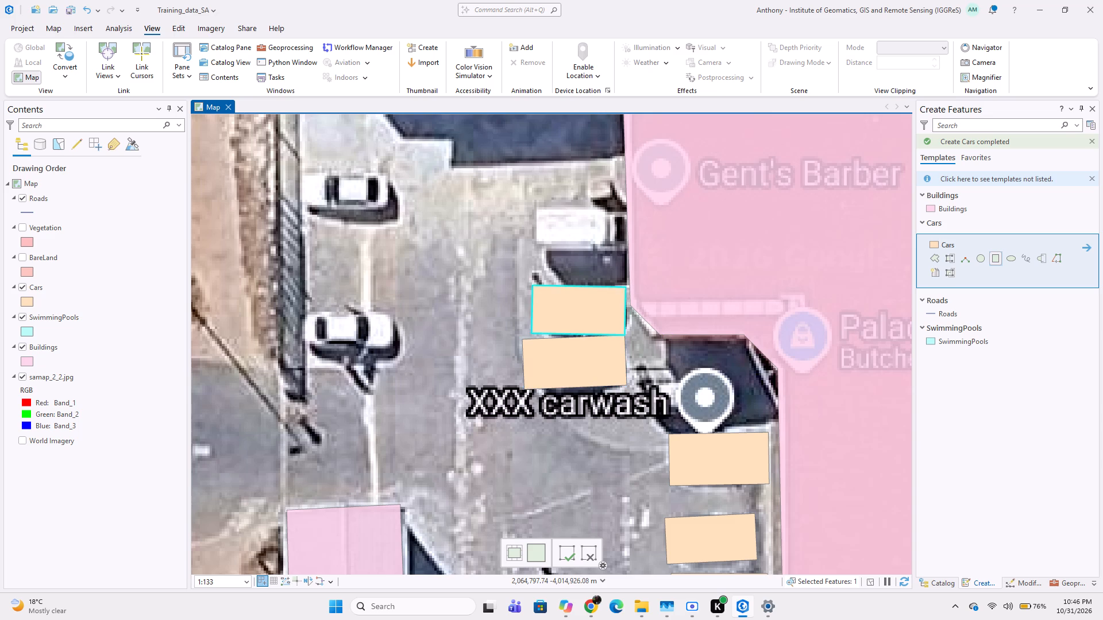
{"action": "left_click", "coordinate": [530, 205]}
{"action": "left_click", "coordinate": [627, 209]}
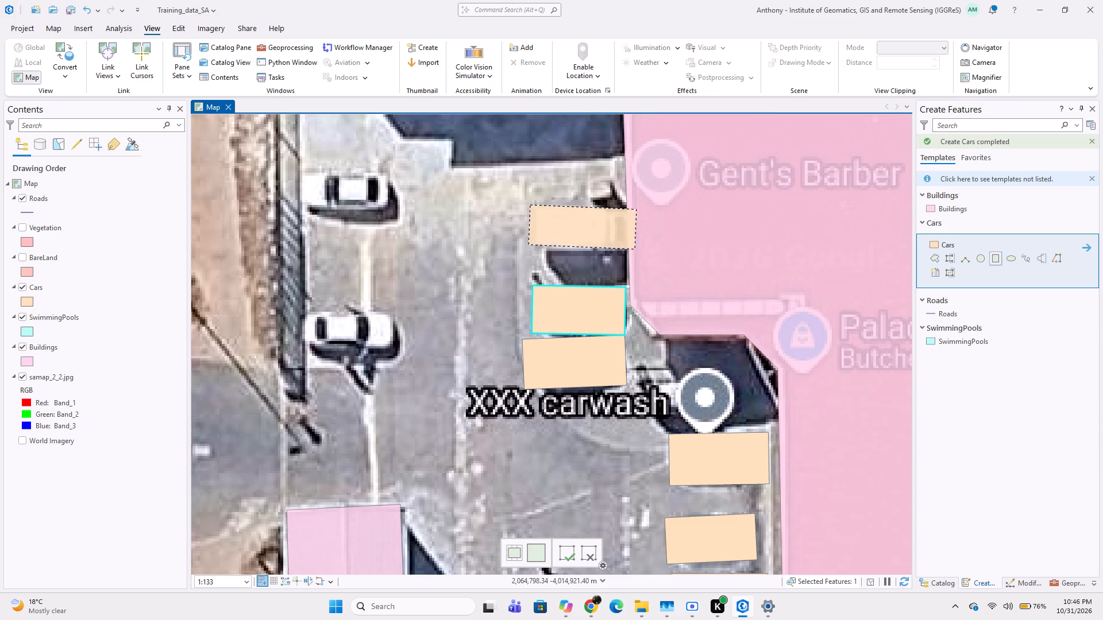
{"action": "double_click", "coordinate": [631, 253]}
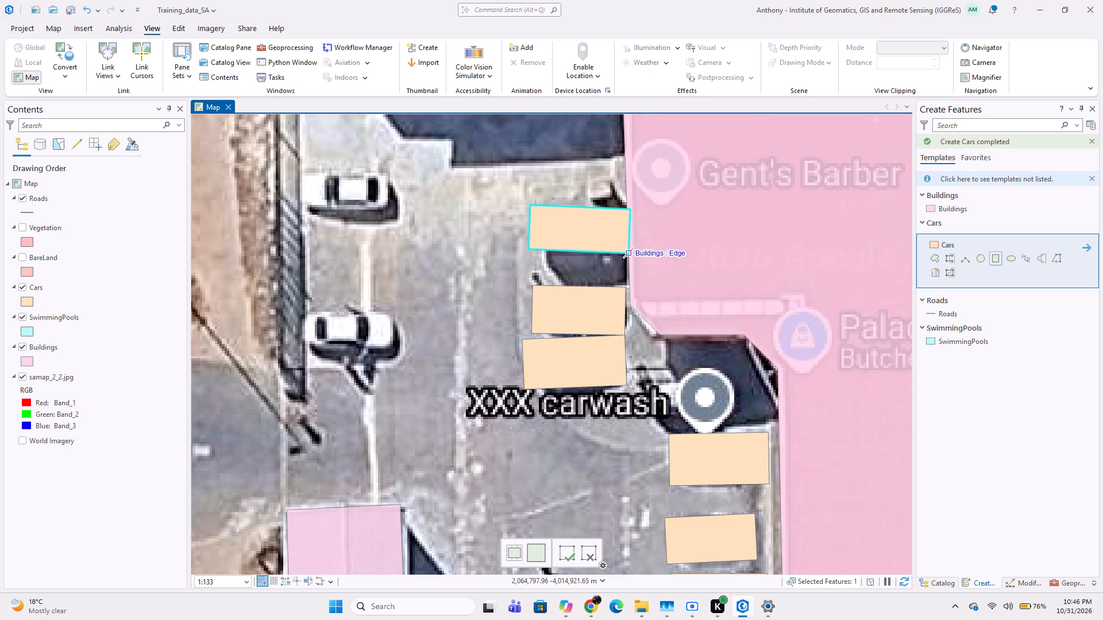
Digitize the northern white car by the fence on the parking lot's west side, near Dennegeur Ave, as a Cars rectangle.
{"action": "middle_click_drag", "start_coordinate": [557, 280], "coordinate": [619, 241]}
{"action": "middle_click_drag", "start_coordinate": [535, 243], "coordinate": [629, 247]}
{"action": "middle_click_drag", "start_coordinate": [541, 201], "coordinate": [573, 217]}
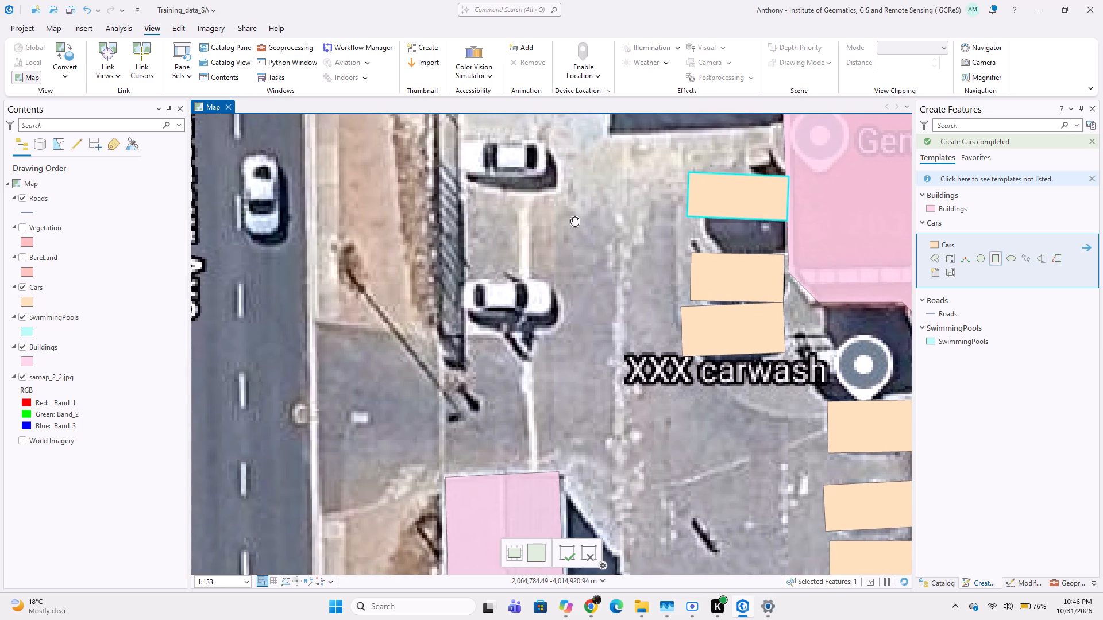
{"action": "middle_click_drag", "start_coordinate": [573, 217], "coordinate": [617, 235]}
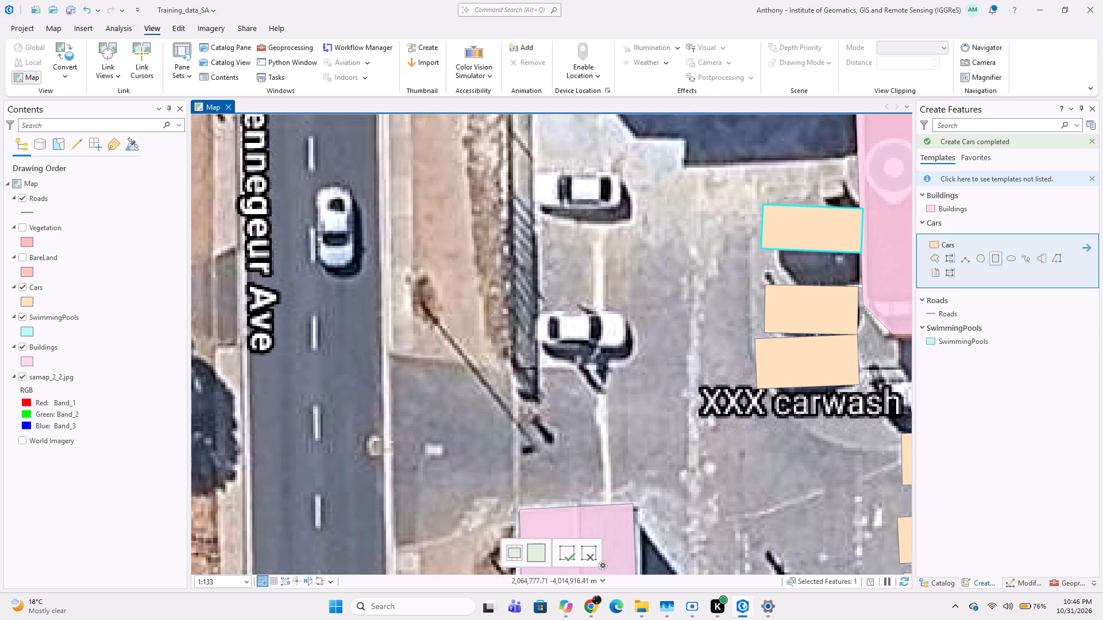
{"action": "left_click", "coordinate": [530, 167]}
{"action": "left_click", "coordinate": [625, 169]}
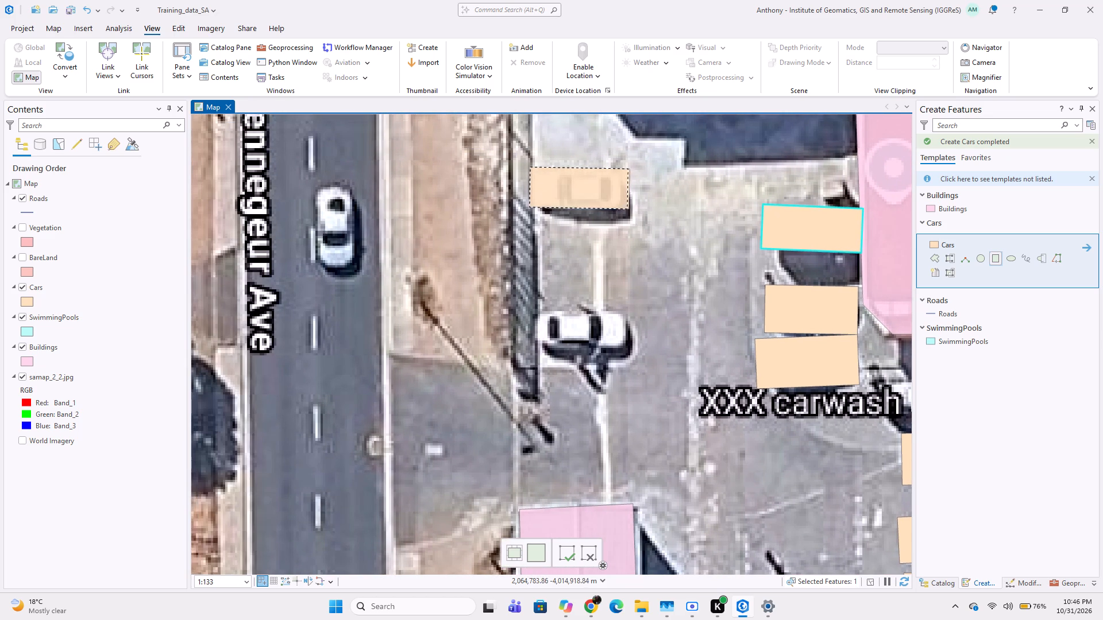
{"action": "double_click", "coordinate": [625, 215]}
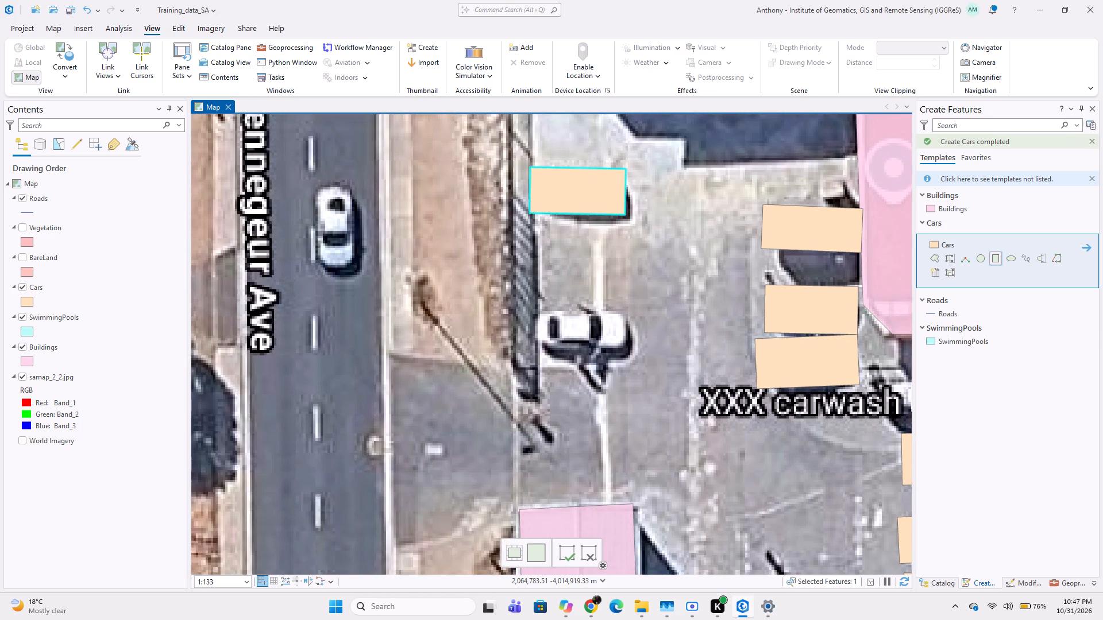
Digitize the white car directly south of it along the same fence as a Cars rectangle.
{"action": "middle_click_drag", "start_coordinate": [555, 293], "coordinate": [573, 235]}
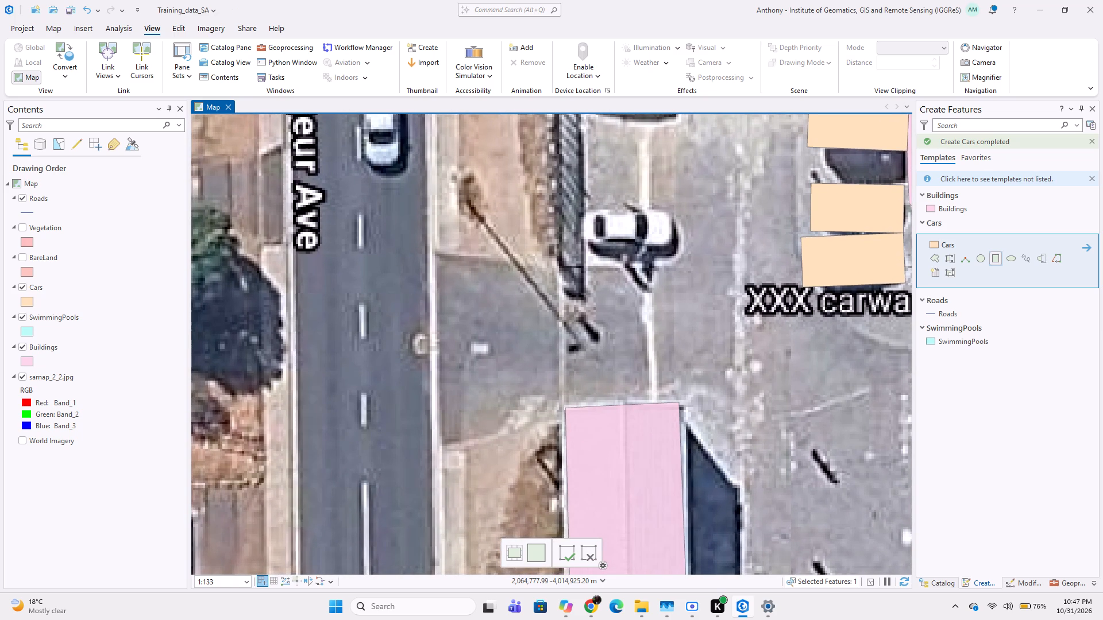
{"action": "left_click", "coordinate": [581, 207]}
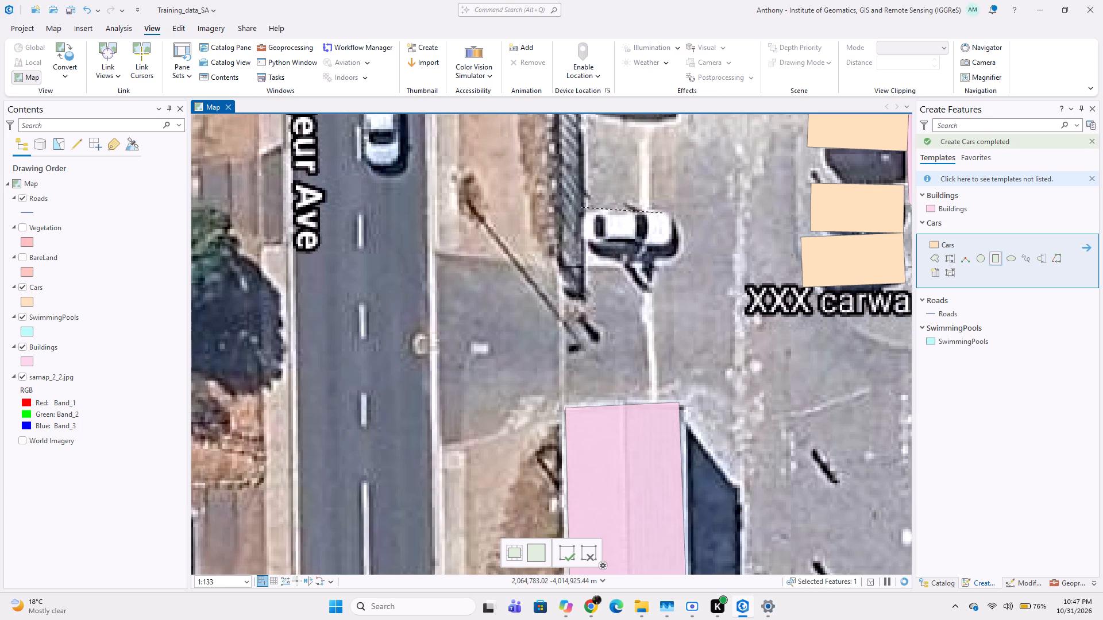
{"action": "left_click", "coordinate": [673, 209]}
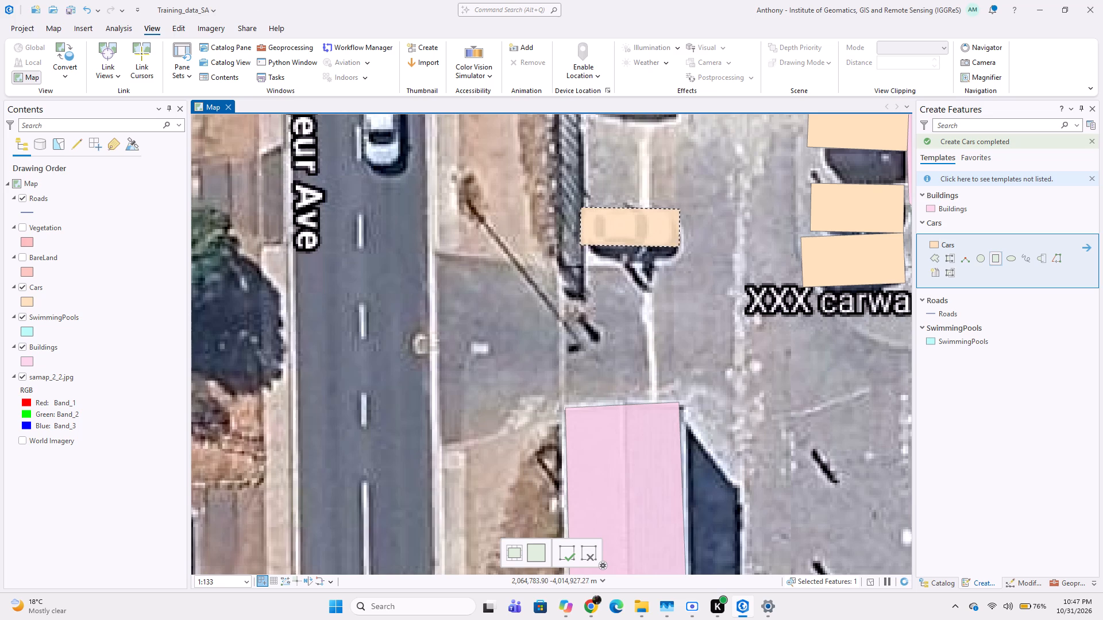
{"action": "left_click", "coordinate": [685, 255]}
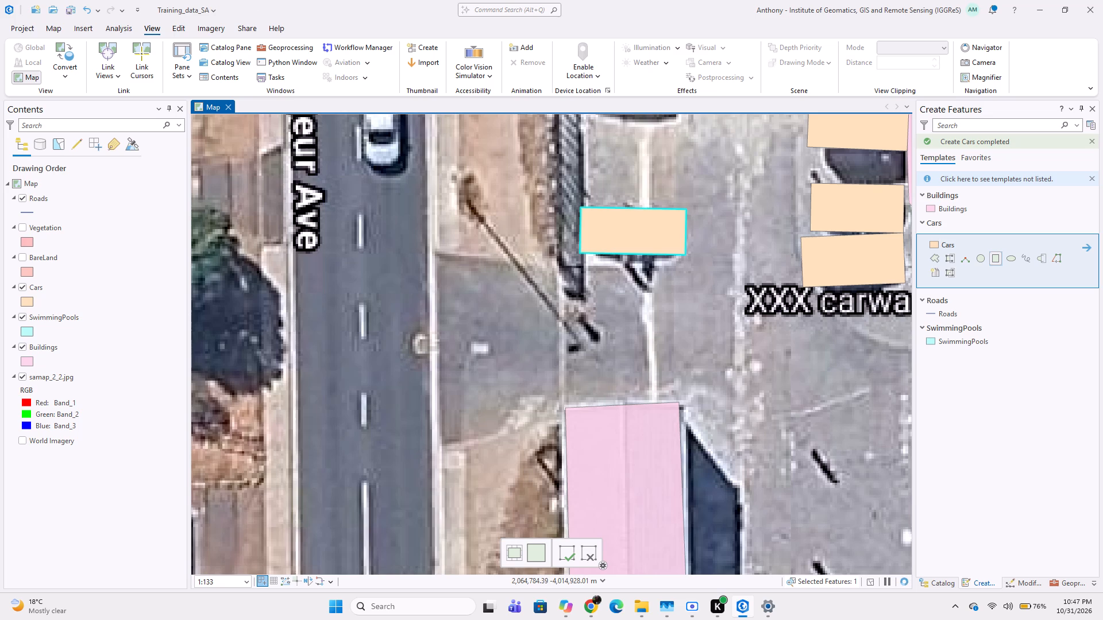
{"action": "double_click", "coordinate": [685, 255]}
{"action": "scroll", "coordinate": [677, 281], "scroll_direction": "down", "scroll_amount": 3}
{"action": "middle_click_drag", "start_coordinate": [665, 311], "coordinate": [653, 330]}
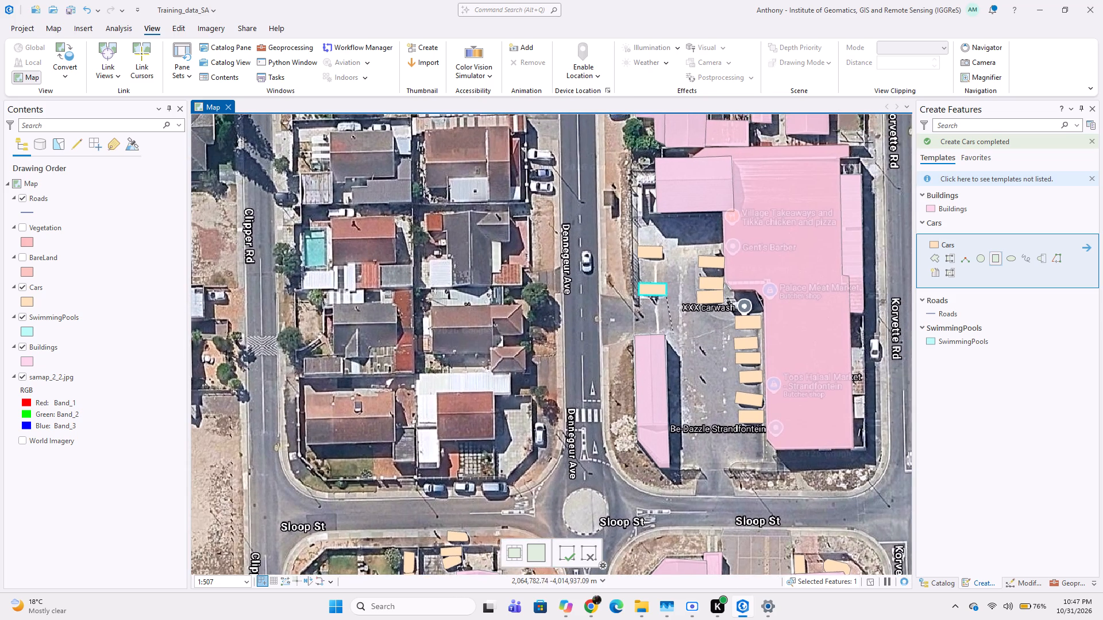
{"action": "middle_click_drag", "start_coordinate": [739, 346], "coordinate": [665, 332]}
{"action": "scroll", "coordinate": [816, 331], "scroll_direction": "up", "scroll_amount": 1}
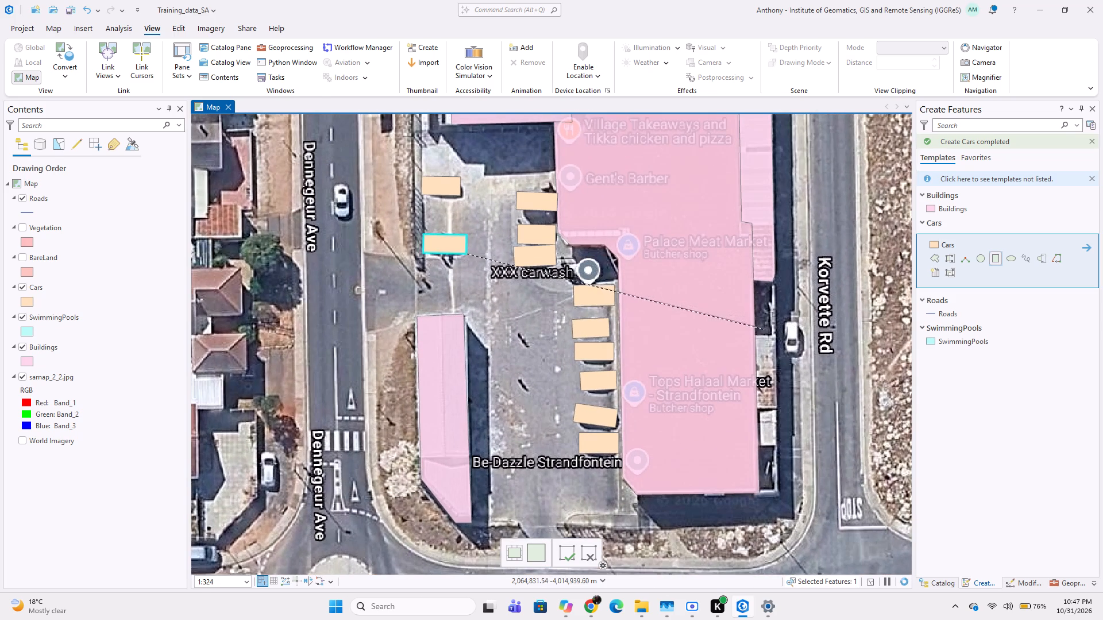
{"action": "key", "text": "Escape"}
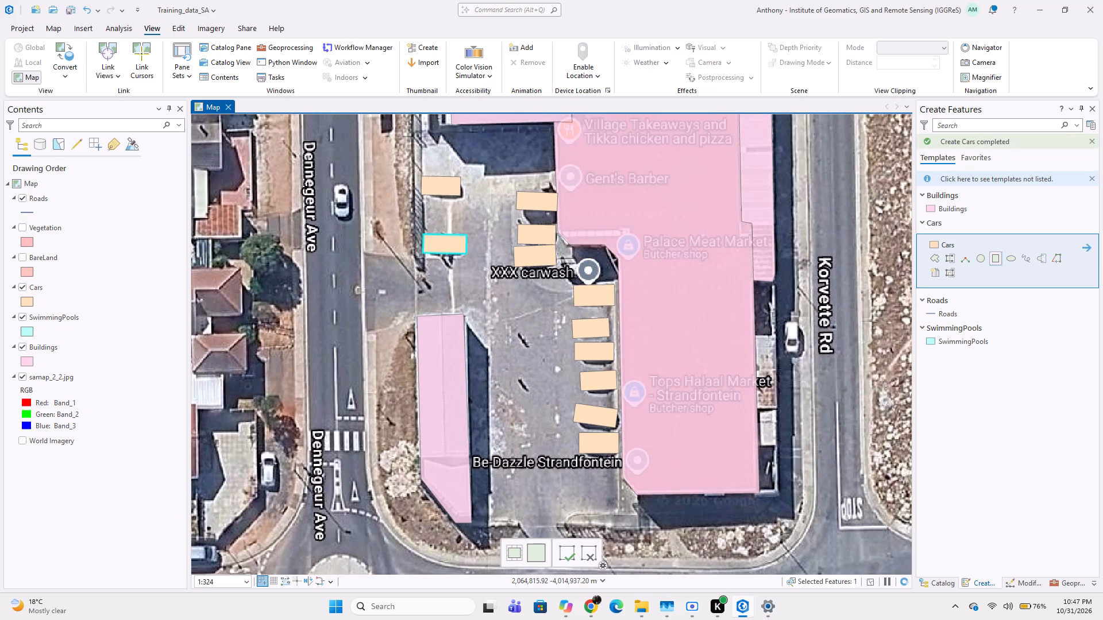
Digitize the white car parked on Korvette Rd, east of the shopping building, as a Cars rectangle.
{"action": "middle_click_drag", "start_coordinate": [593, 289], "coordinate": [583, 347]}
{"action": "middle_click_drag", "start_coordinate": [645, 347], "coordinate": [583, 324]}
{"action": "scroll", "coordinate": [657, 332], "scroll_direction": "up", "scroll_amount": 1}
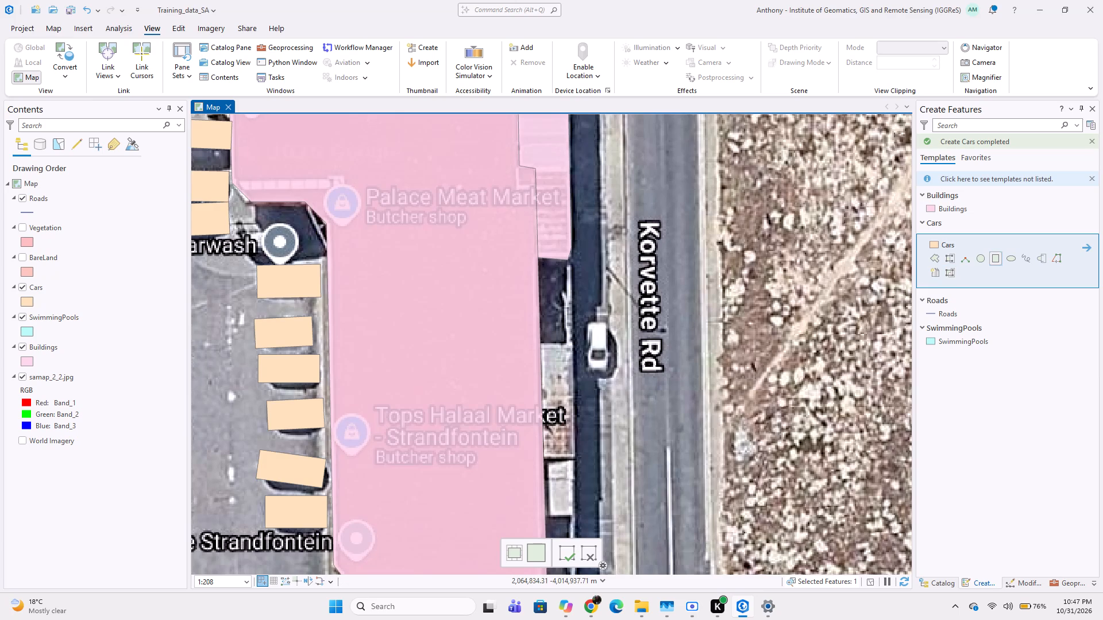
{"action": "left_click", "coordinate": [581, 320]}
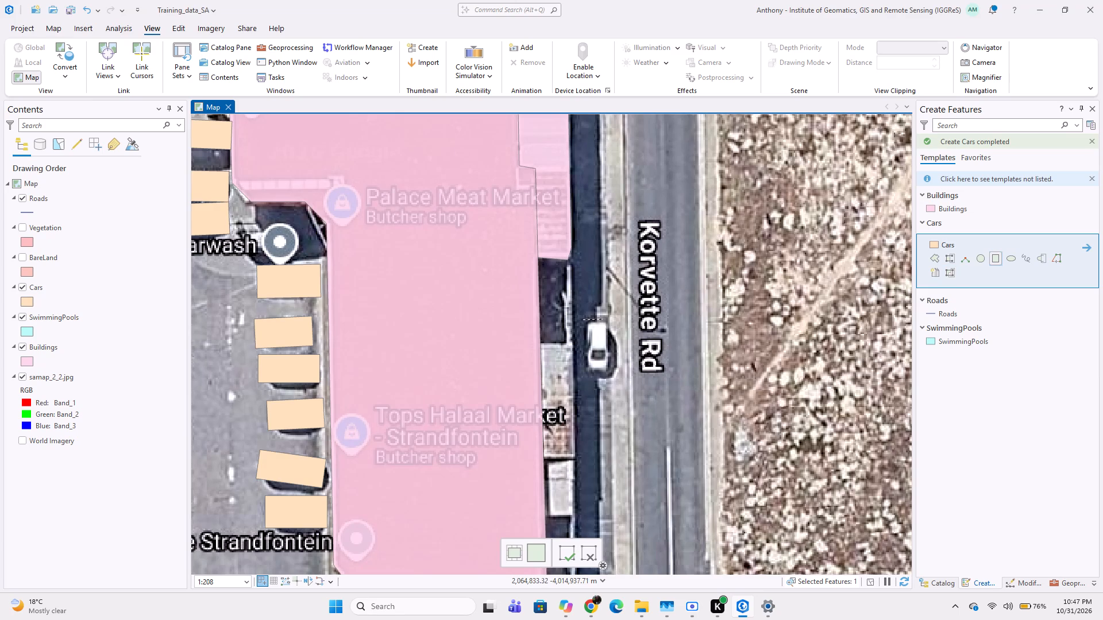
{"action": "left_click", "coordinate": [609, 320]}
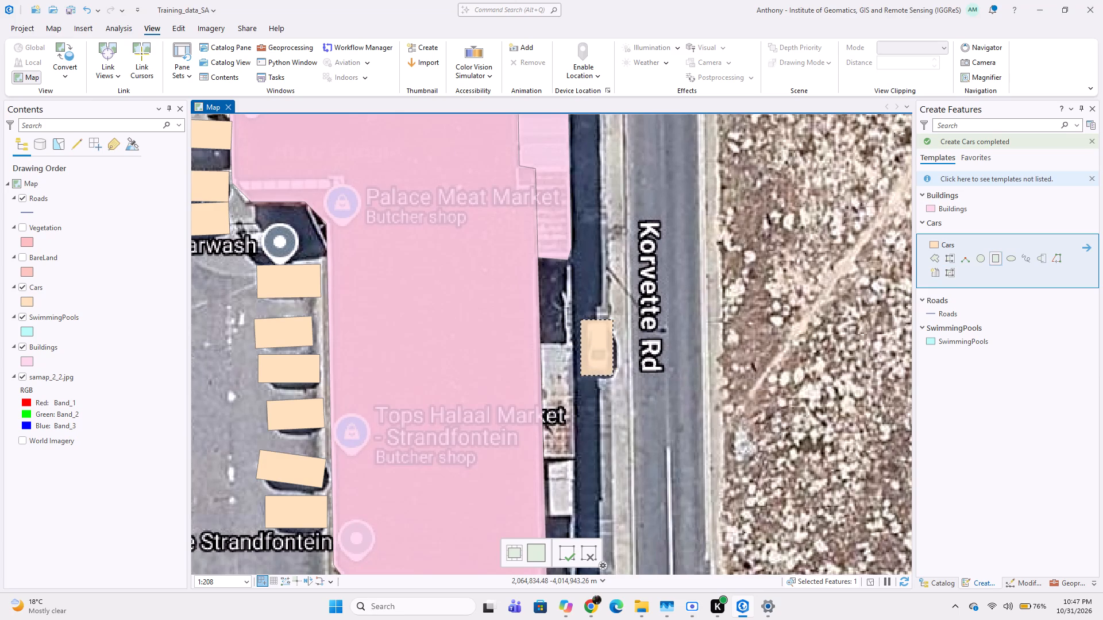
{"action": "double_click", "coordinate": [613, 375]}
Digitize the narrow structure on the shopping building's east wall, beside the Korvette Rd car, as a Buildings polygon.
{"action": "scroll", "coordinate": [542, 356], "scroll_direction": "down", "scroll_amount": 3}
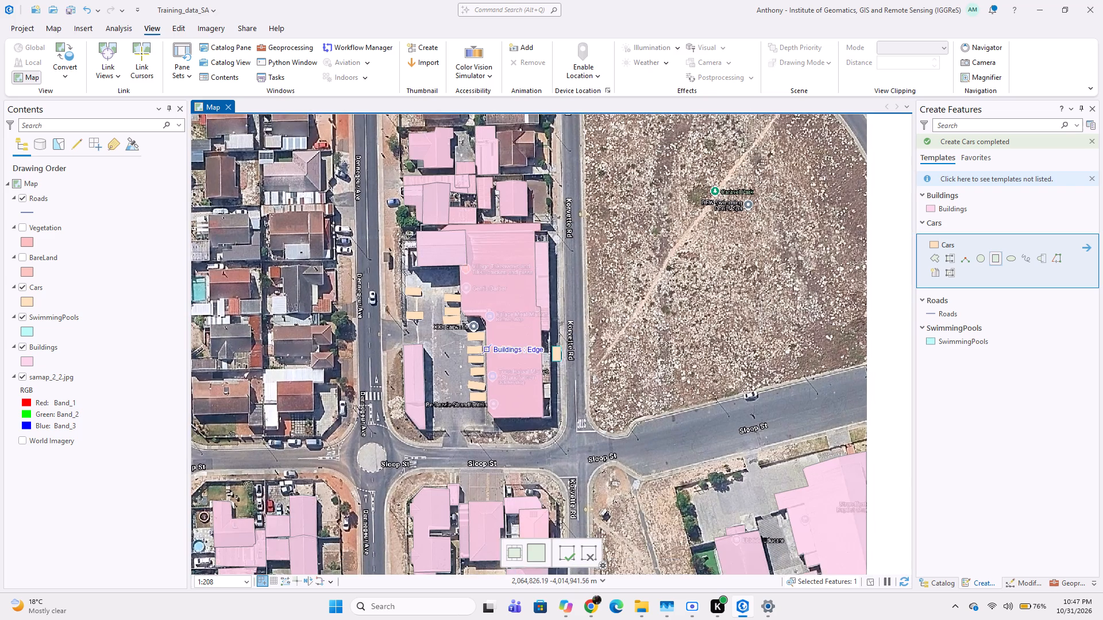
{"action": "middle_click_drag", "start_coordinate": [488, 350], "coordinate": [480, 336]}
{"action": "left_click", "coordinate": [967, 203]}
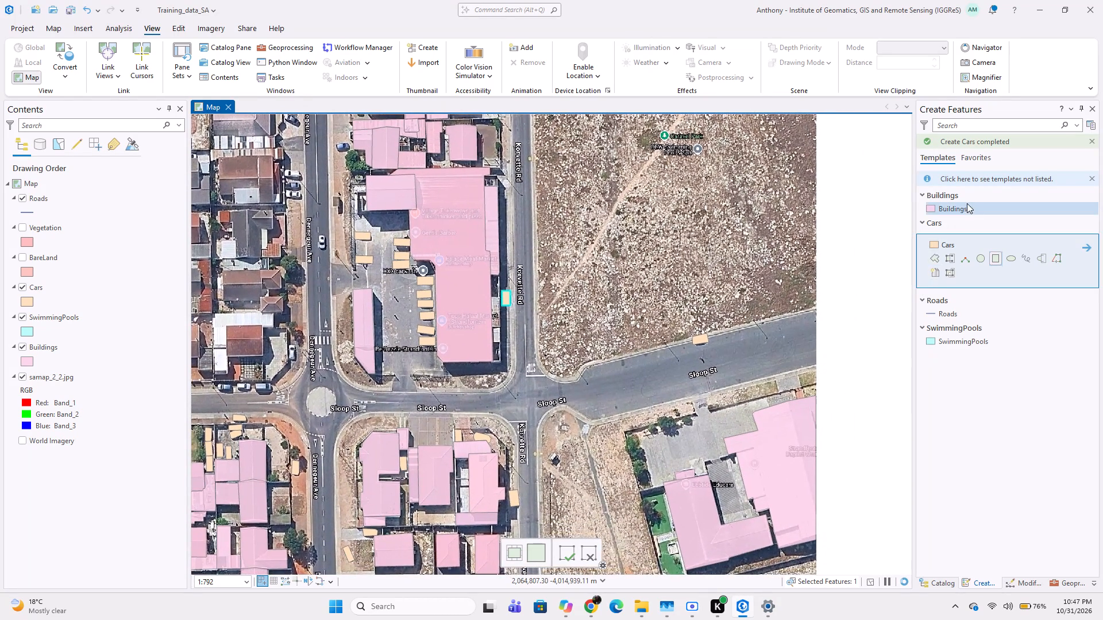
{"action": "scroll", "coordinate": [587, 297], "scroll_direction": "up", "scroll_amount": 1}
{"action": "scroll", "coordinate": [508, 297], "scroll_direction": "up", "scroll_amount": 1}
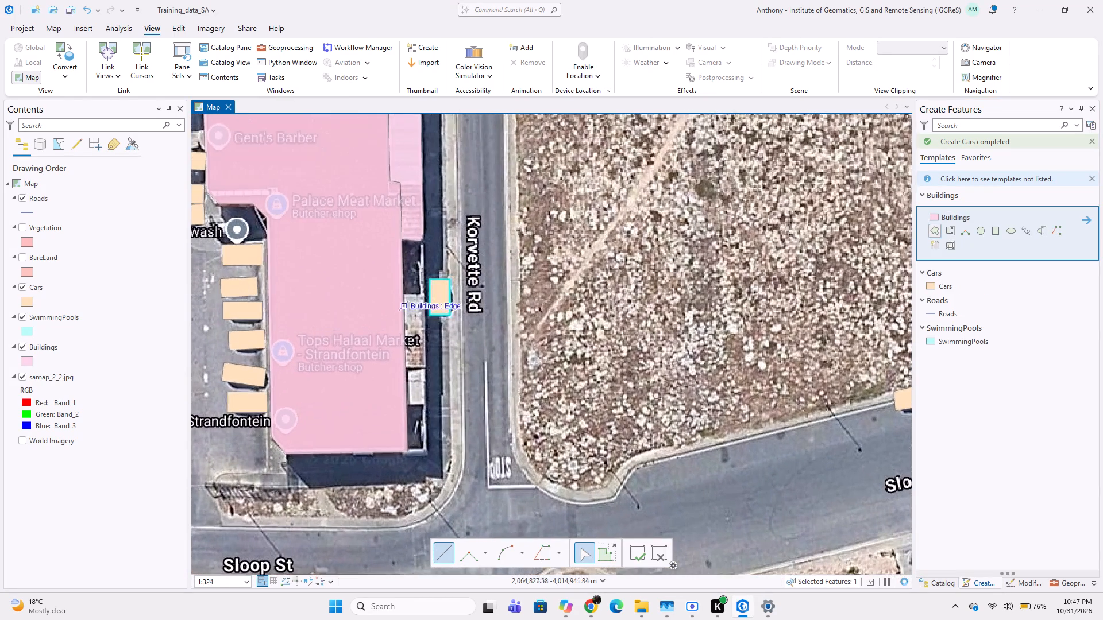
{"action": "left_click", "coordinate": [408, 296]}
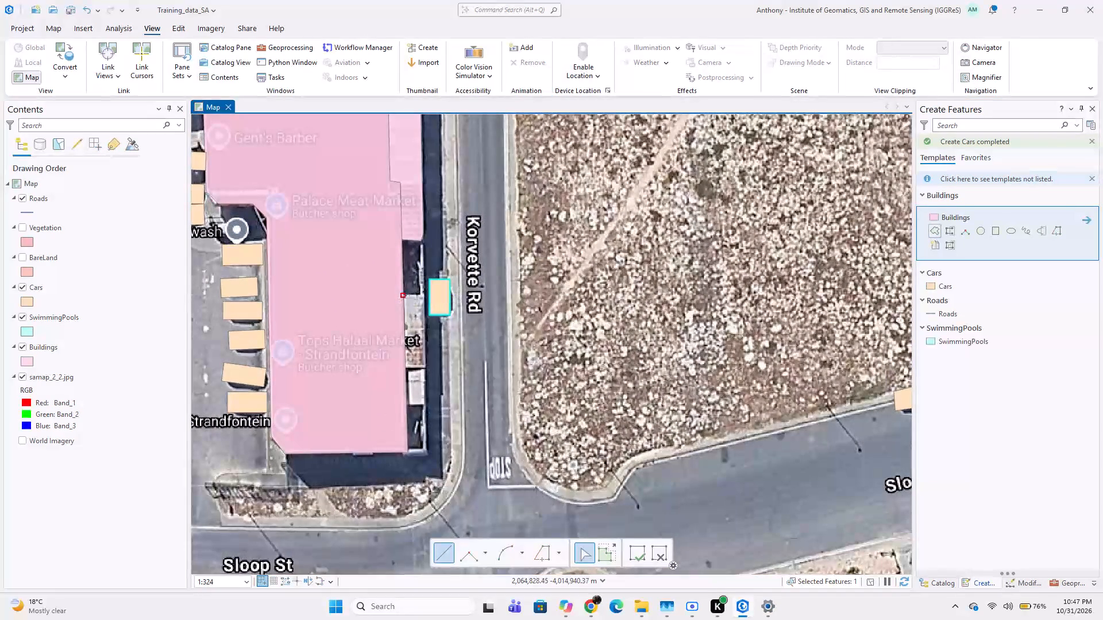
{"action": "scroll", "coordinate": [420, 295], "scroll_direction": "up", "scroll_amount": 1}
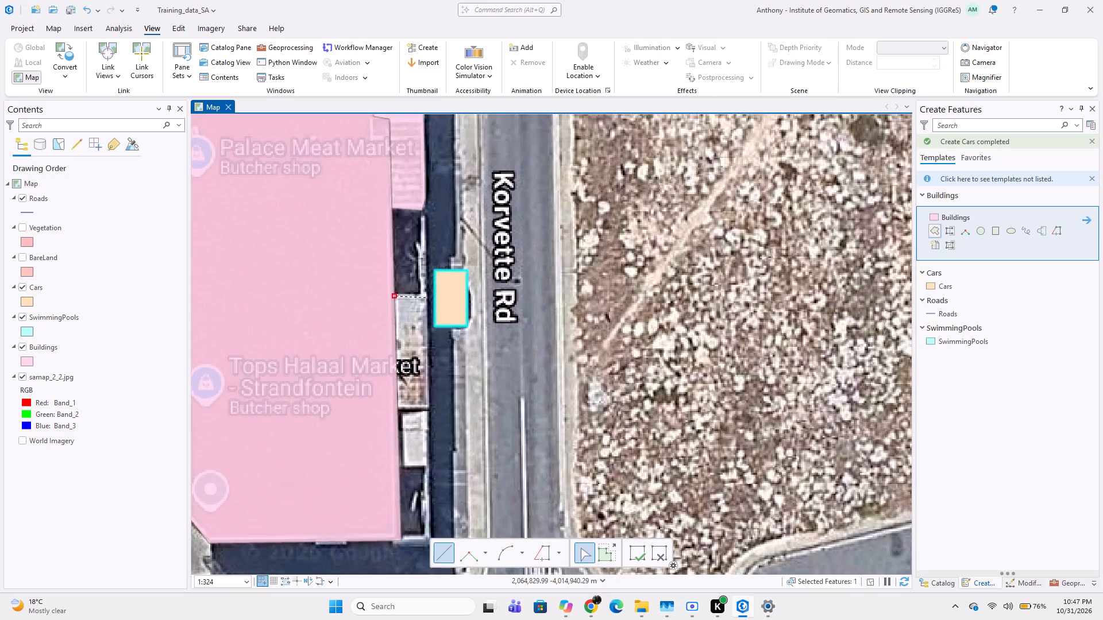
{"action": "left_click", "coordinate": [428, 293]}
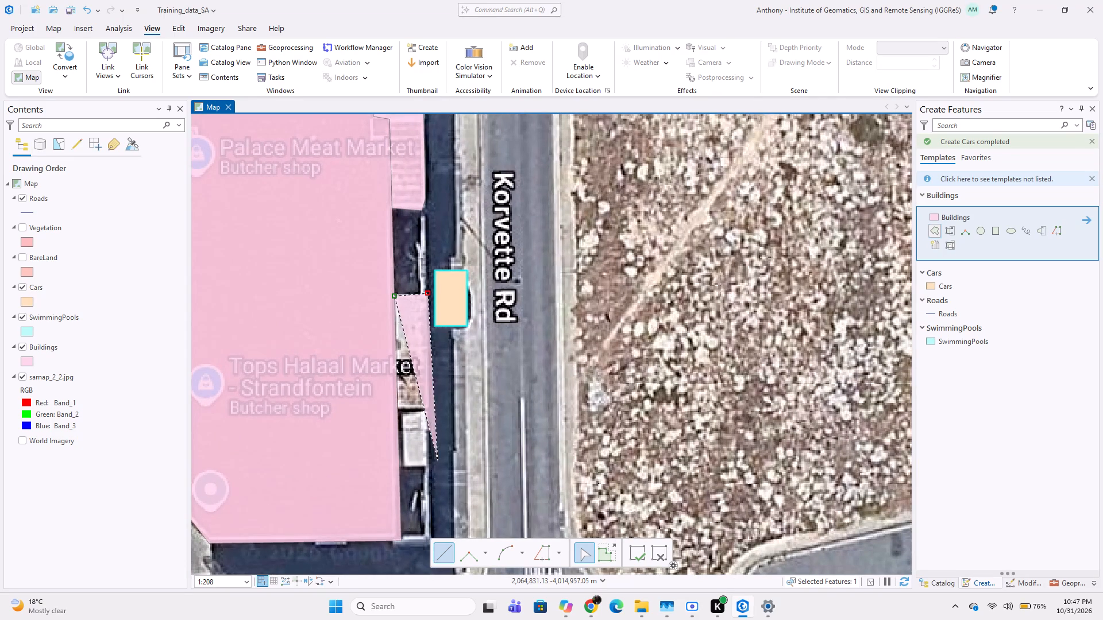
{"action": "left_click", "coordinate": [430, 410]}
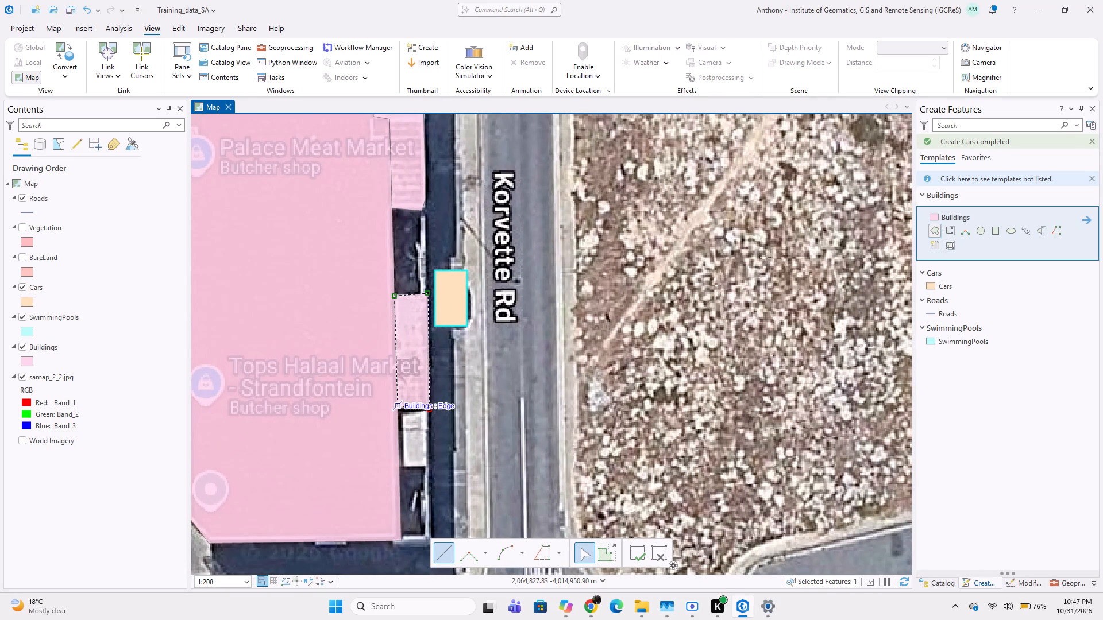
{"action": "double_click", "coordinate": [398, 406]}
Digitize the small white-roofed structure directly south of it as another Buildings polygon.
{"action": "left_click", "coordinate": [430, 410]}
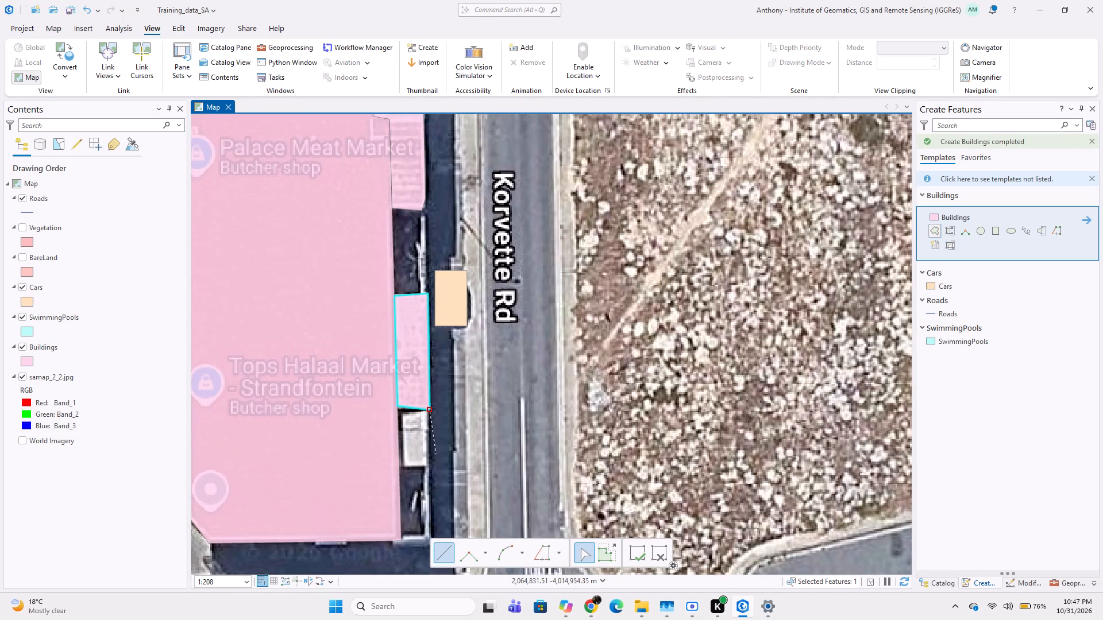
{"action": "left_click", "coordinate": [428, 466]}
{"action": "left_click", "coordinate": [400, 464]}
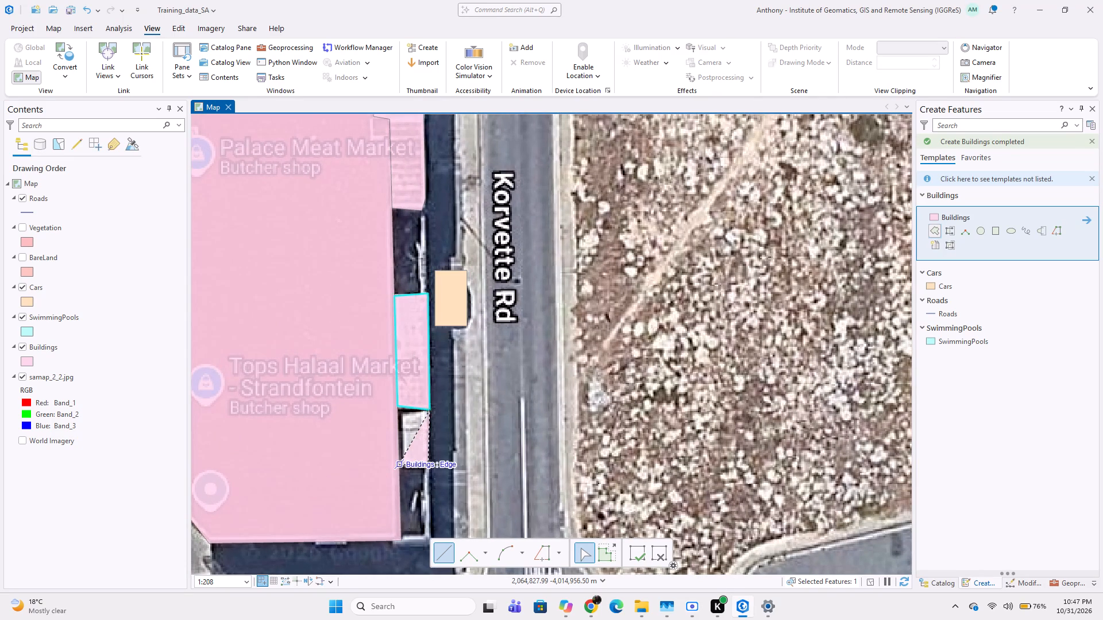
{"action": "double_click", "coordinate": [400, 408]}
Examine the blocks around Sloop St, Dennegeur Ave and Korvette Rd for buildings still to digitize.
{"action": "scroll", "coordinate": [444, 406], "scroll_direction": "down", "scroll_amount": 3}
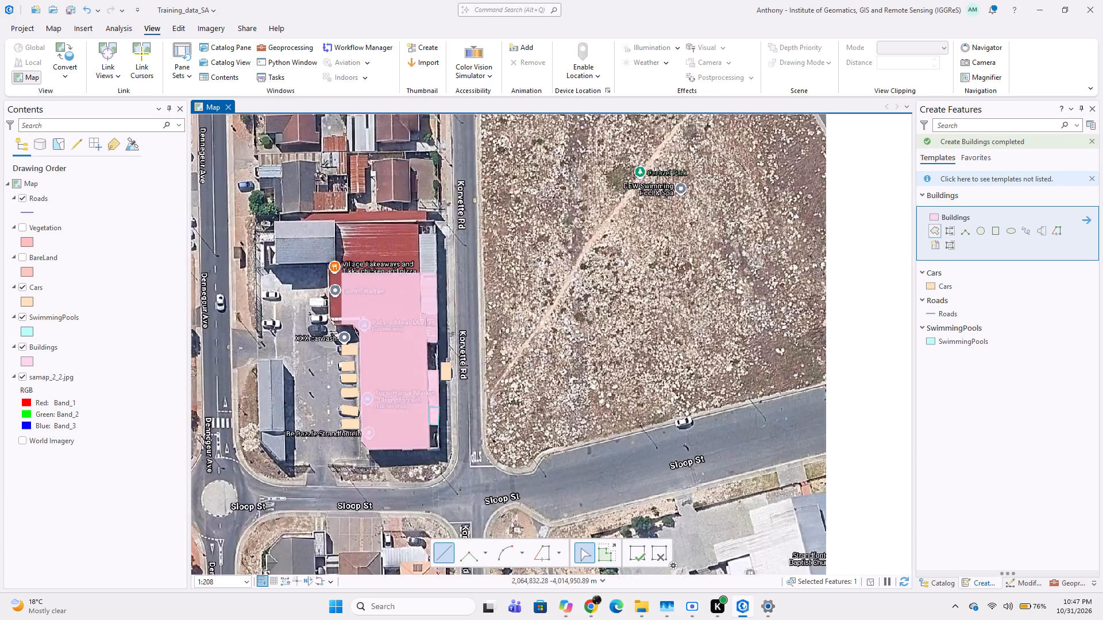
{"action": "middle_click_drag", "start_coordinate": [456, 404], "coordinate": [549, 358]}
{"action": "middle_click_drag", "start_coordinate": [396, 364], "coordinate": [466, 352]}
{"action": "middle_click_drag", "start_coordinate": [440, 300], "coordinate": [458, 363]}
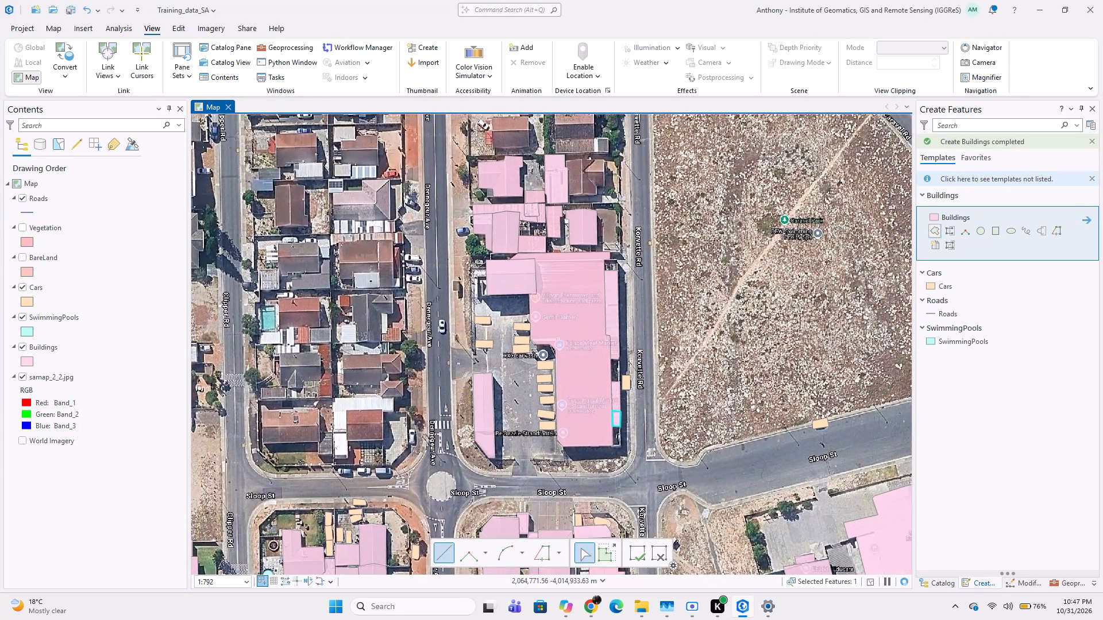
{"action": "middle_click_drag", "start_coordinate": [541, 269], "coordinate": [533, 331]}
{"action": "middle_click_drag", "start_coordinate": [452, 354], "coordinate": [522, 255]}
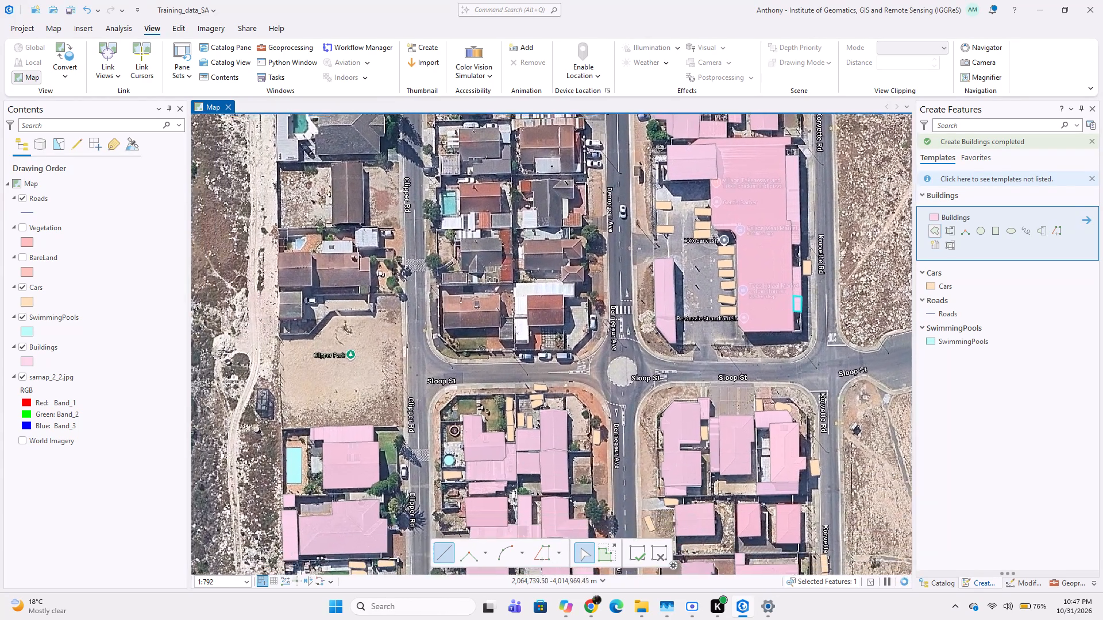
{"action": "middle_click_drag", "start_coordinate": [609, 420], "coordinate": [567, 372]}
{"action": "middle_click_drag", "start_coordinate": [561, 404], "coordinate": [523, 320]}
{"action": "scroll", "coordinate": [520, 316], "scroll_direction": "up", "scroll_amount": 1}
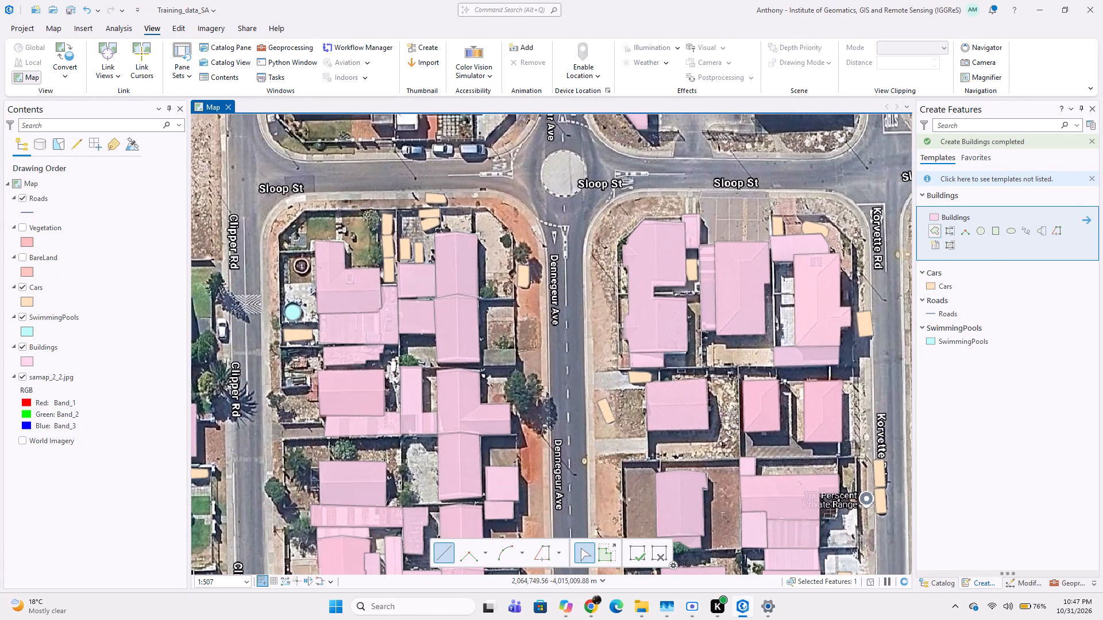
{"action": "scroll", "coordinate": [543, 277], "scroll_direction": "down", "scroll_amount": 1}
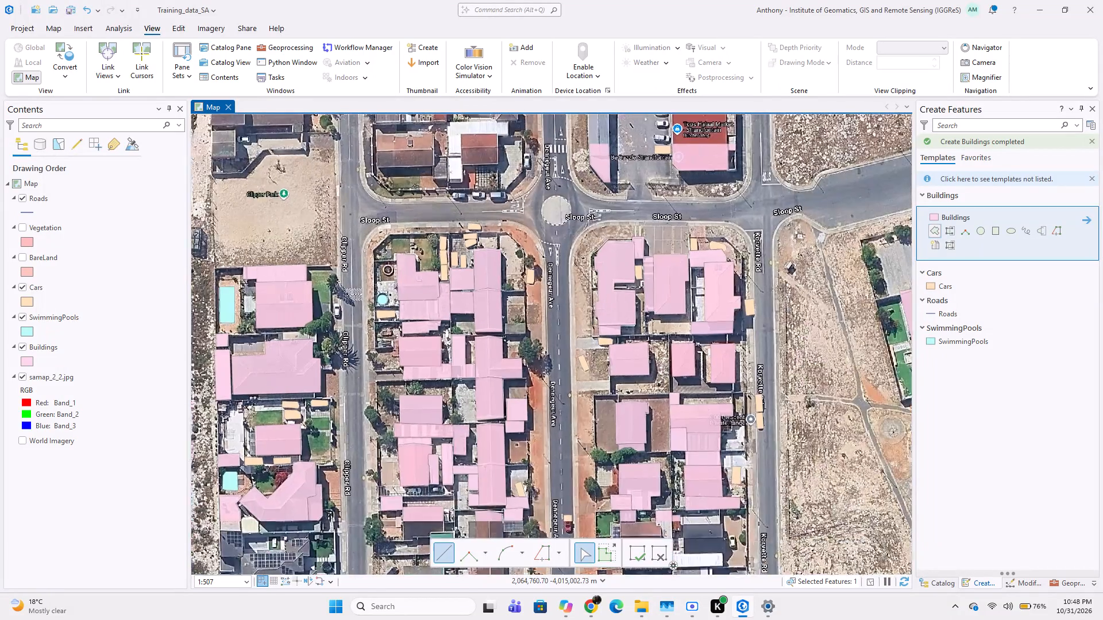
{"action": "middle_click_drag", "start_coordinate": [550, 253], "coordinate": [524, 342]}
{"action": "middle_click_drag", "start_coordinate": [566, 241], "coordinate": [520, 375]}
{"action": "middle_click_drag", "start_coordinate": [549, 253], "coordinate": [529, 338]}
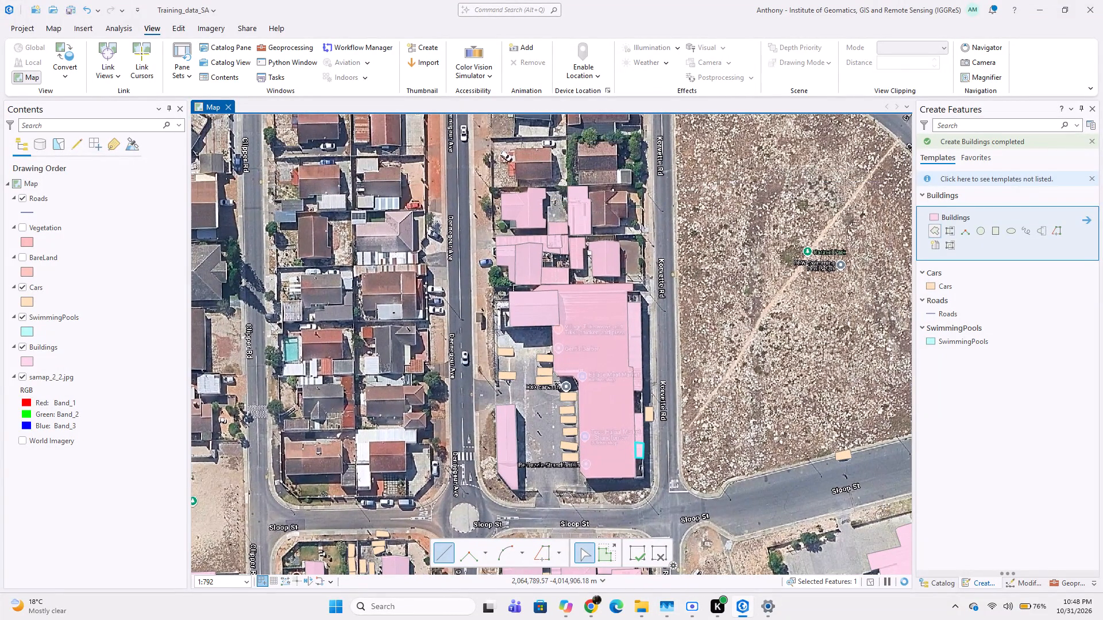
{"action": "middle_click_drag", "start_coordinate": [533, 261], "coordinate": [516, 313]}
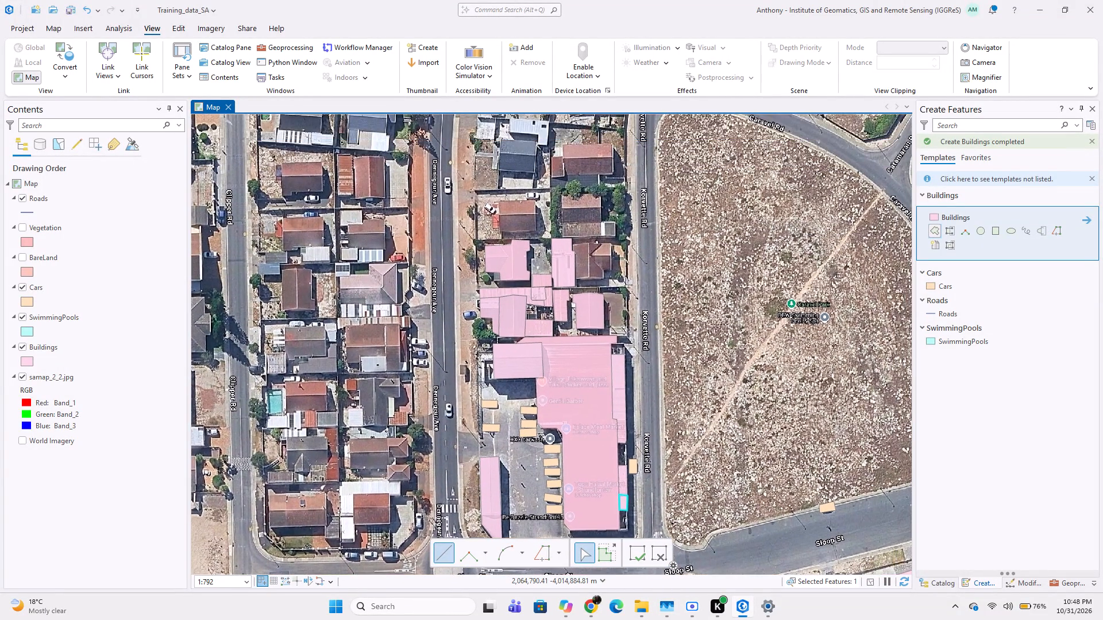
Digitize the brown-roofed house west of Korvette Rd, adjoining the long digitized building's east side, as a Buildings polygon.
{"action": "scroll", "coordinate": [593, 271], "scroll_direction": "up", "scroll_amount": 1}
{"action": "scroll", "coordinate": [647, 319], "scroll_direction": "up", "scroll_amount": 2}
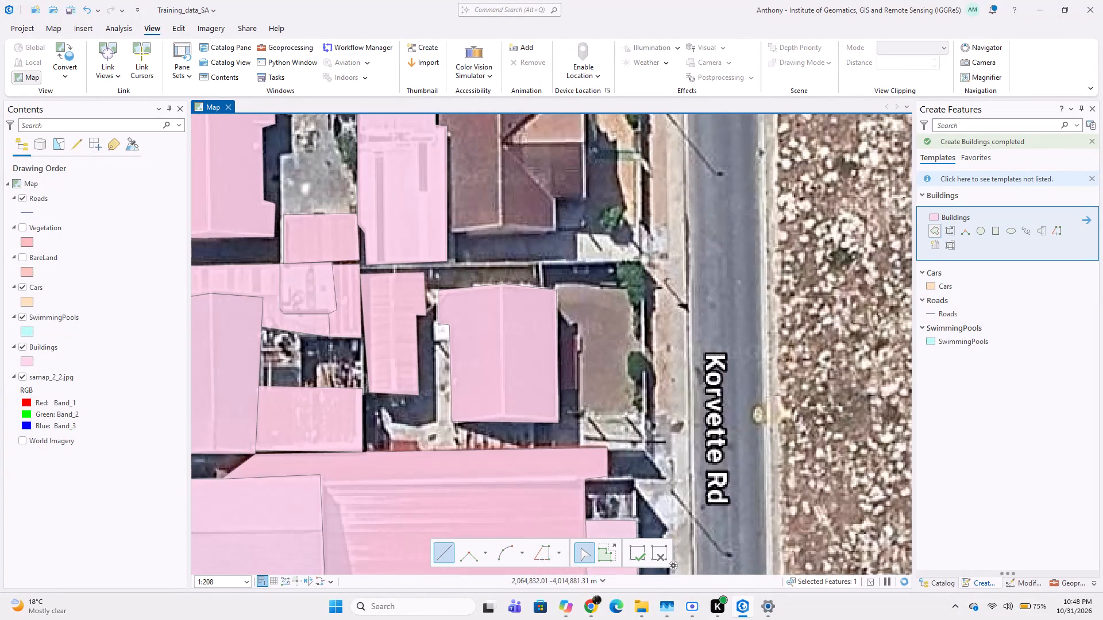
{"action": "middle_click_drag", "start_coordinate": [633, 313], "coordinate": [651, 400]}
{"action": "middle_click_drag", "start_coordinate": [543, 338], "coordinate": [561, 418]}
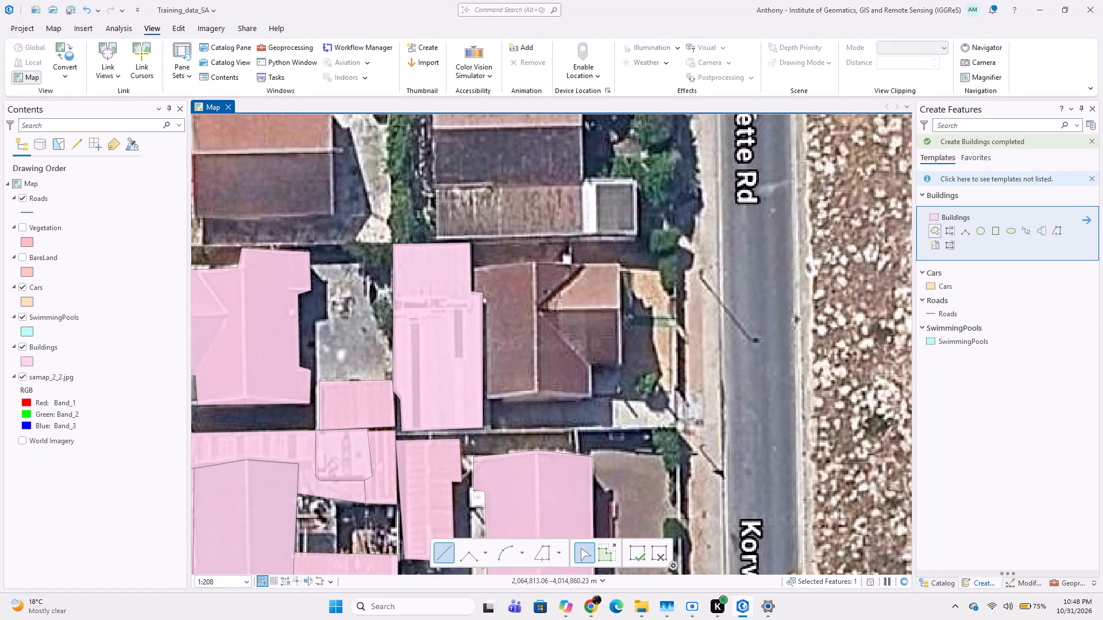
{"action": "left_click", "coordinate": [470, 265]}
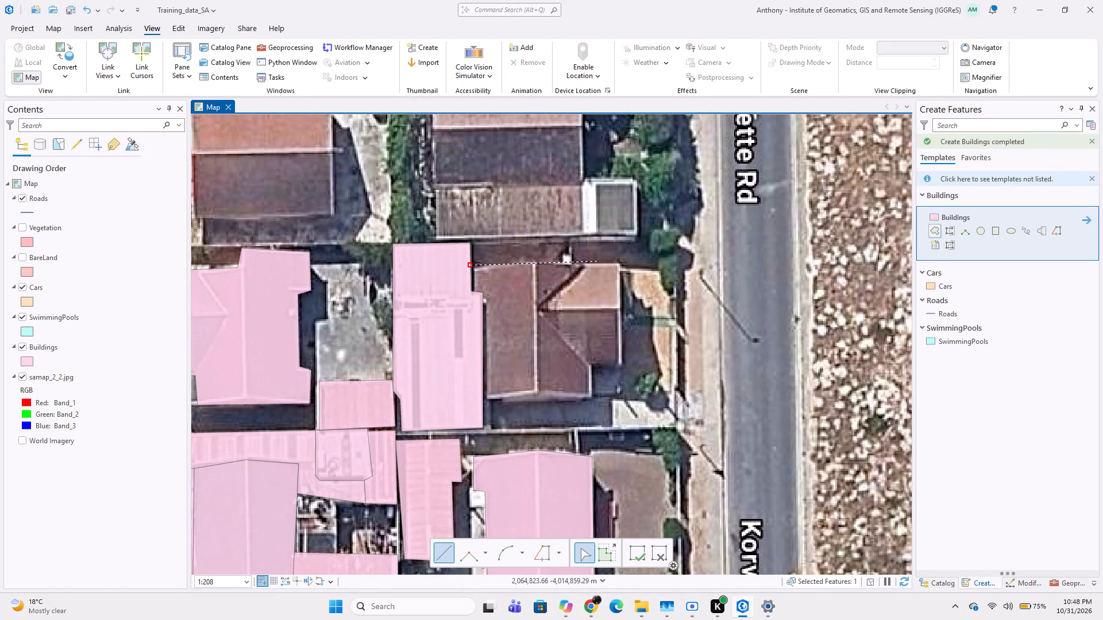
{"action": "left_click", "coordinate": [591, 261]}
{"action": "left_click", "coordinate": [619, 263]}
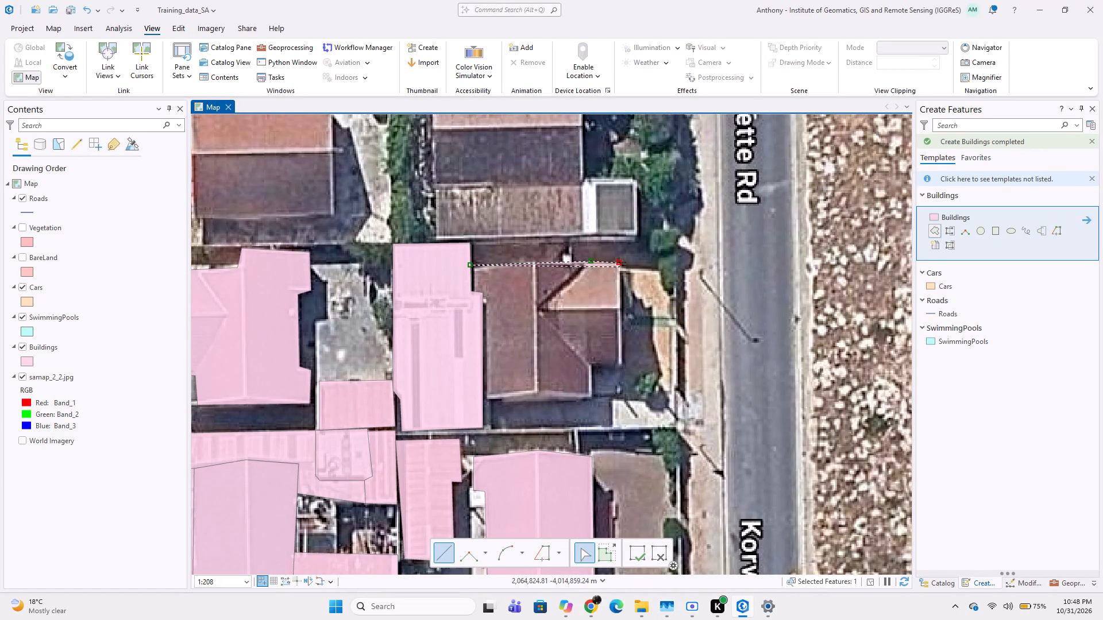
{"action": "left_click", "coordinate": [617, 368]}
{"action": "left_click", "coordinate": [591, 366]}
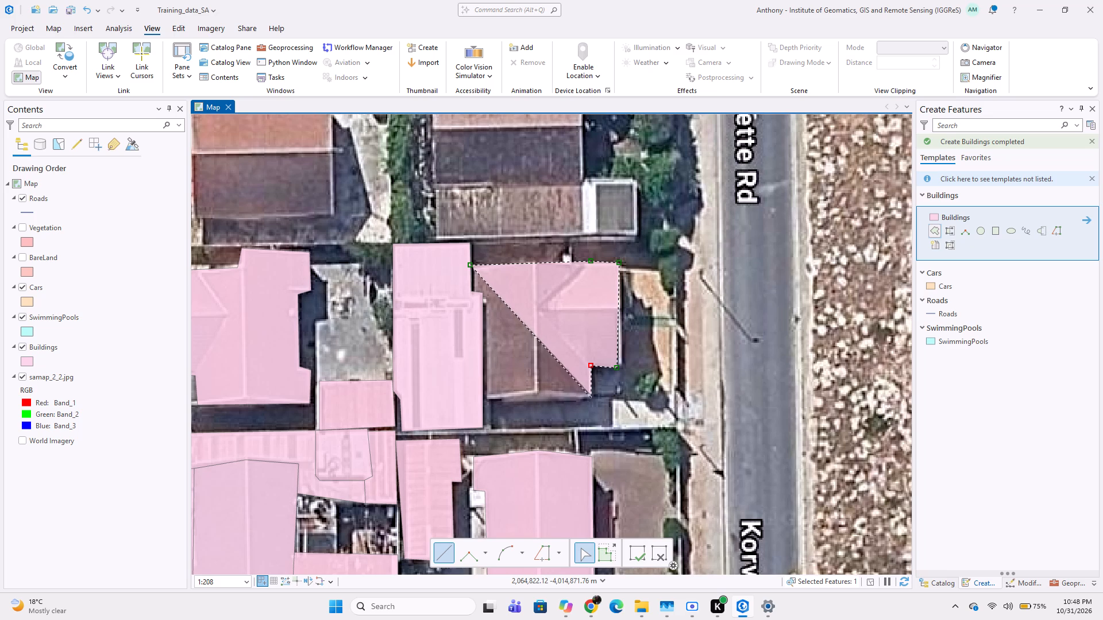
{"action": "left_click", "coordinate": [591, 398]}
{"action": "left_click", "coordinate": [488, 404]}
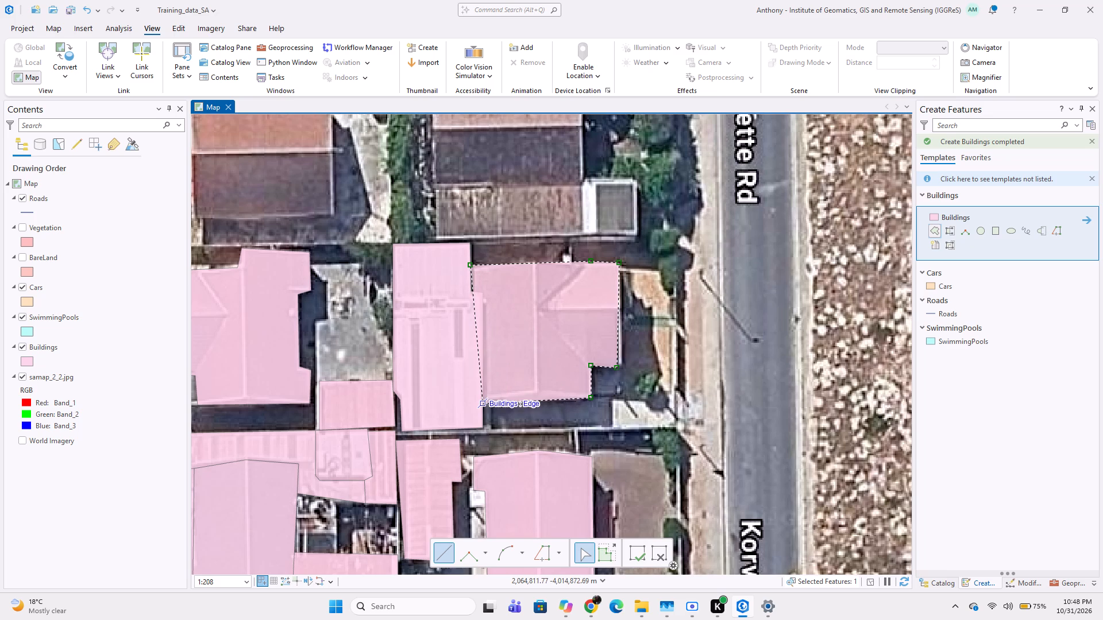
{"action": "left_click", "coordinate": [486, 296]}
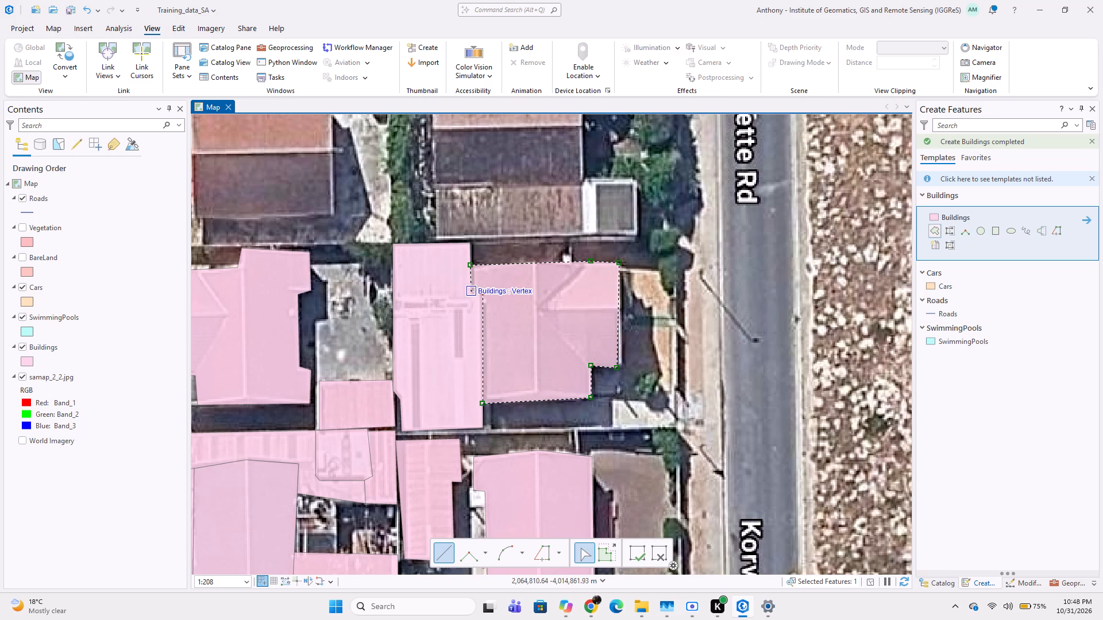
{"action": "double_click", "coordinate": [472, 292]}
Digitize the main roof of the tree-lined house directly north as a Buildings polygon, following the tree canopy along its northern edge.
{"action": "scroll", "coordinate": [448, 350], "scroll_direction": "down", "scroll_amount": 2}
{"action": "middle_click_drag", "start_coordinate": [504, 272], "coordinate": [499, 327]}
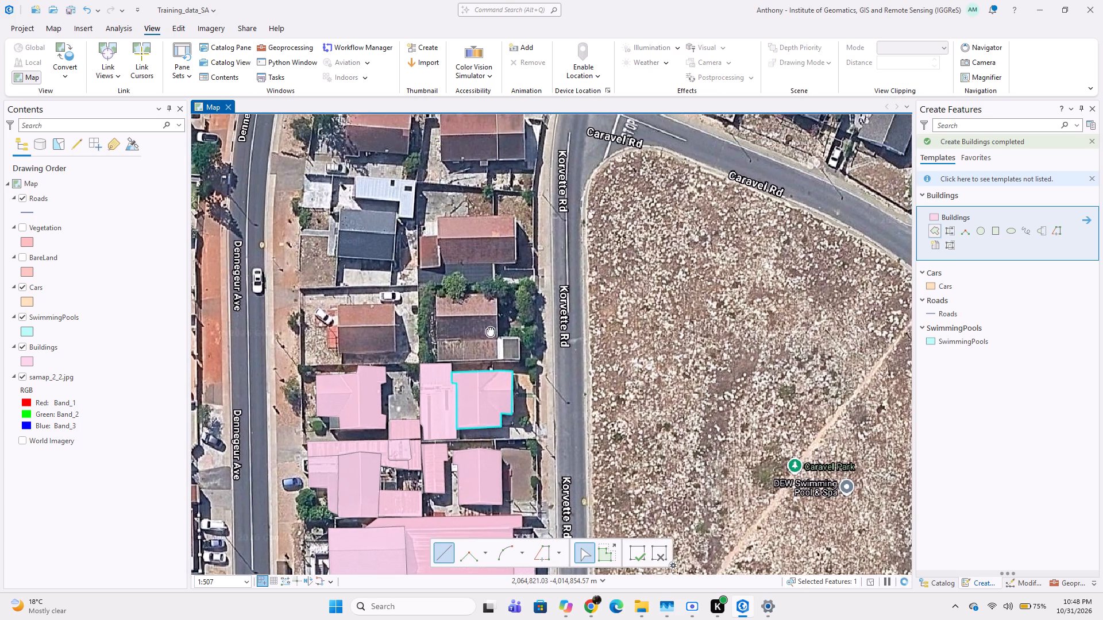
{"action": "scroll", "coordinate": [454, 321], "scroll_direction": "up", "scroll_amount": 2}
{"action": "left_click", "coordinate": [424, 277]}
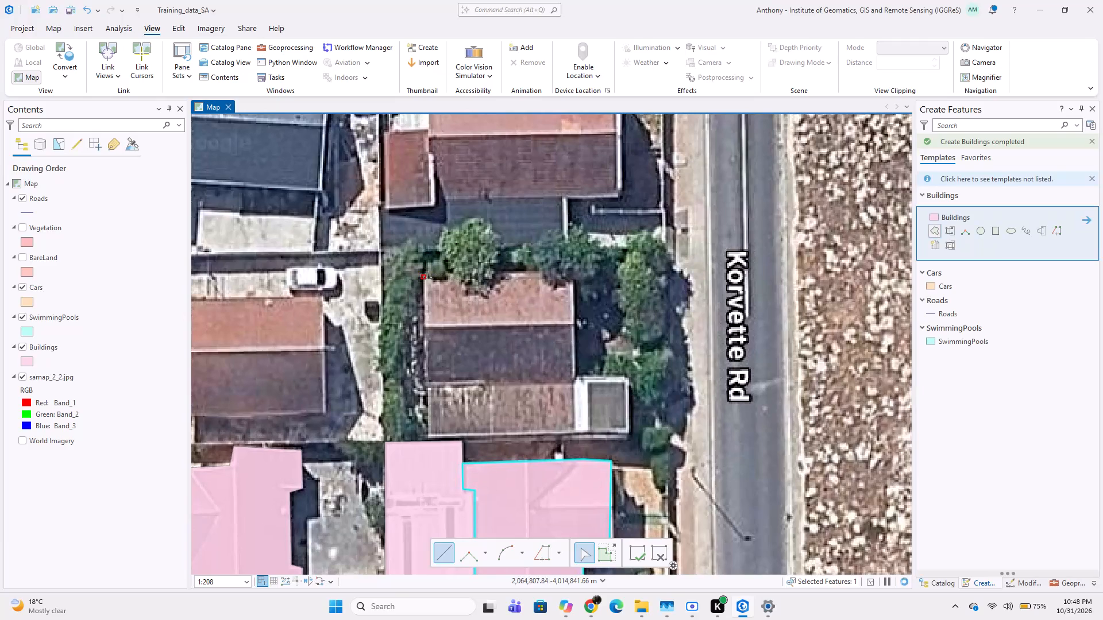
{"action": "left_click", "coordinate": [438, 281]}
{"action": "left_click", "coordinate": [448, 276]}
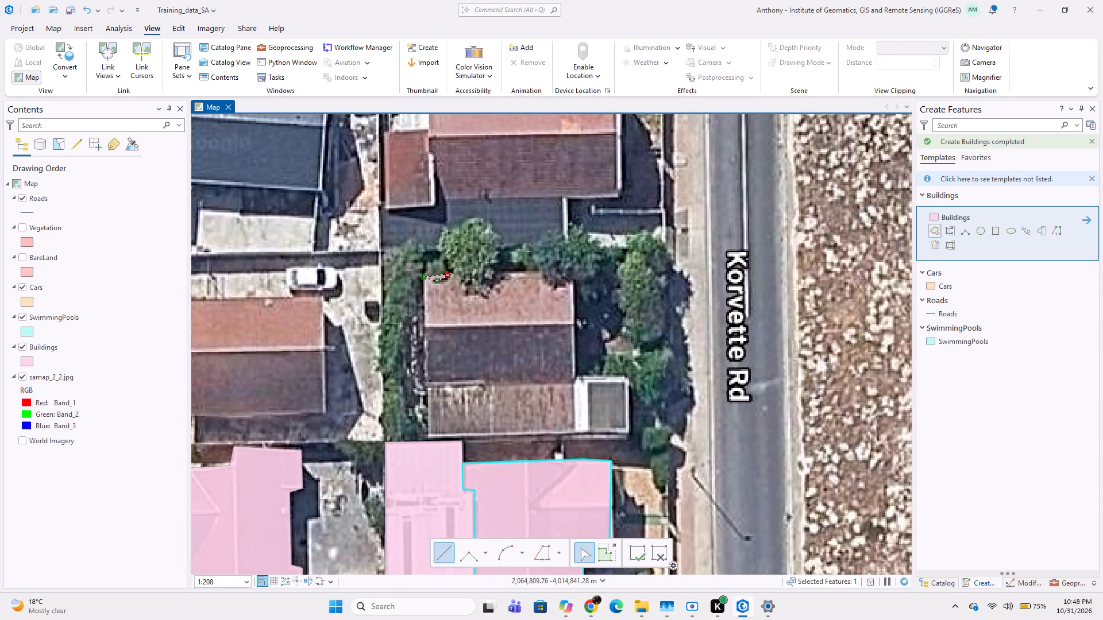
{"action": "left_click", "coordinate": [456, 273]}
{"action": "left_click", "coordinate": [462, 287]}
{"action": "left_click", "coordinate": [476, 293]}
{"action": "left_click", "coordinate": [496, 285]}
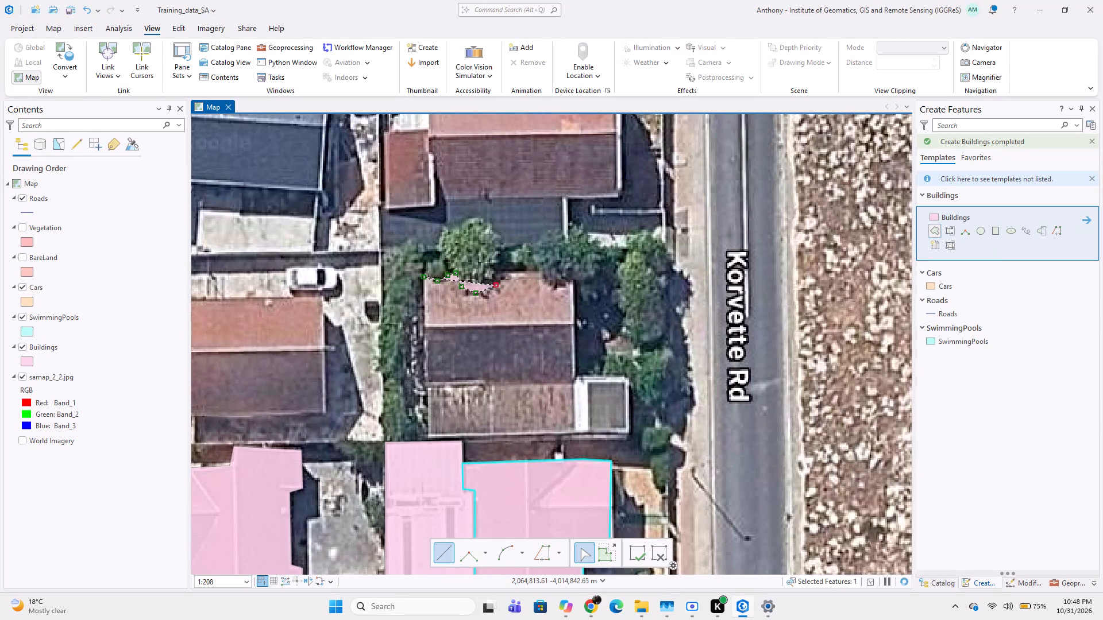
{"action": "left_click", "coordinate": [498, 272]}
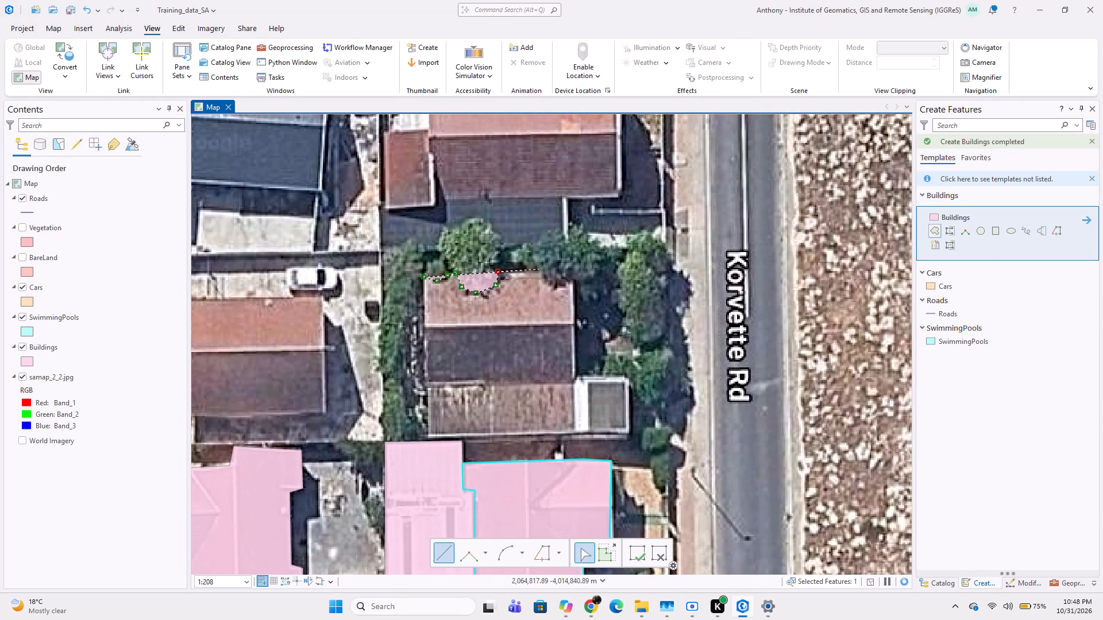
{"action": "left_click", "coordinate": [537, 269]}
{"action": "left_click", "coordinate": [542, 281]}
{"action": "left_click", "coordinate": [554, 287]}
{"action": "left_click", "coordinate": [569, 281]}
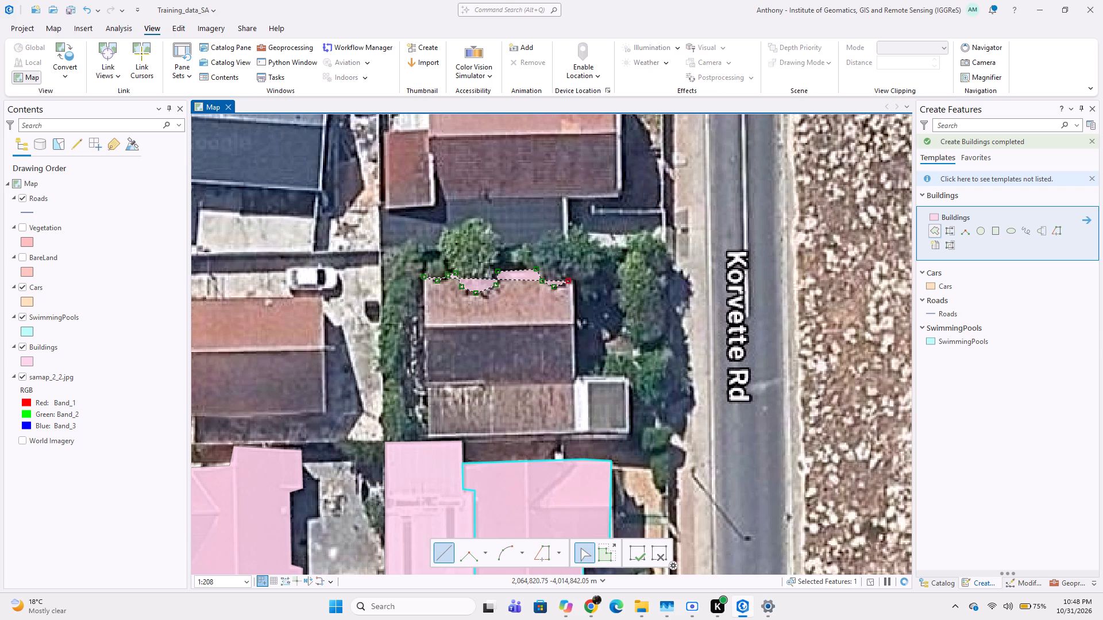
{"action": "left_click", "coordinate": [573, 280]}
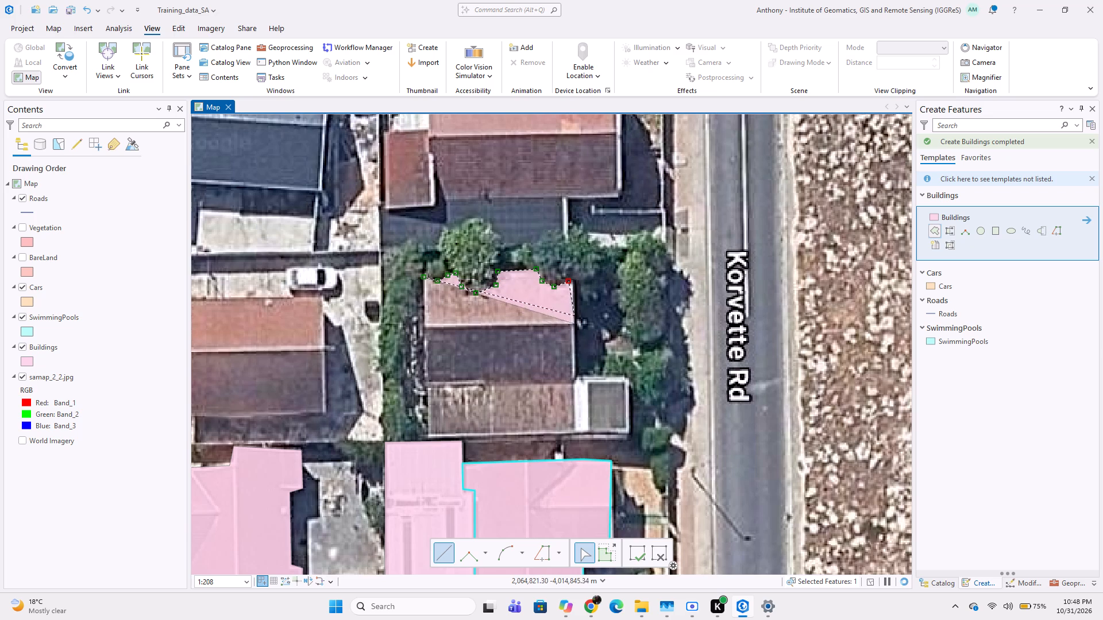
{"action": "left_click", "coordinate": [573, 297]}
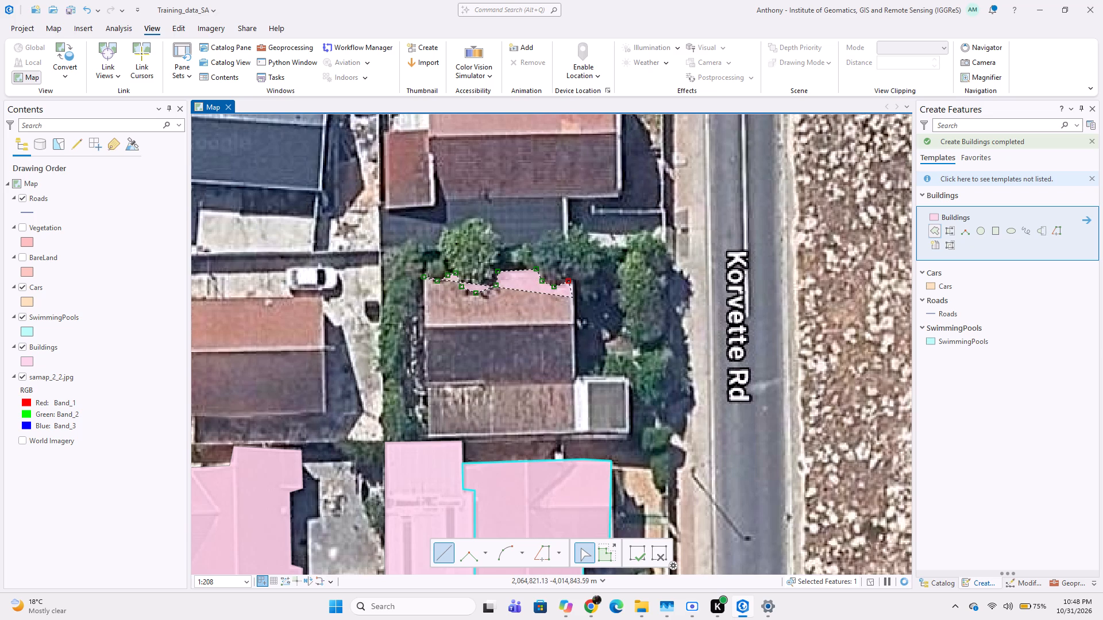
{"action": "left_click", "coordinate": [575, 382]}
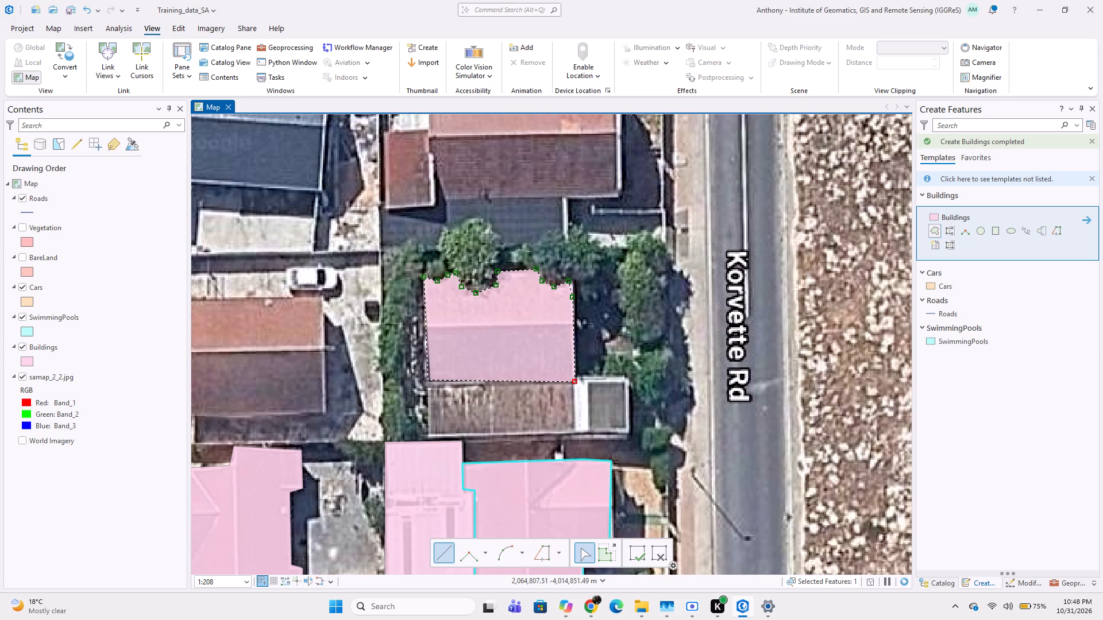
{"action": "double_click", "coordinate": [424, 383]}
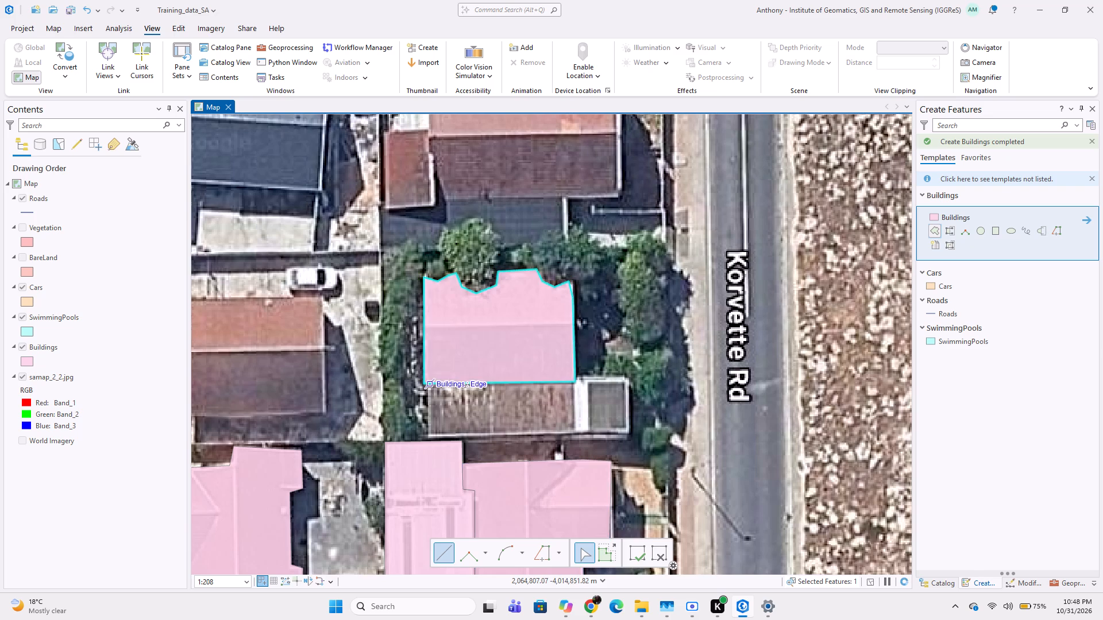
Digitize the long extension along that house's south side, including its white-edged eastern end, as a separate Buildings polygon.
{"action": "left_click", "coordinate": [424, 386]}
{"action": "left_click", "coordinate": [426, 436]}
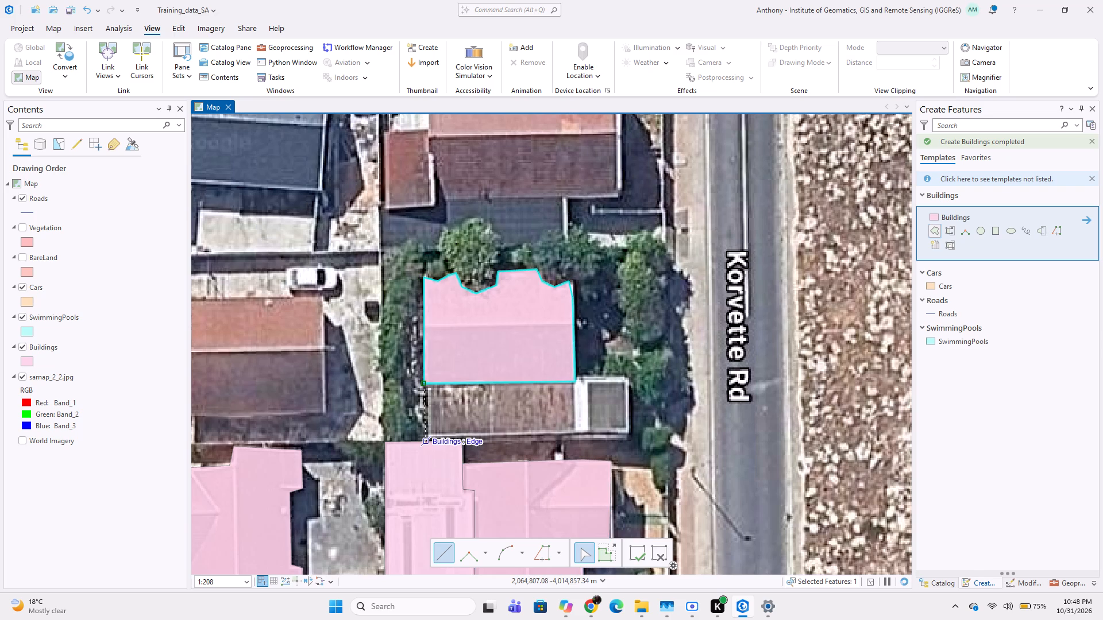
{"action": "left_click", "coordinate": [629, 434]}
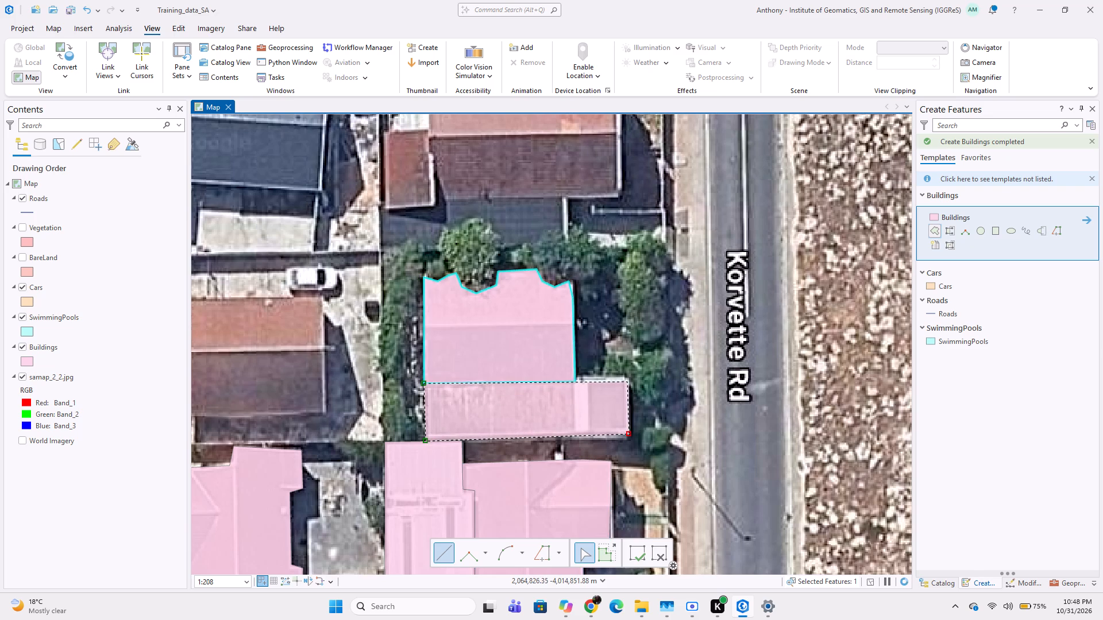
{"action": "left_click", "coordinate": [629, 378]}
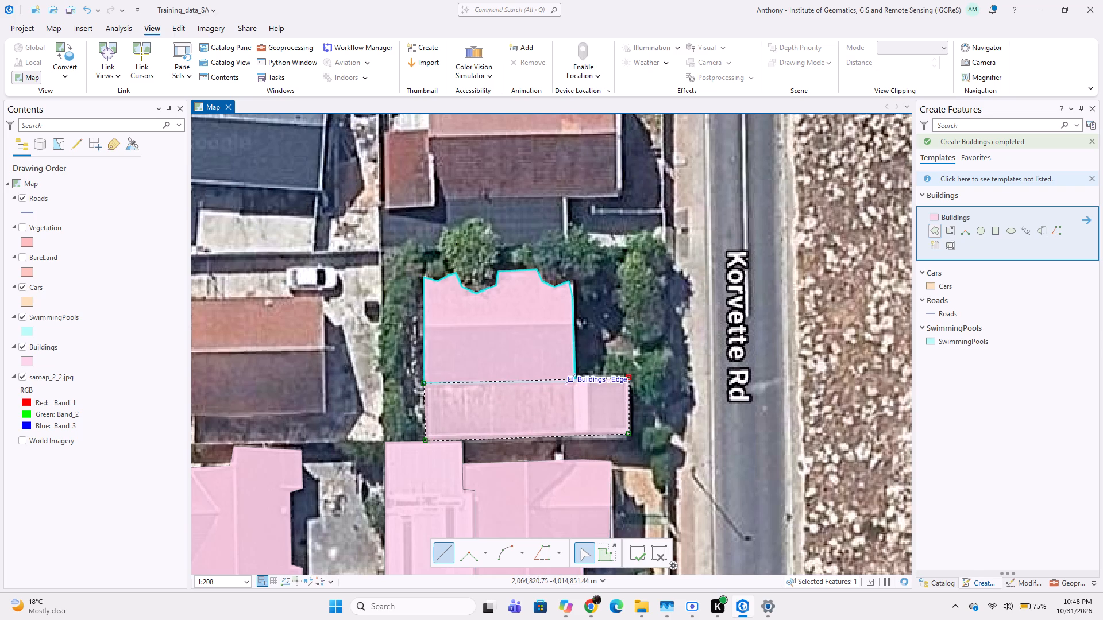
{"action": "double_click", "coordinate": [574, 379]}
Examine the whole image for areas still to digitize, ending at the undigitized houses between Dennegeur Ave and Korvette Rd.
{"action": "middle_click_drag", "start_coordinate": [434, 394], "coordinate": [530, 313]}
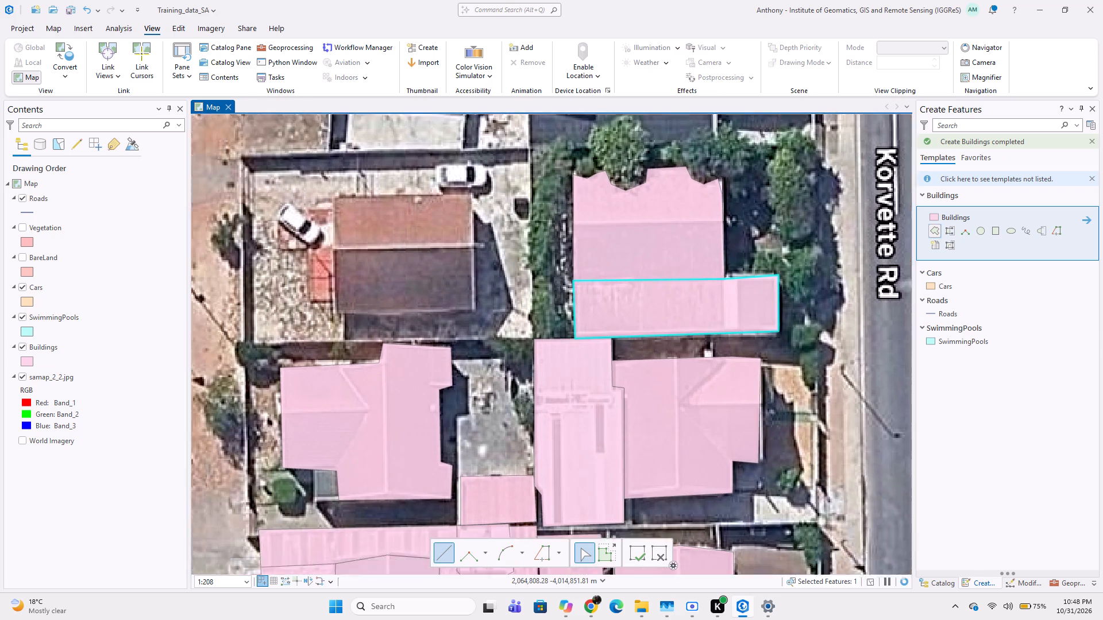
{"action": "middle_click_drag", "start_coordinate": [514, 386], "coordinate": [458, 356]}
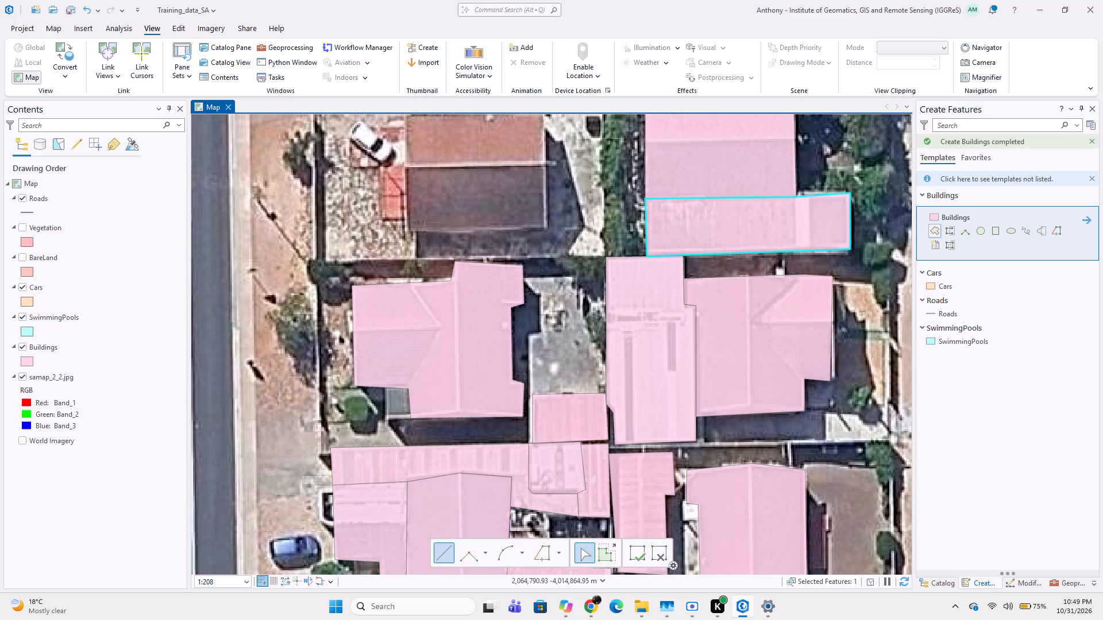
{"action": "scroll", "coordinate": [494, 281], "scroll_direction": "down", "scroll_amount": 2}
{"action": "middle_click_drag", "start_coordinate": [522, 323], "coordinate": [581, 422]}
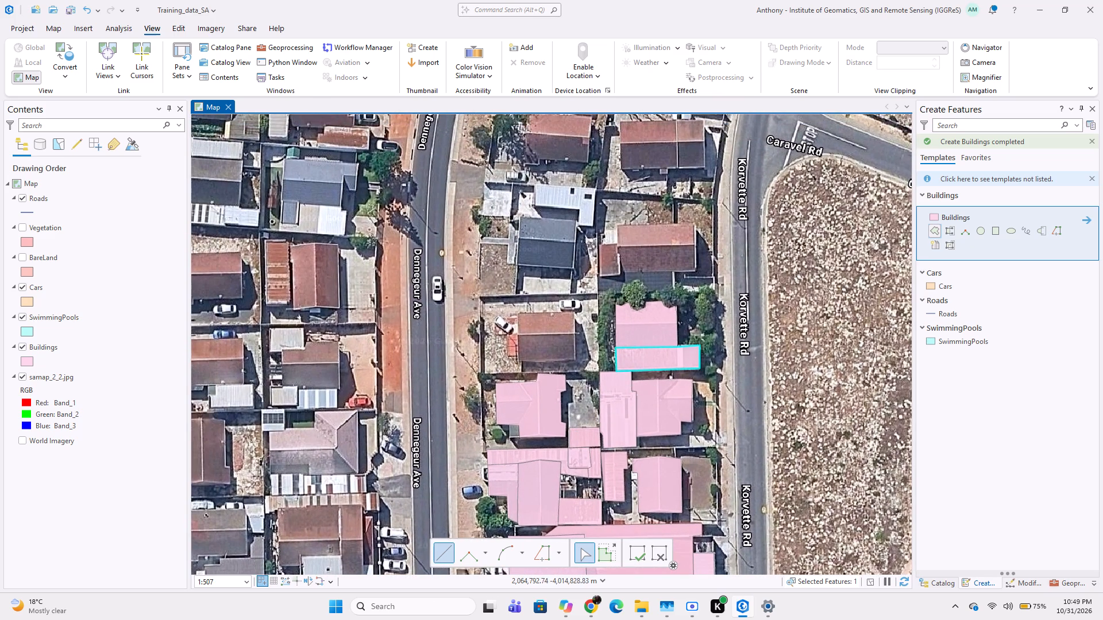
{"action": "scroll", "coordinate": [557, 328], "scroll_direction": "down", "scroll_amount": 1}
{"action": "middle_click_drag", "start_coordinate": [553, 359], "coordinate": [537, 297]}
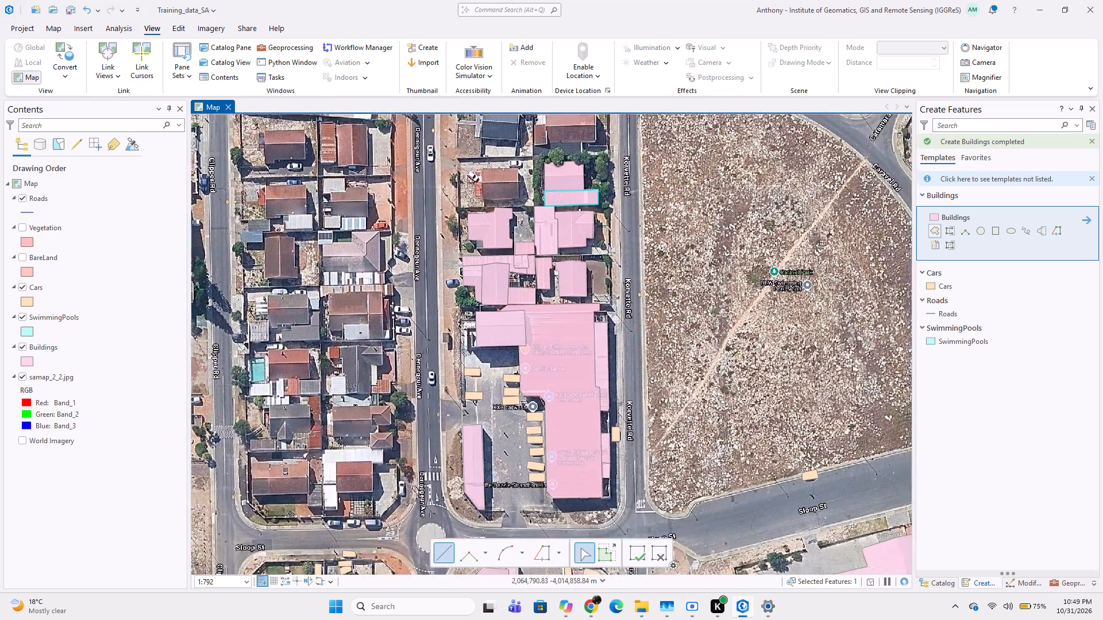
{"action": "middle_click_drag", "start_coordinate": [487, 343], "coordinate": [545, 312]}
{"action": "middle_click_drag", "start_coordinate": [595, 317], "coordinate": [541, 347]}
{"action": "middle_click_drag", "start_coordinate": [589, 289], "coordinate": [555, 331]}
{"action": "scroll", "coordinate": [555, 331], "scroll_direction": "down", "scroll_amount": 1}
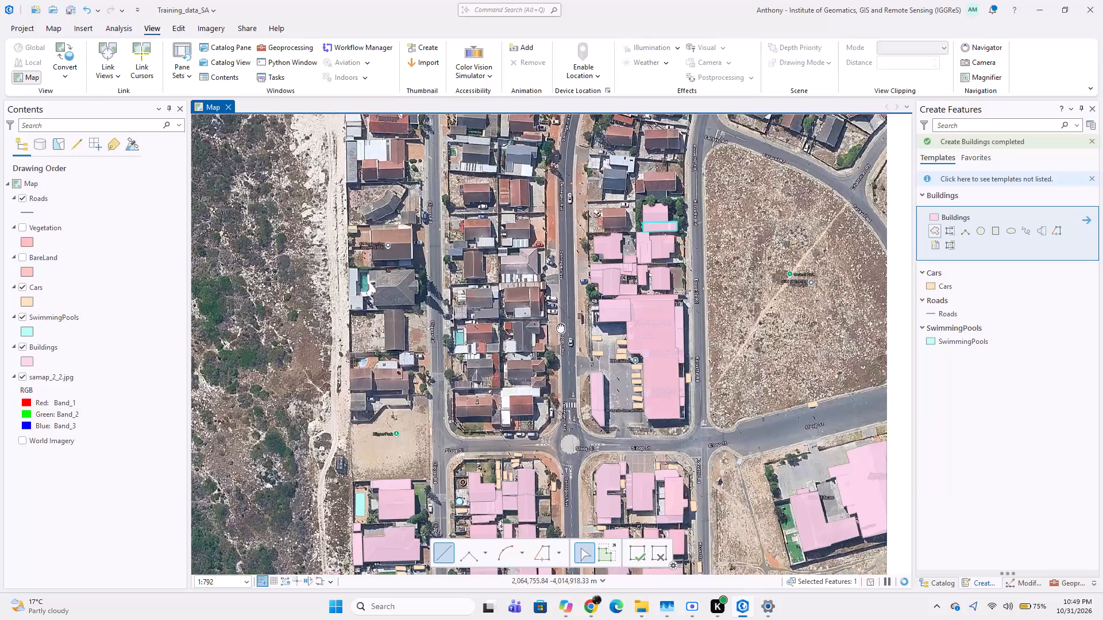
{"action": "scroll", "coordinate": [558, 324], "scroll_direction": "down", "scroll_amount": 2}
{"action": "middle_click_drag", "start_coordinate": [550, 297], "coordinate": [520, 343]}
{"action": "middle_click_drag", "start_coordinate": [565, 247], "coordinate": [555, 283]}
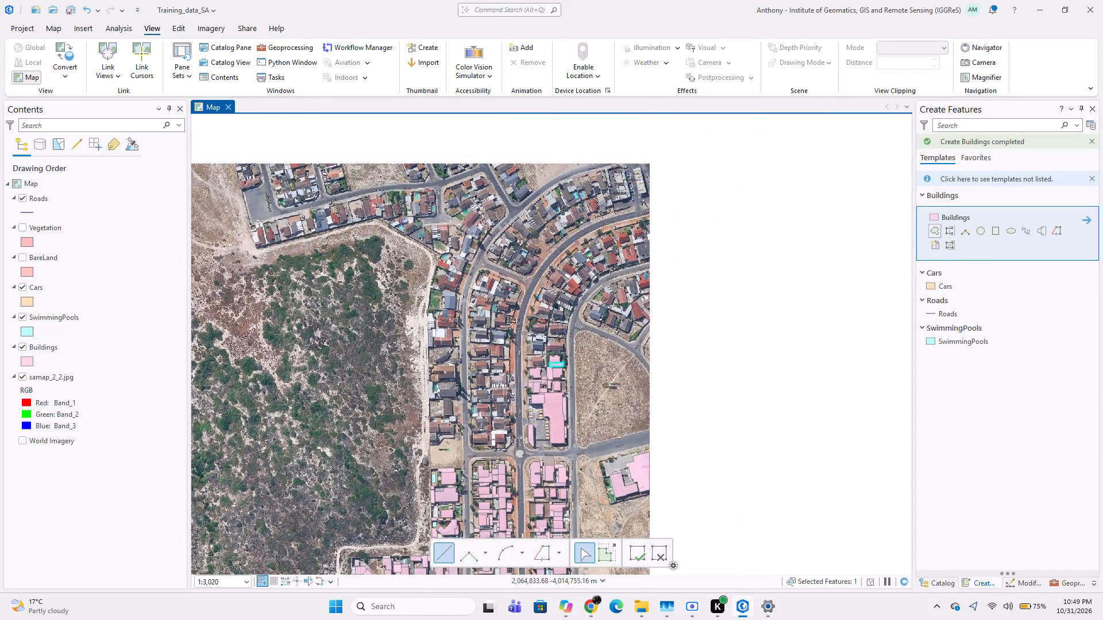
{"action": "middle_click_drag", "start_coordinate": [569, 288], "coordinate": [533, 378]}
{"action": "middle_click_drag", "start_coordinate": [520, 342], "coordinate": [597, 241]}
{"action": "middle_click_drag", "start_coordinate": [537, 296], "coordinate": [603, 217]}
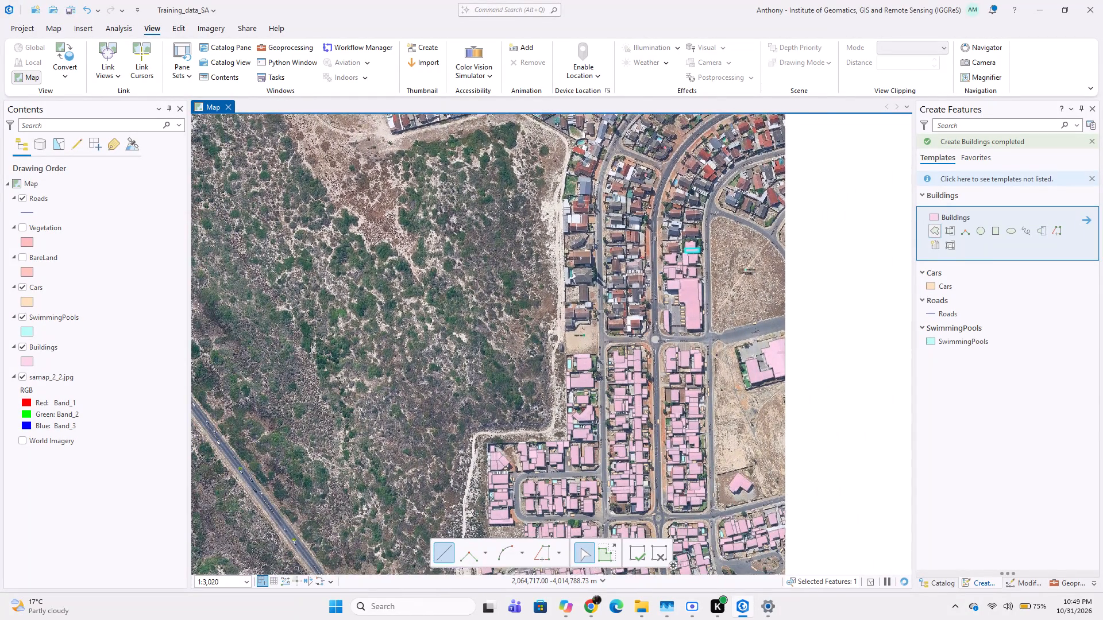
{"action": "middle_click_drag", "start_coordinate": [575, 289], "coordinate": [597, 217]}
{"action": "scroll", "coordinate": [545, 271], "scroll_direction": "down", "scroll_amount": 1}
{"action": "scroll", "coordinate": [519, 348], "scroll_direction": "down", "scroll_amount": 1}
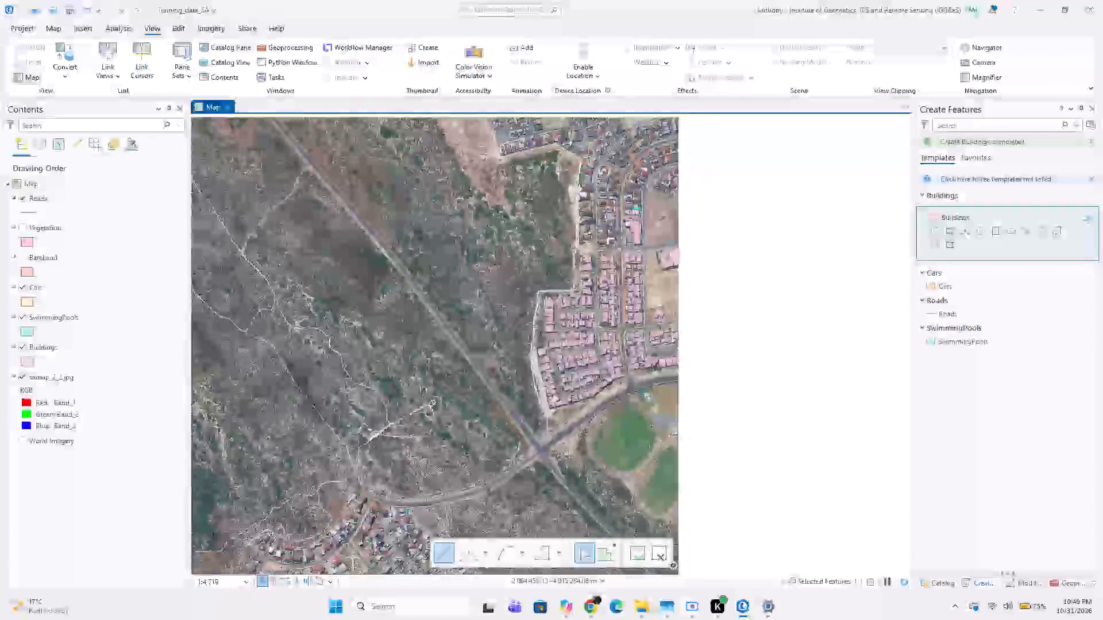
{"action": "middle_click_drag", "start_coordinate": [496, 363], "coordinate": [550, 288]}
{"action": "middle_click_drag", "start_coordinate": [516, 346], "coordinate": [546, 245]}
{"action": "middle_click_drag", "start_coordinate": [565, 261], "coordinate": [516, 368]}
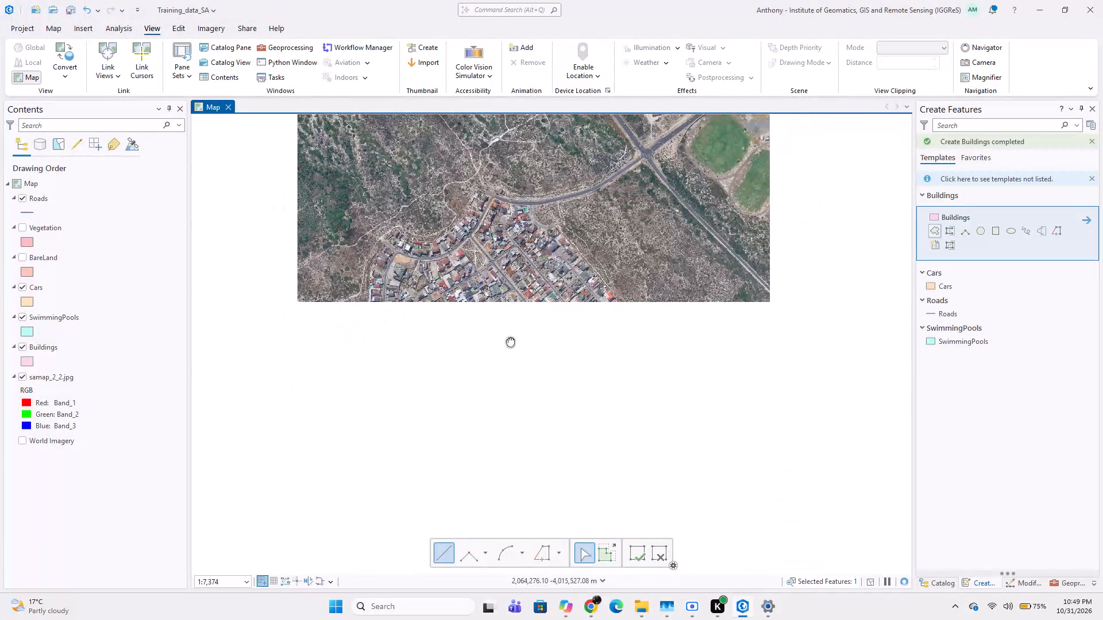
{"action": "scroll", "coordinate": [484, 324], "scroll_direction": "up", "scroll_amount": 2}
{"action": "middle_click_drag", "start_coordinate": [480, 281], "coordinate": [468, 379]}
{"action": "middle_click_drag", "start_coordinate": [488, 284], "coordinate": [483, 370]}
{"action": "scroll", "coordinate": [504, 324], "scroll_direction": "down", "scroll_amount": 1}
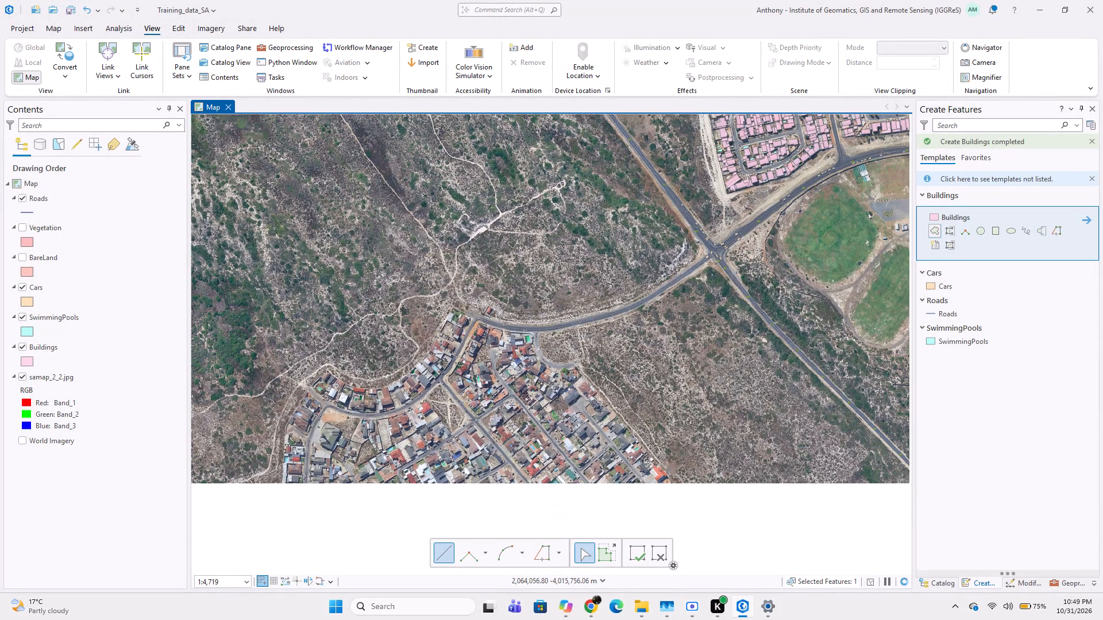
{"action": "middle_click_drag", "start_coordinate": [475, 235], "coordinate": [414, 321]}
{"action": "middle_click_drag", "start_coordinate": [460, 233], "coordinate": [416, 293]}
{"action": "middle_click_drag", "start_coordinate": [533, 197], "coordinate": [472, 263]}
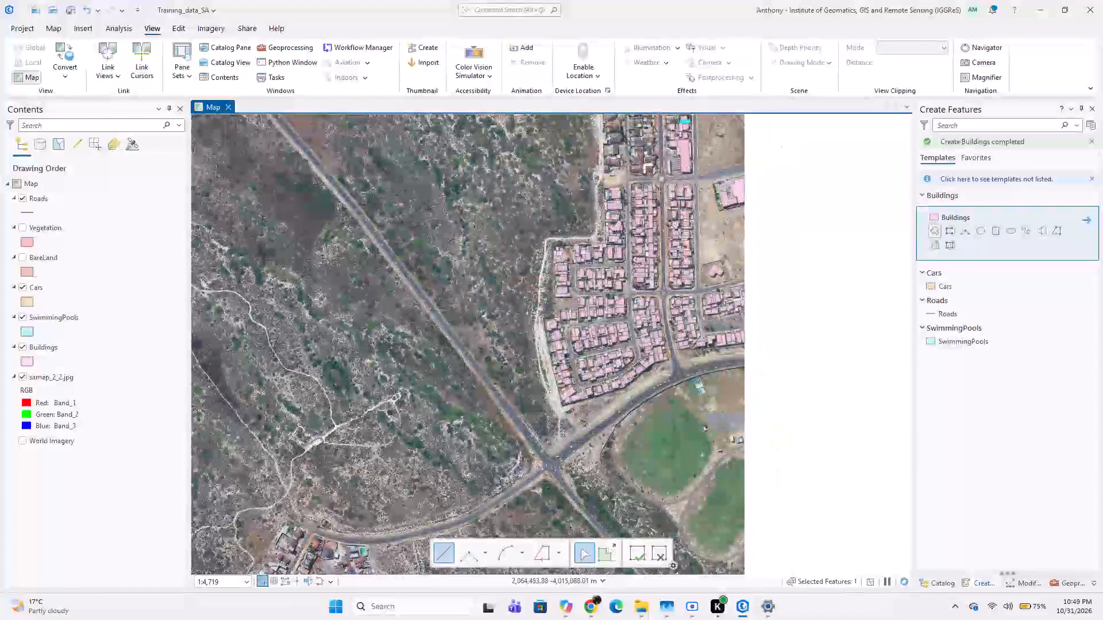
{"action": "middle_click_drag", "start_coordinate": [539, 203], "coordinate": [483, 279]}
{"action": "middle_click_drag", "start_coordinate": [510, 239], "coordinate": [514, 319]}
{"action": "middle_click_drag", "start_coordinate": [416, 335], "coordinate": [456, 363]}
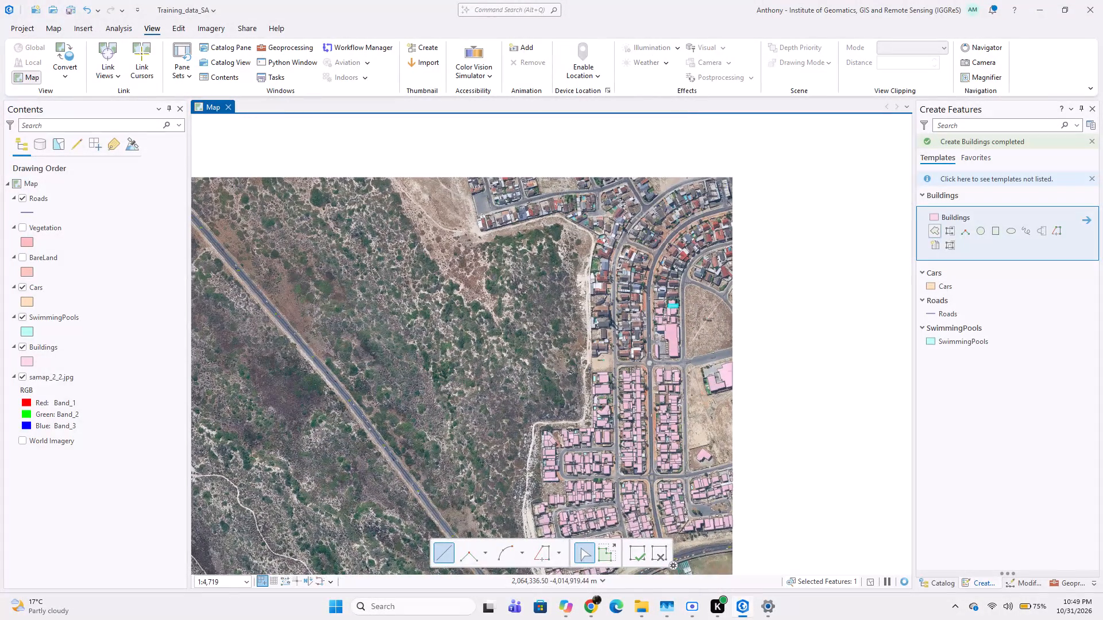
{"action": "middle_click_drag", "start_coordinate": [452, 312], "coordinate": [448, 346]}
{"action": "middle_click_drag", "start_coordinate": [496, 351], "coordinate": [480, 336]}
{"action": "scroll", "coordinate": [479, 334], "scroll_direction": "up", "scroll_amount": 1}
{"action": "middle_click_drag", "start_coordinate": [673, 273], "coordinate": [567, 299]}
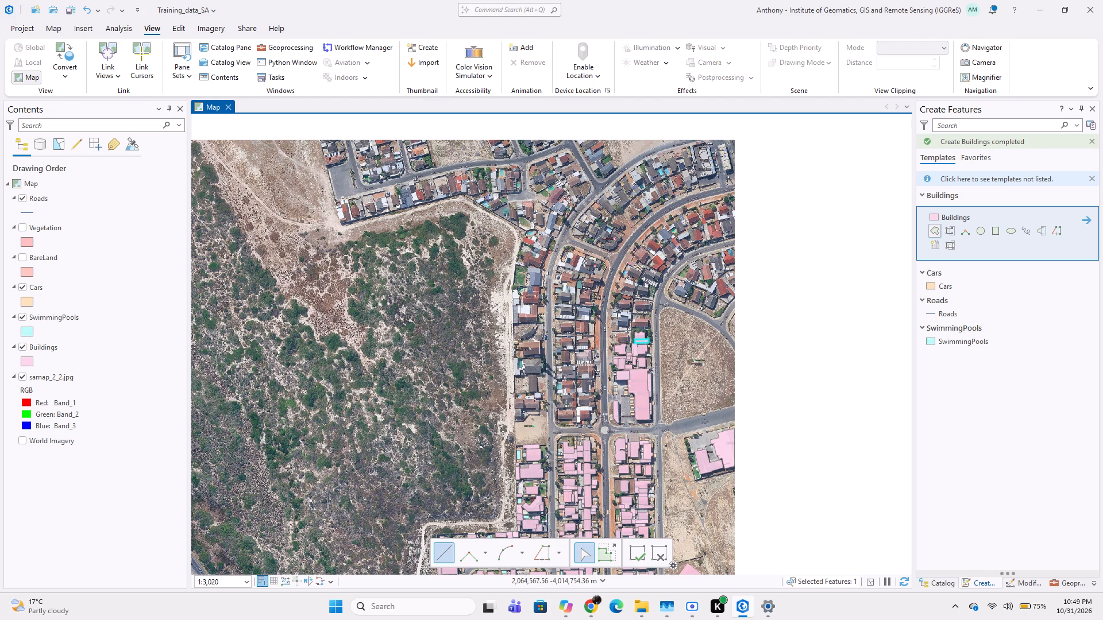
{"action": "middle_click_drag", "start_coordinate": [617, 265], "coordinate": [595, 307]}
{"action": "scroll", "coordinate": [609, 370], "scroll_direction": "up", "scroll_amount": 5}
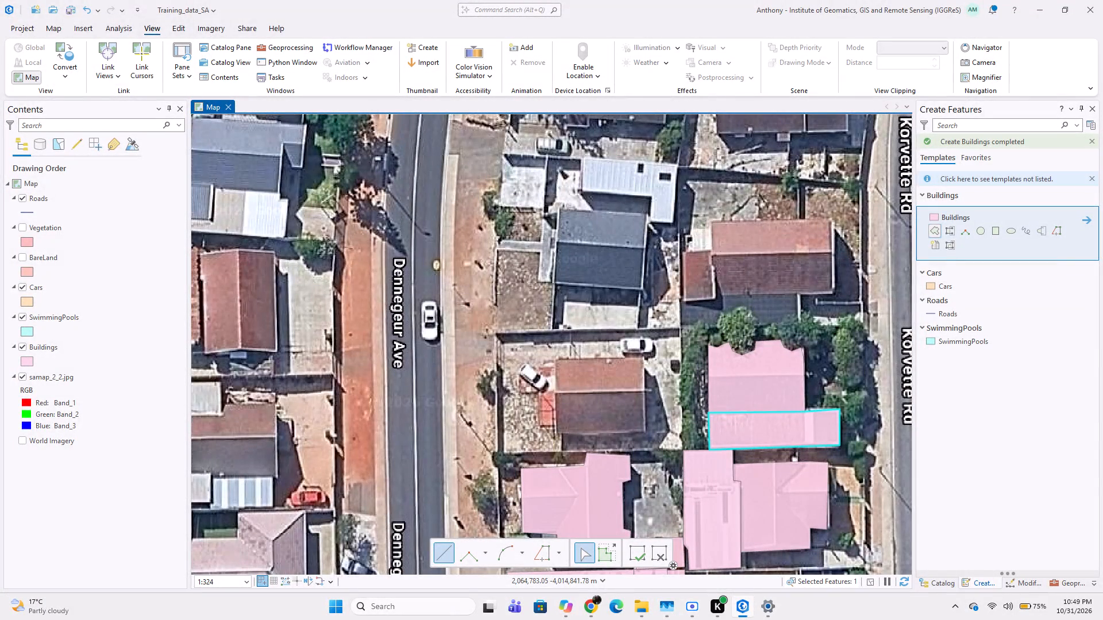
{"action": "scroll", "coordinate": [550, 358], "scroll_direction": "up", "scroll_amount": 1}
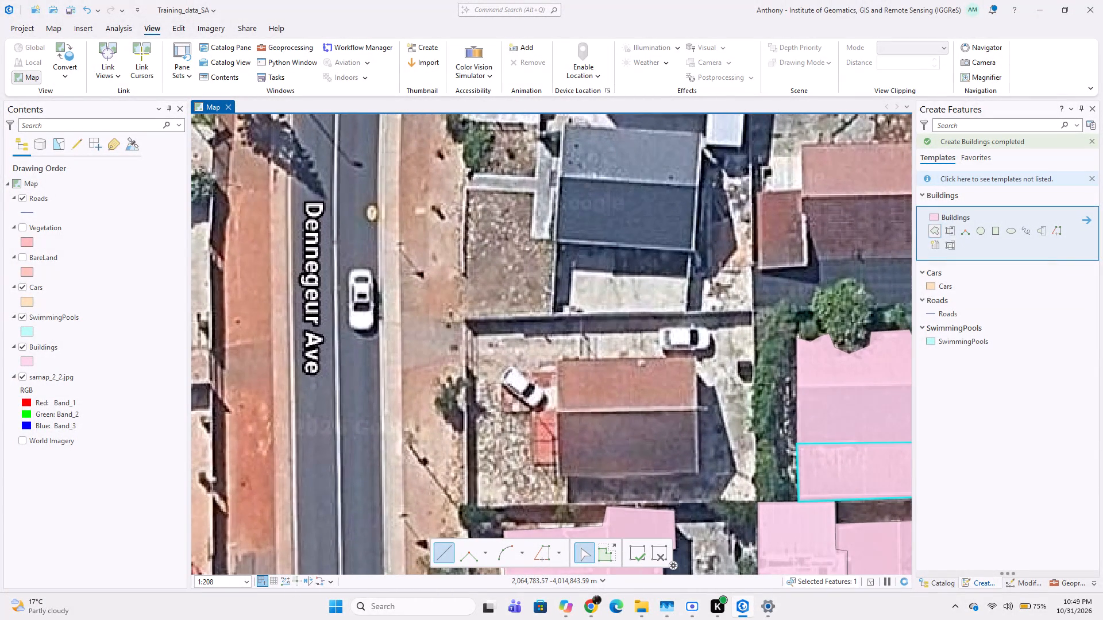
Digitize the brown-roofed house just east of Dennegeur Ave, between the two parked white cars, as a Buildings polygon.
{"action": "left_click", "coordinate": [553, 358]}
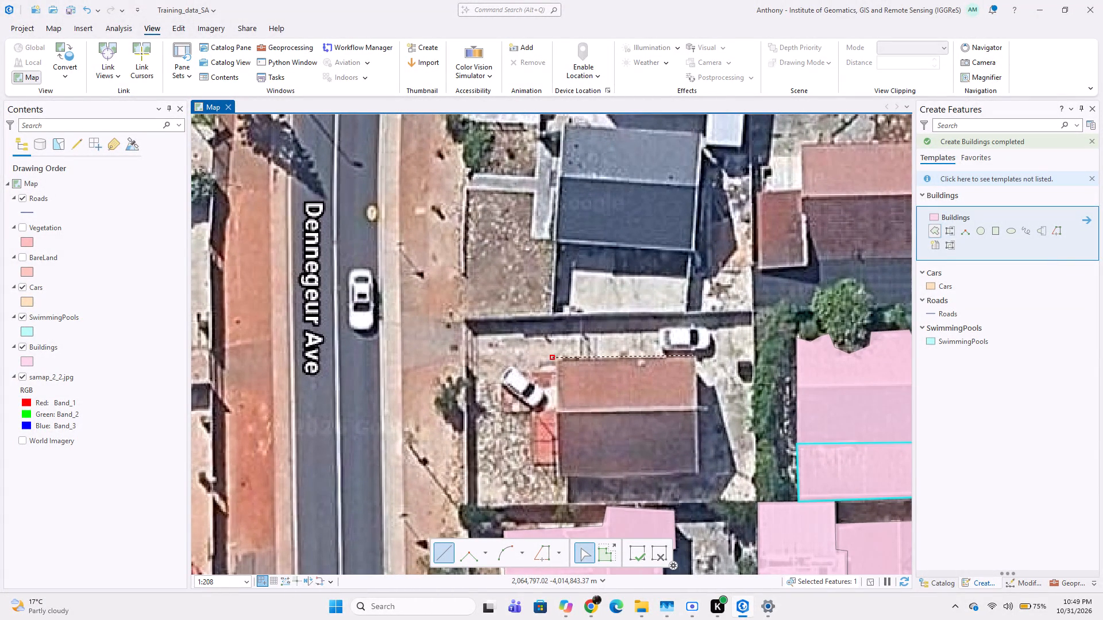
{"action": "left_click", "coordinate": [695, 355]}
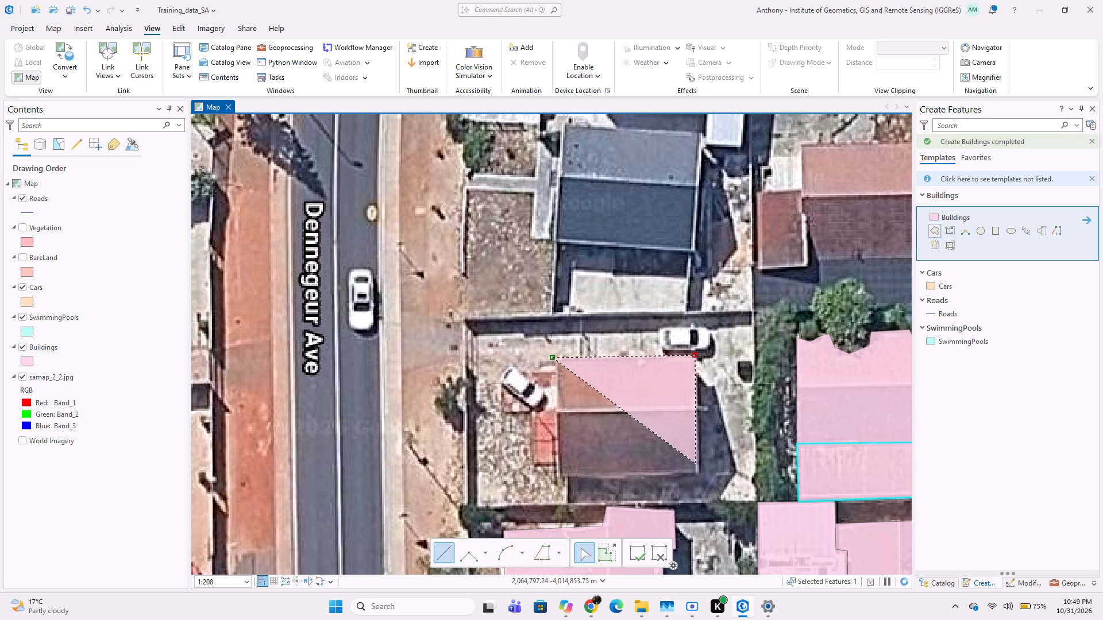
{"action": "left_click", "coordinate": [697, 472]}
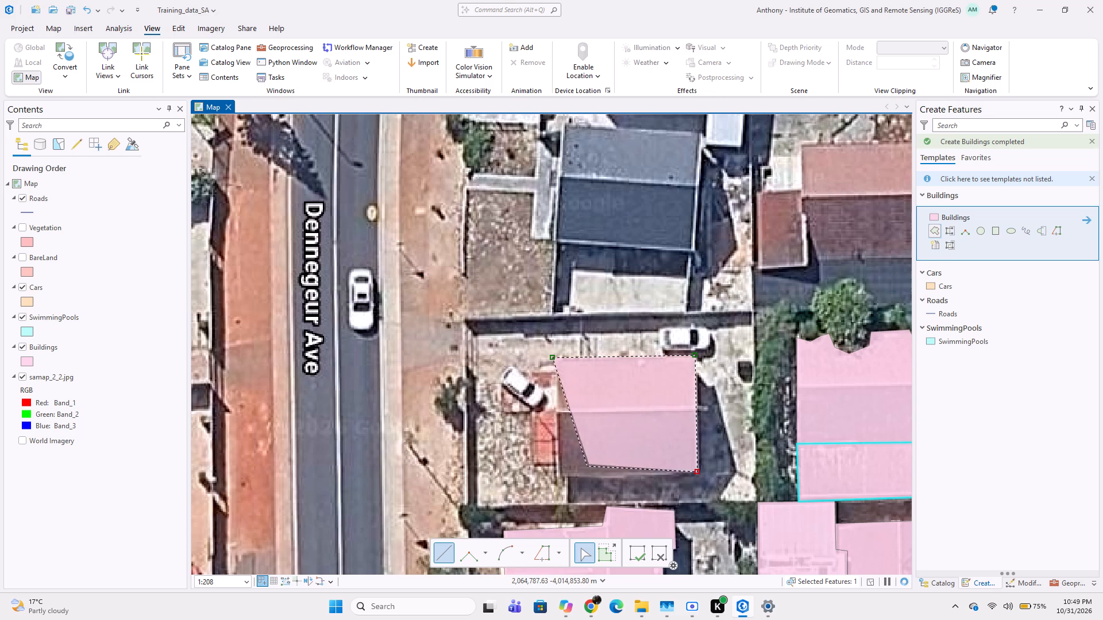
{"action": "double_click", "coordinate": [559, 476]}
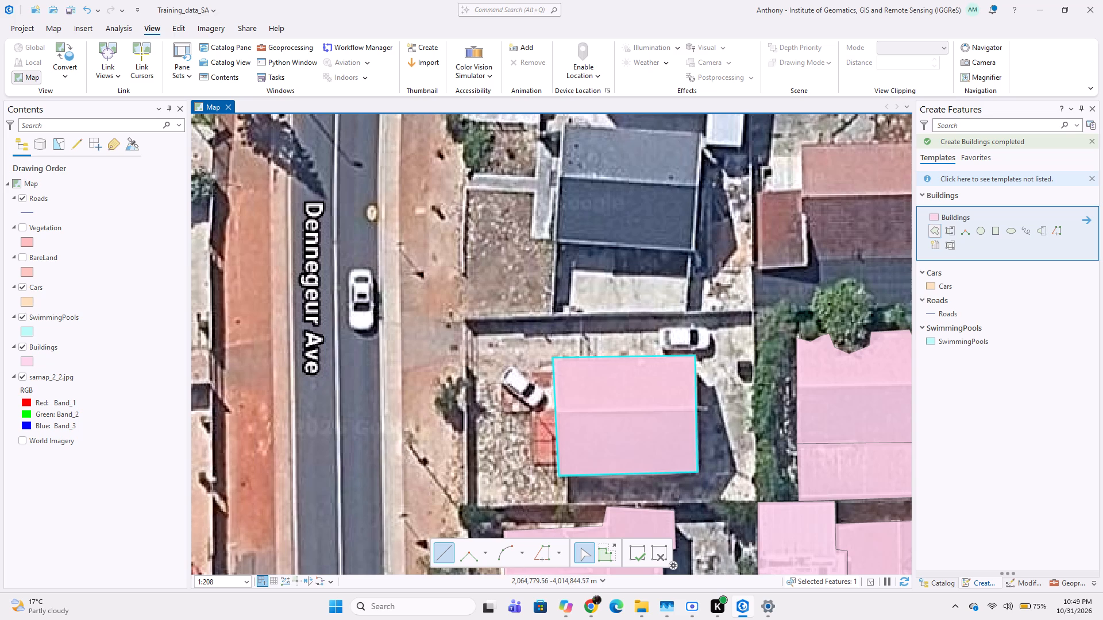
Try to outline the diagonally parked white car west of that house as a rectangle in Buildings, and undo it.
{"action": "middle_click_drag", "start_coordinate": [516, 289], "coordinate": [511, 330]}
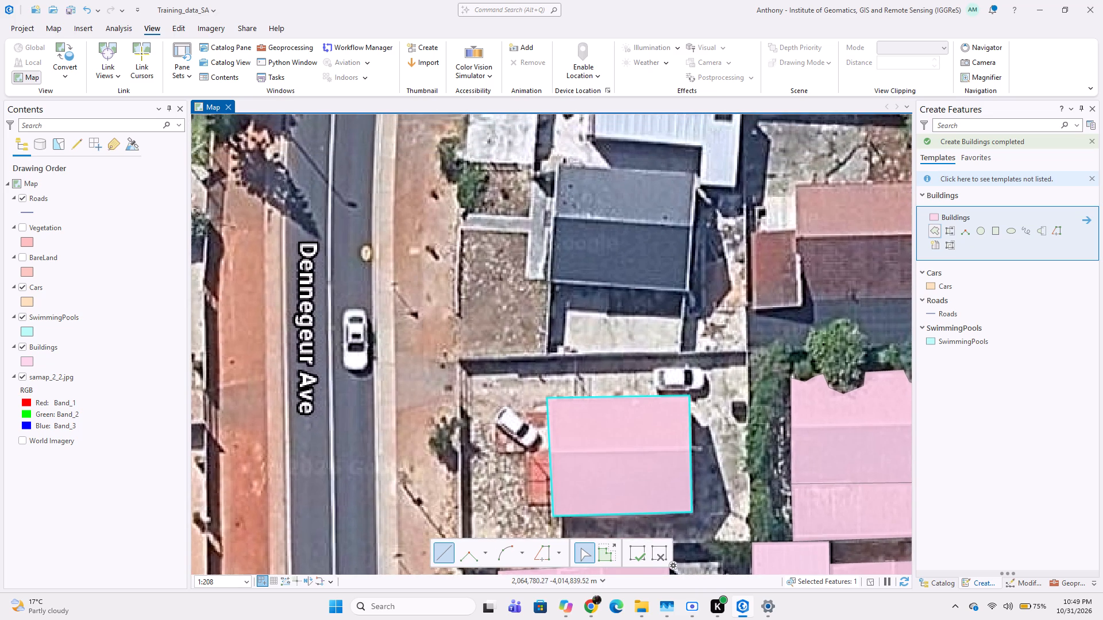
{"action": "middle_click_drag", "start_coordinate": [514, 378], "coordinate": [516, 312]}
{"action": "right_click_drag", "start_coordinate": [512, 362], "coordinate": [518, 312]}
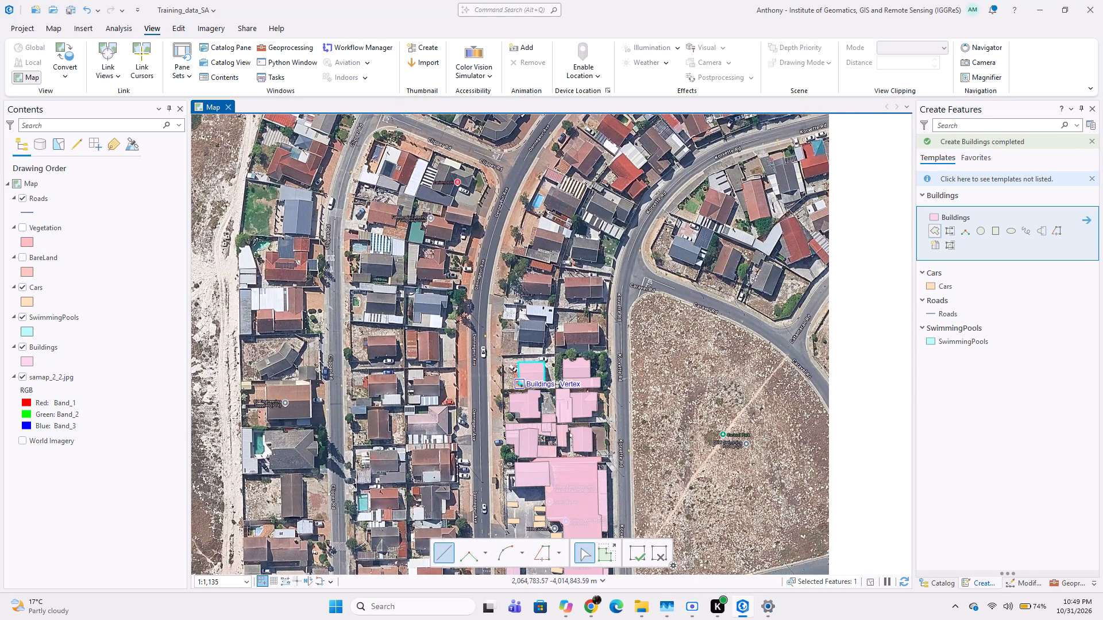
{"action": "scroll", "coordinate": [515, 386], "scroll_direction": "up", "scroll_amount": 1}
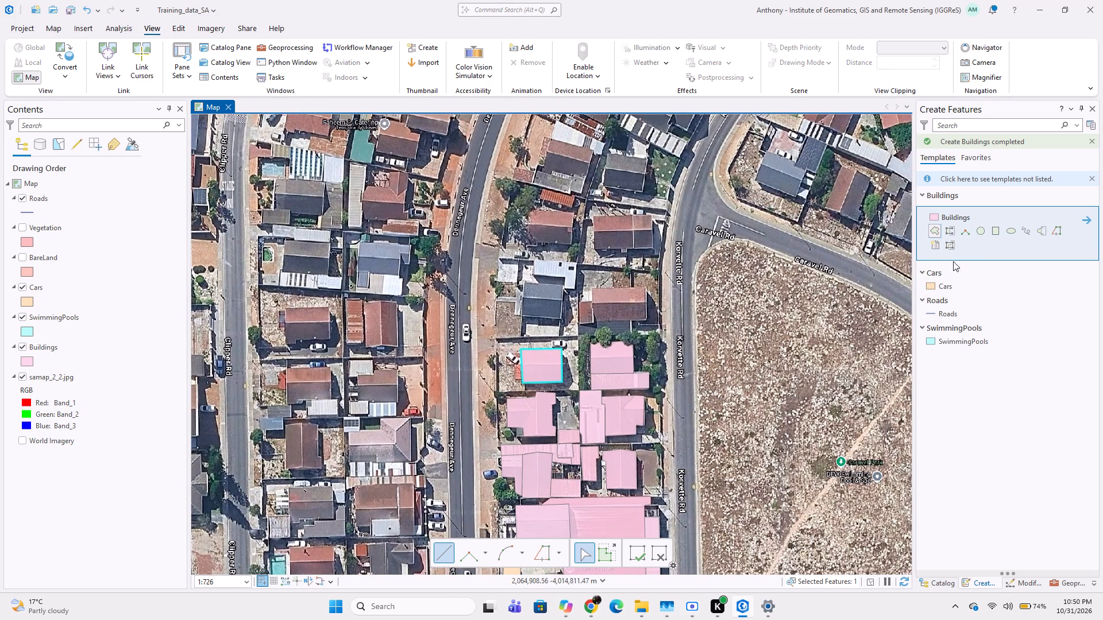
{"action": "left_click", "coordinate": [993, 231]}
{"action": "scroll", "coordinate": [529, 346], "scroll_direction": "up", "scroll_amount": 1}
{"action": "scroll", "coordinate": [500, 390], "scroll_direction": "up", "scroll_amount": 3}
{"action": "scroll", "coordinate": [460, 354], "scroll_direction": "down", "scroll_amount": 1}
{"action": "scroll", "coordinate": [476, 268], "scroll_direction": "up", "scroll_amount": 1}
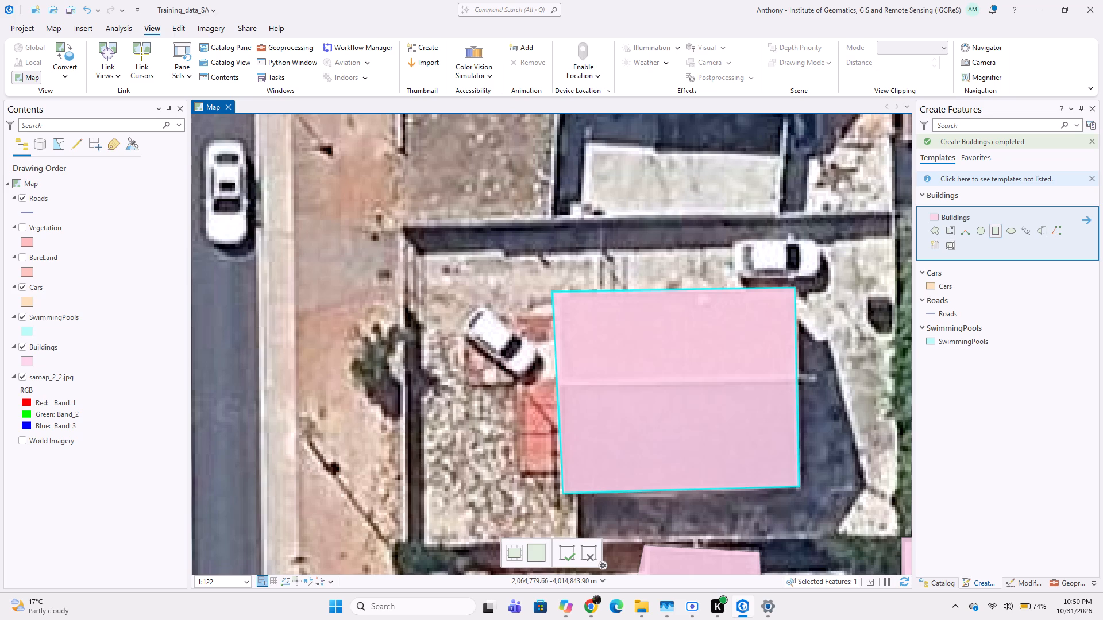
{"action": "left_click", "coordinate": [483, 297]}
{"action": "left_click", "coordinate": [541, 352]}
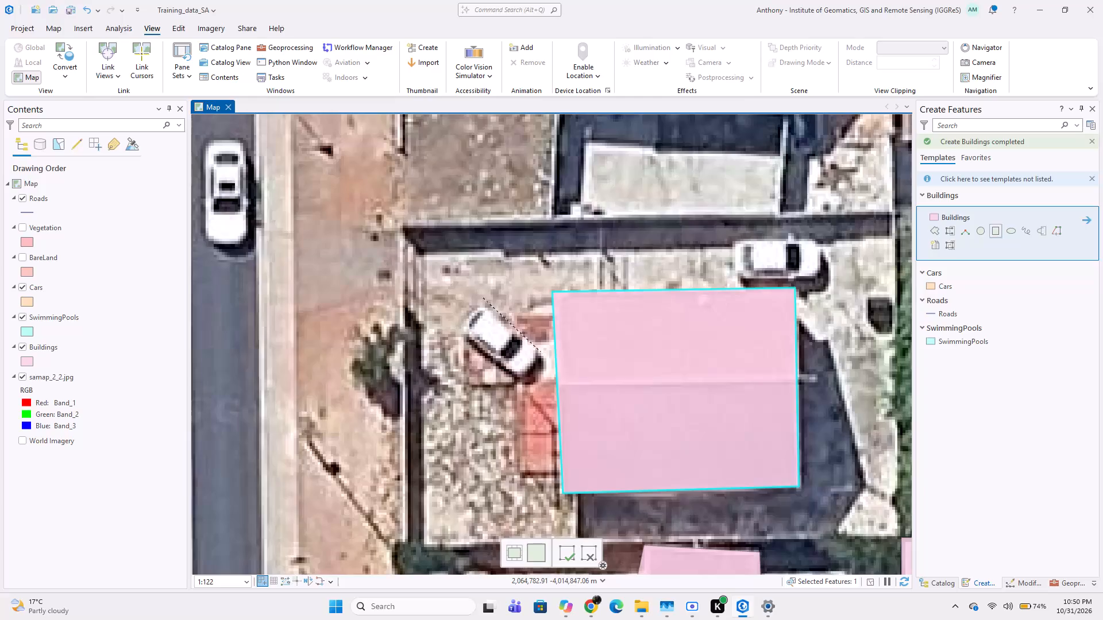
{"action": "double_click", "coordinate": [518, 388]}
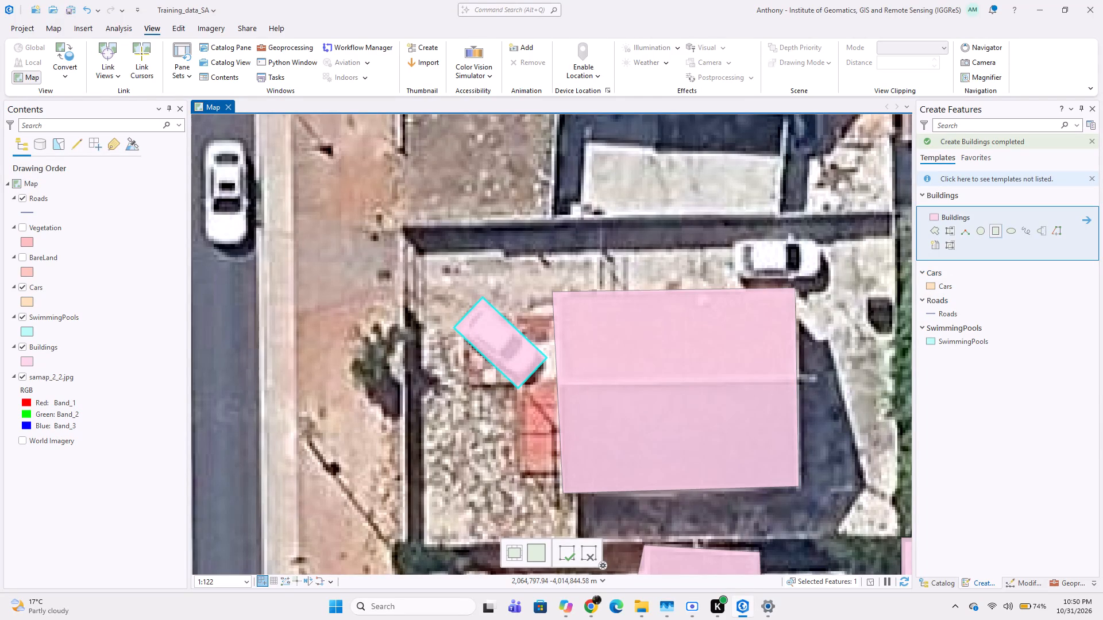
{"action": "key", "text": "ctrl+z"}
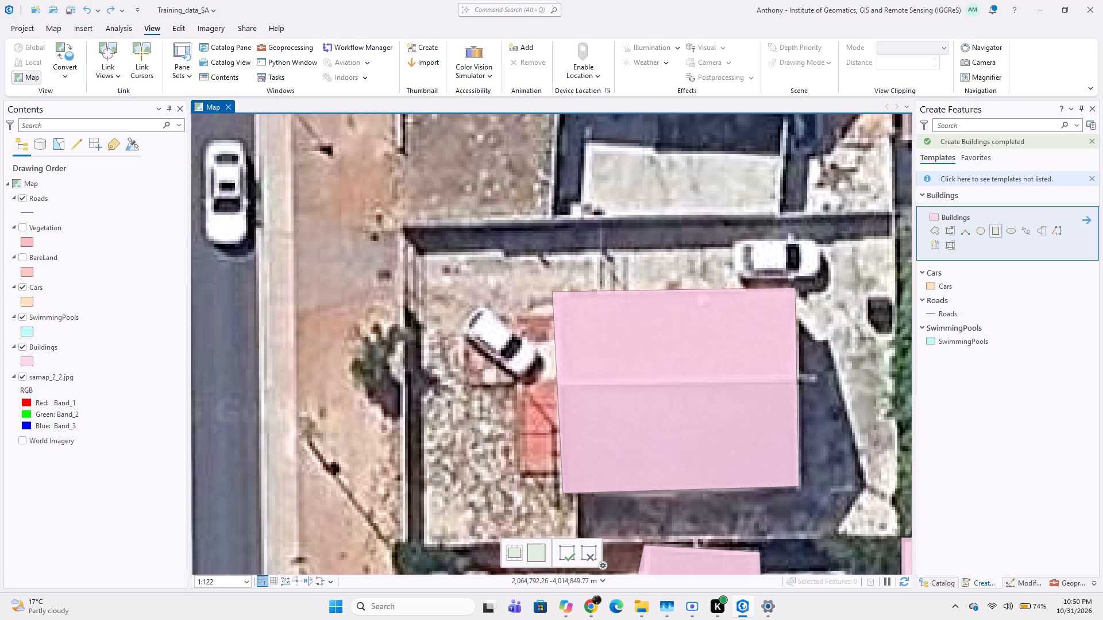
Digitize the diagonally parked white car west of the house as a Cars polygon.
{"action": "left_click", "coordinate": [944, 289]}
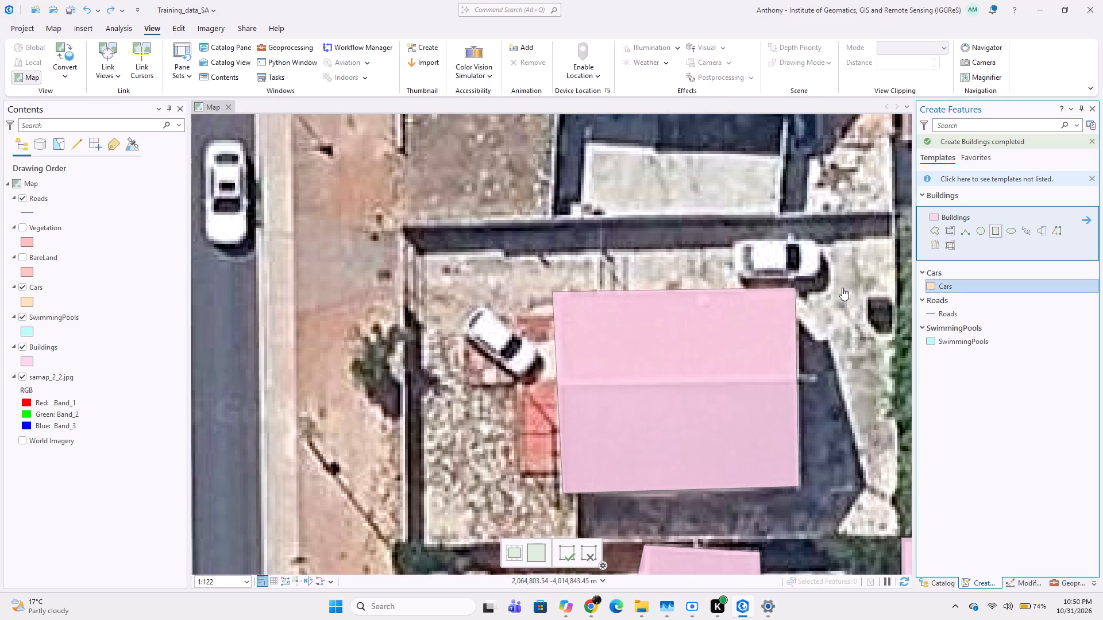
{"action": "left_click", "coordinate": [484, 297]}
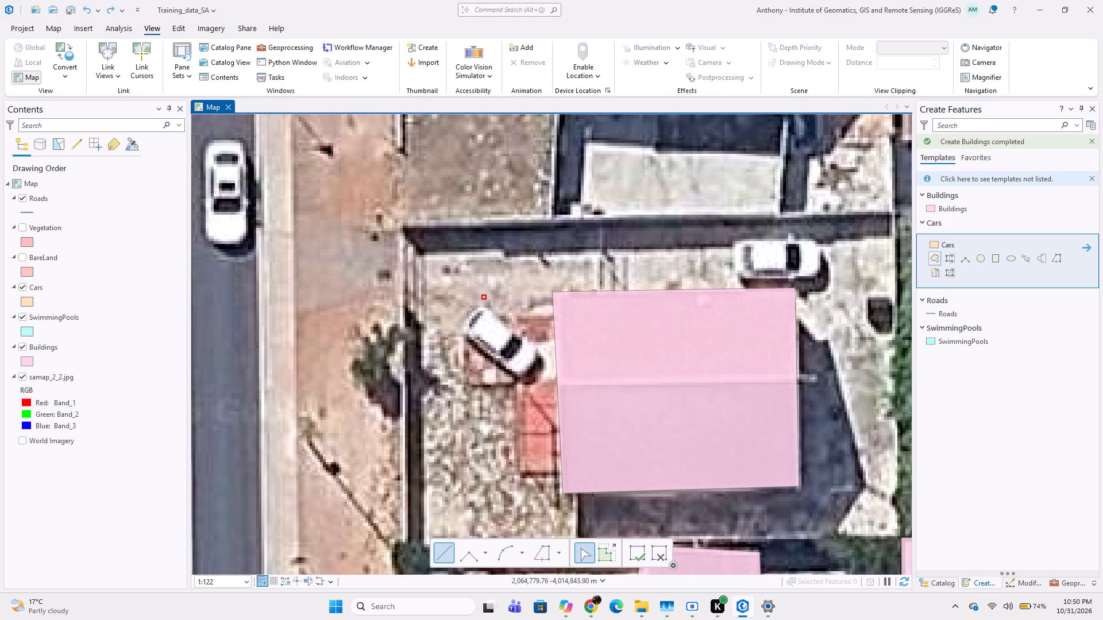
{"action": "left_click", "coordinate": [542, 347]}
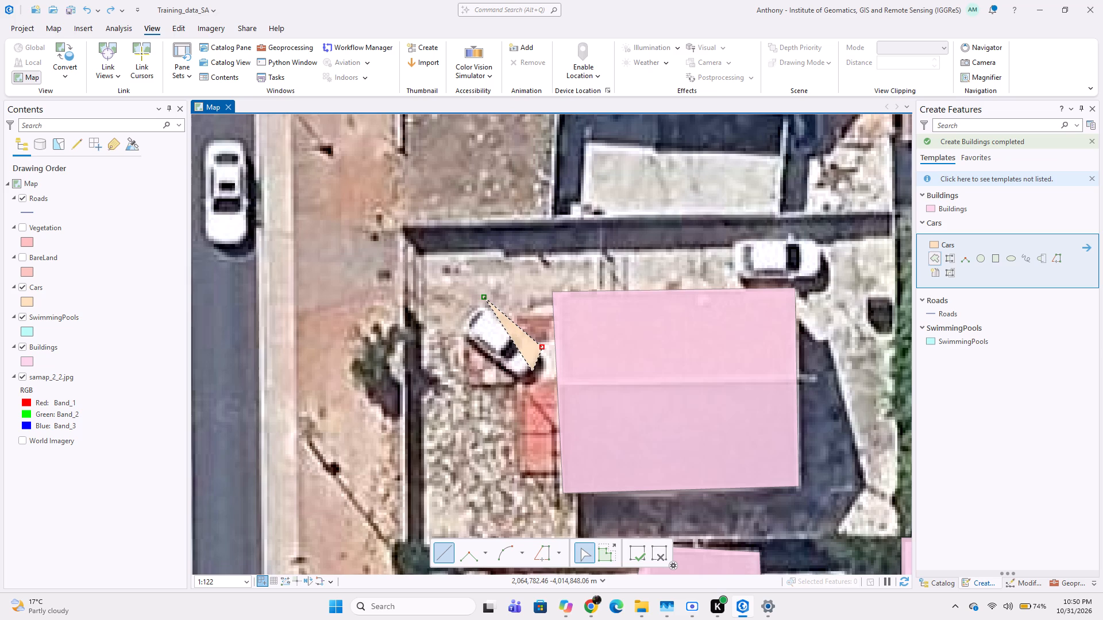
{"action": "left_click", "coordinate": [533, 371]}
{"action": "left_click", "coordinate": [523, 379]}
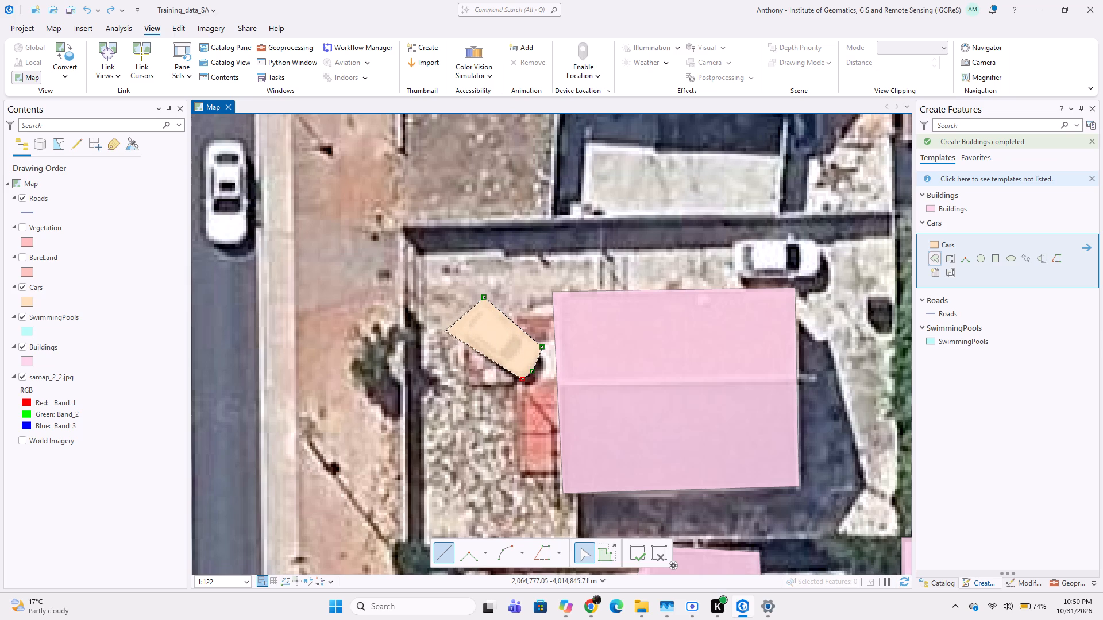
{"action": "double_click", "coordinate": [456, 334]}
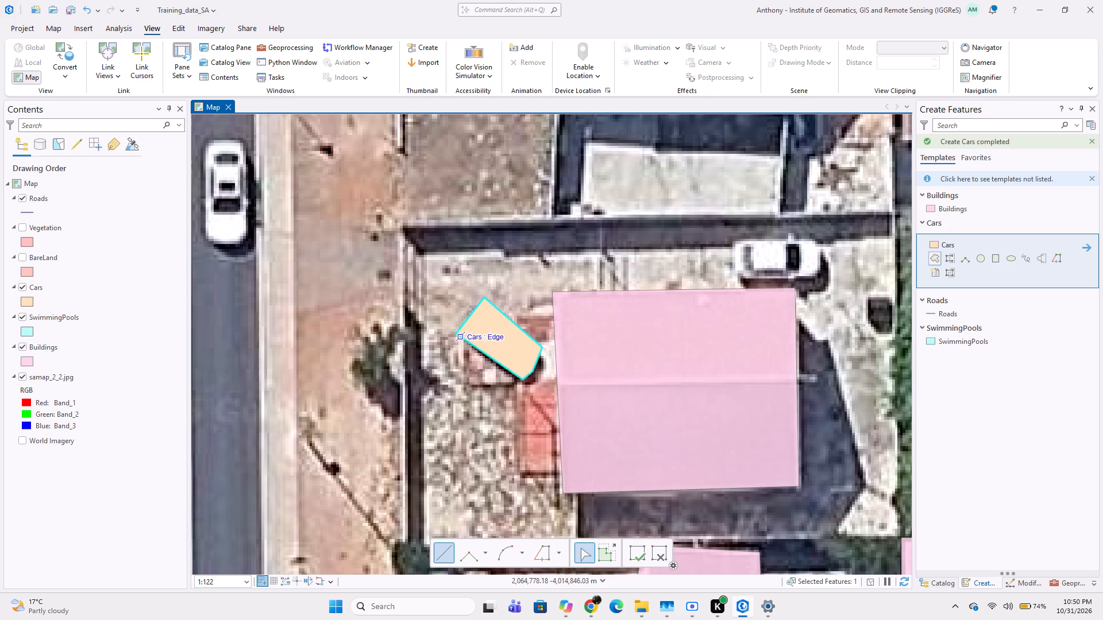
Digitize the white car parked near the house's northeastern corner as a Cars rectangle.
{"action": "middle_click_drag", "start_coordinate": [490, 354], "coordinate": [475, 400]}
{"action": "middle_click_drag", "start_coordinate": [545, 374], "coordinate": [512, 374]}
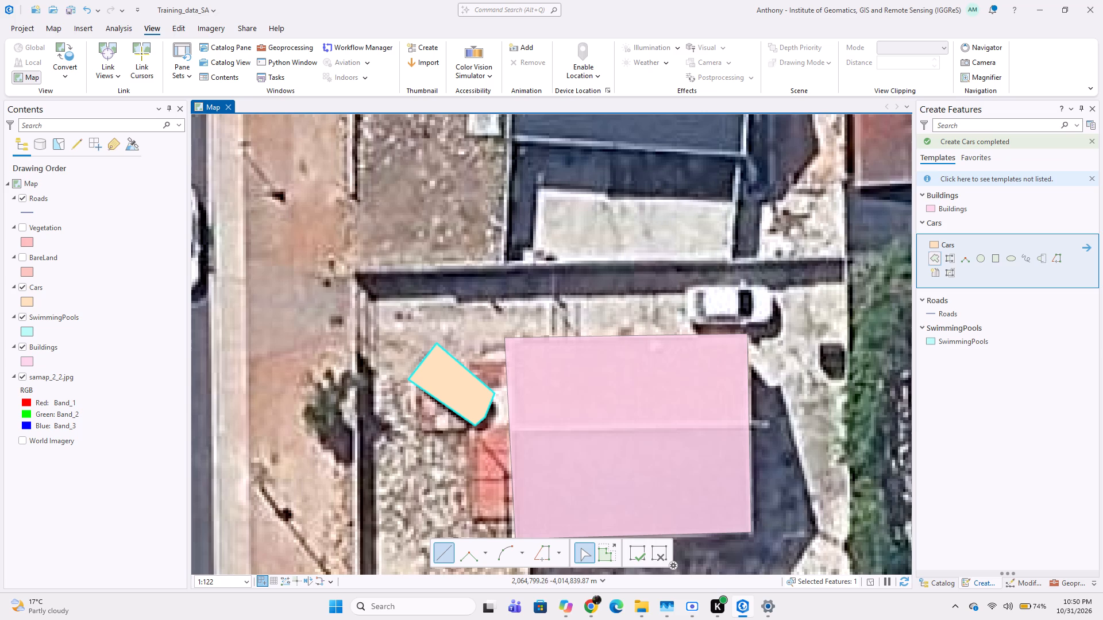
{"action": "scroll", "coordinate": [718, 271], "scroll_direction": "up", "scroll_amount": 1}
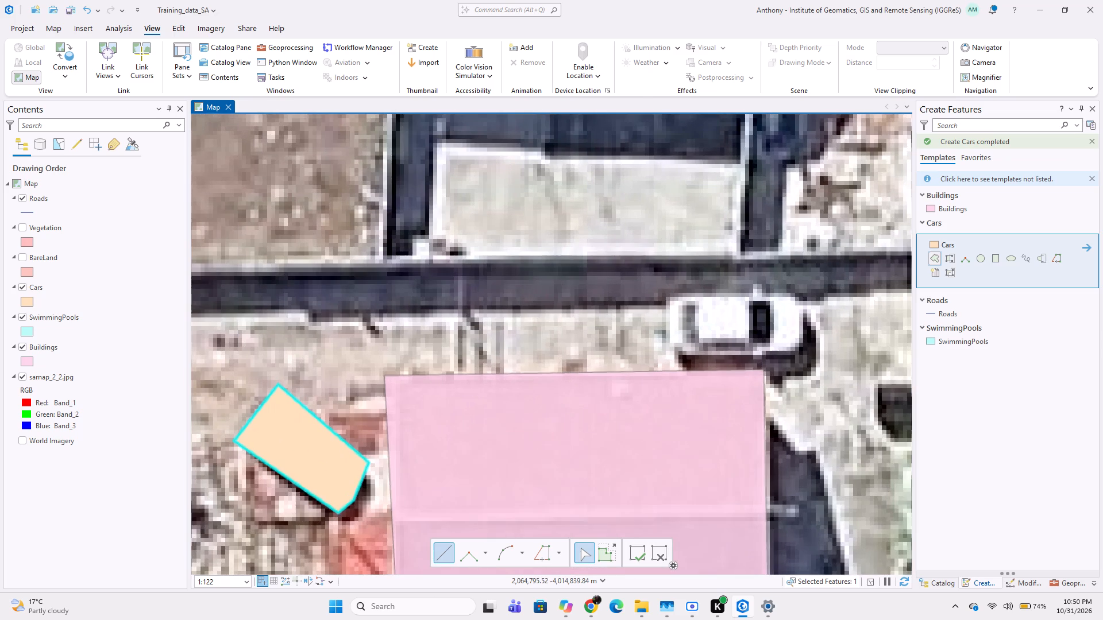
{"action": "left_click", "coordinate": [993, 259]}
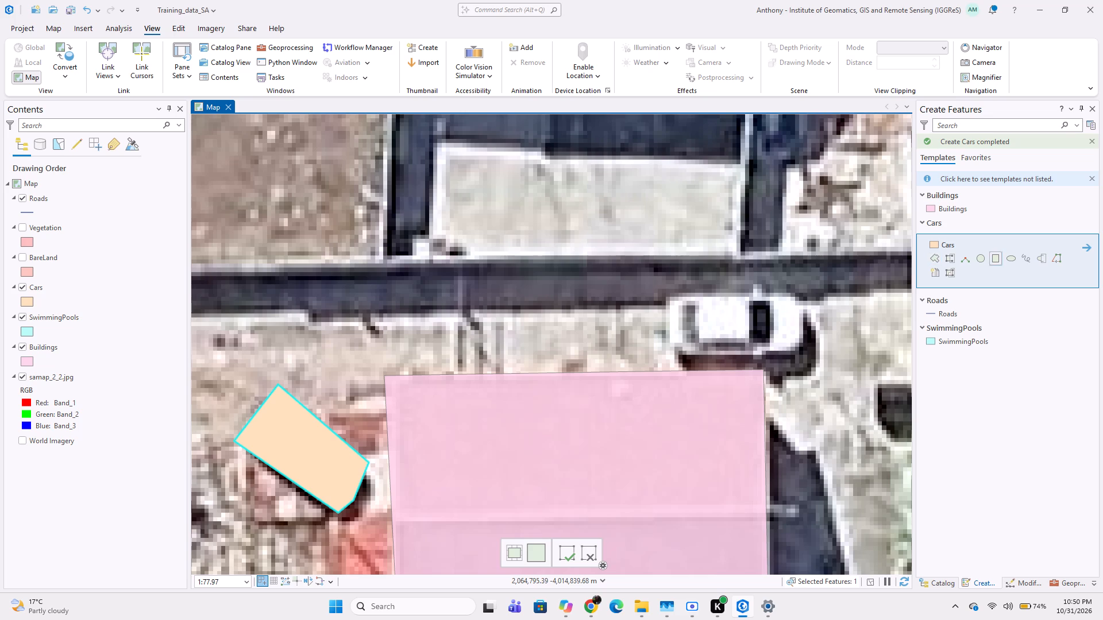
{"action": "left_click", "coordinate": [661, 289]}
{"action": "left_click", "coordinate": [804, 292]}
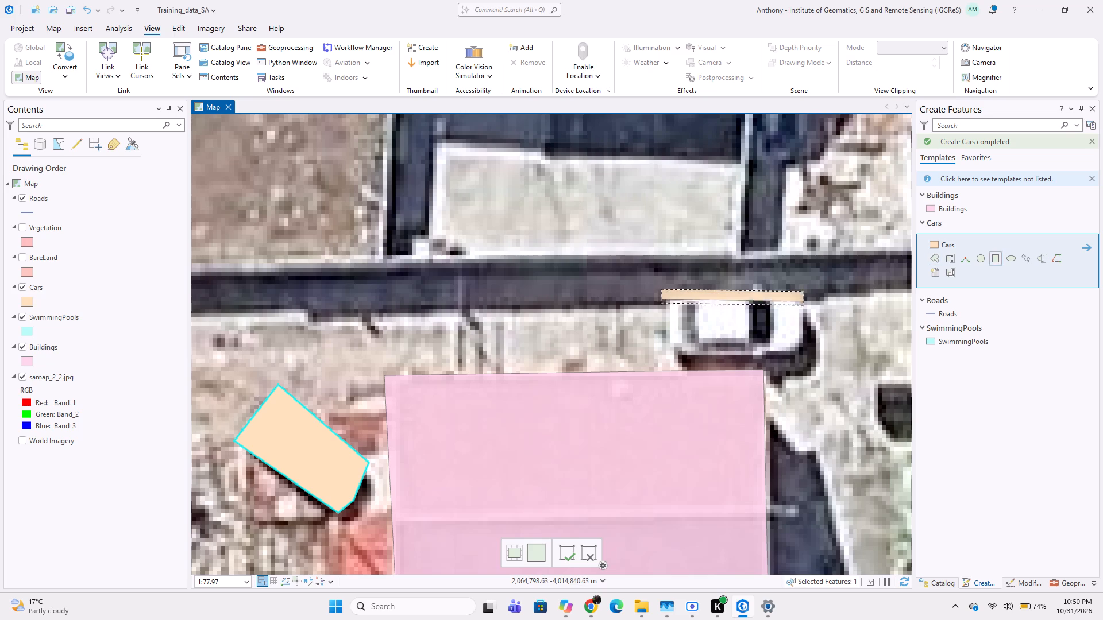
{"action": "double_click", "coordinate": [810, 358]}
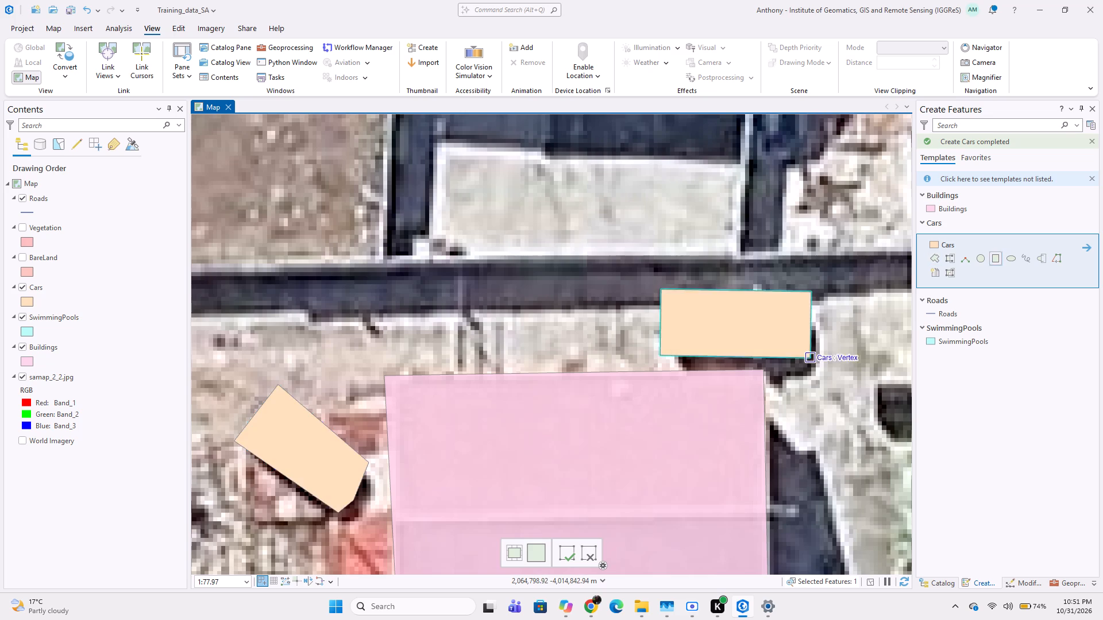
Start a Buildings polygon along the northern edge of the dark grey roof strip south of the red-brown-roofed house beside Korvette Rd.
{"action": "scroll", "coordinate": [655, 390], "scroll_direction": "down", "scroll_amount": 3}
{"action": "middle_click_drag", "start_coordinate": [573, 412], "coordinate": [667, 338]}
{"action": "middle_click_drag", "start_coordinate": [689, 334], "coordinate": [607, 346]}
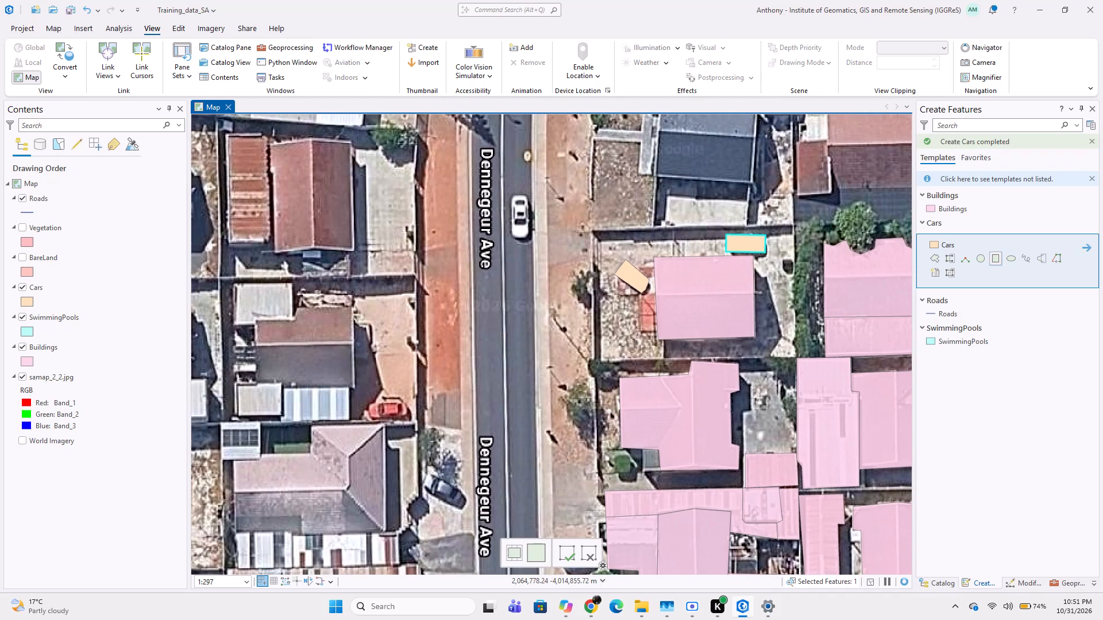
{"action": "middle_click_drag", "start_coordinate": [677, 346], "coordinate": [621, 344]}
{"action": "middle_click_drag", "start_coordinate": [680, 325], "coordinate": [619, 325]}
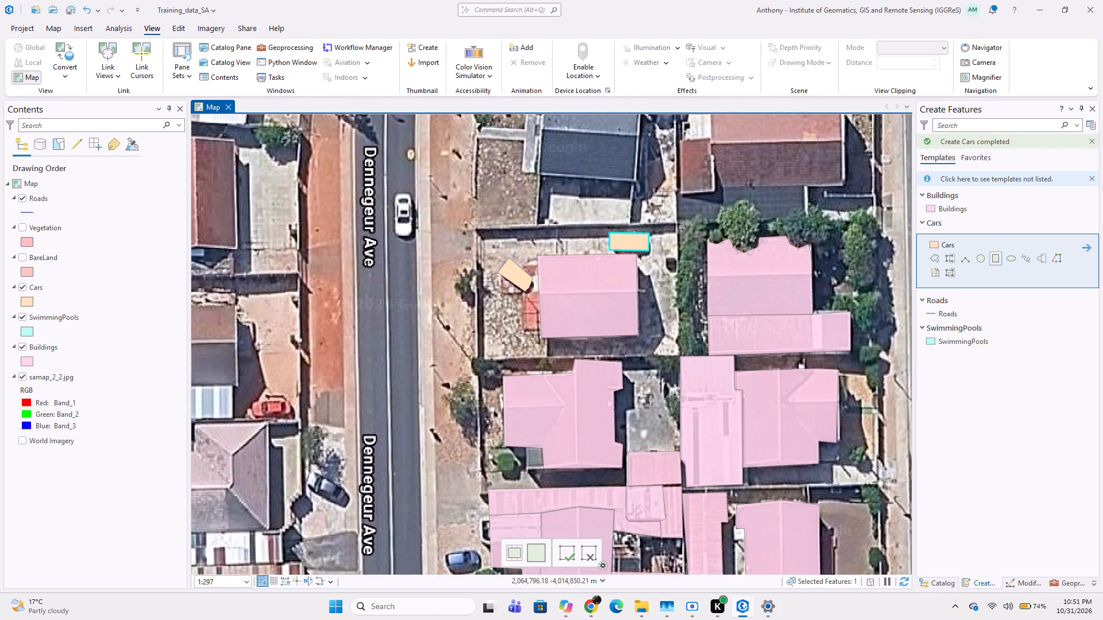
{"action": "middle_click_drag", "start_coordinate": [693, 281], "coordinate": [669, 347]}
{"action": "middle_click_drag", "start_coordinate": [625, 317], "coordinate": [613, 378]}
{"action": "middle_click_drag", "start_coordinate": [683, 255], "coordinate": [668, 291]}
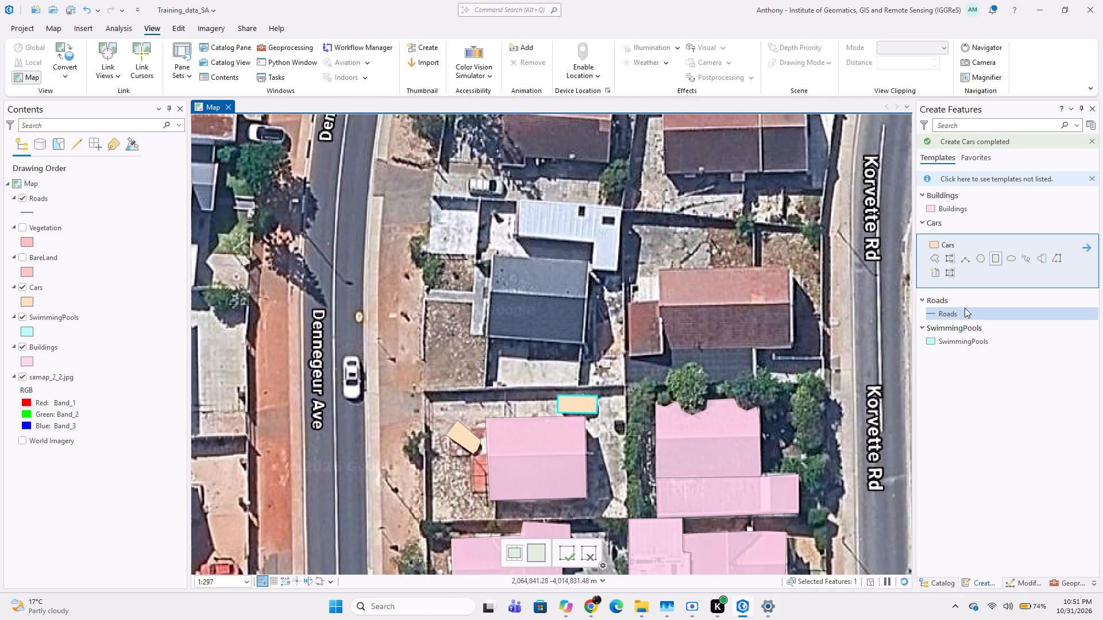
{"action": "left_click", "coordinate": [935, 257]}
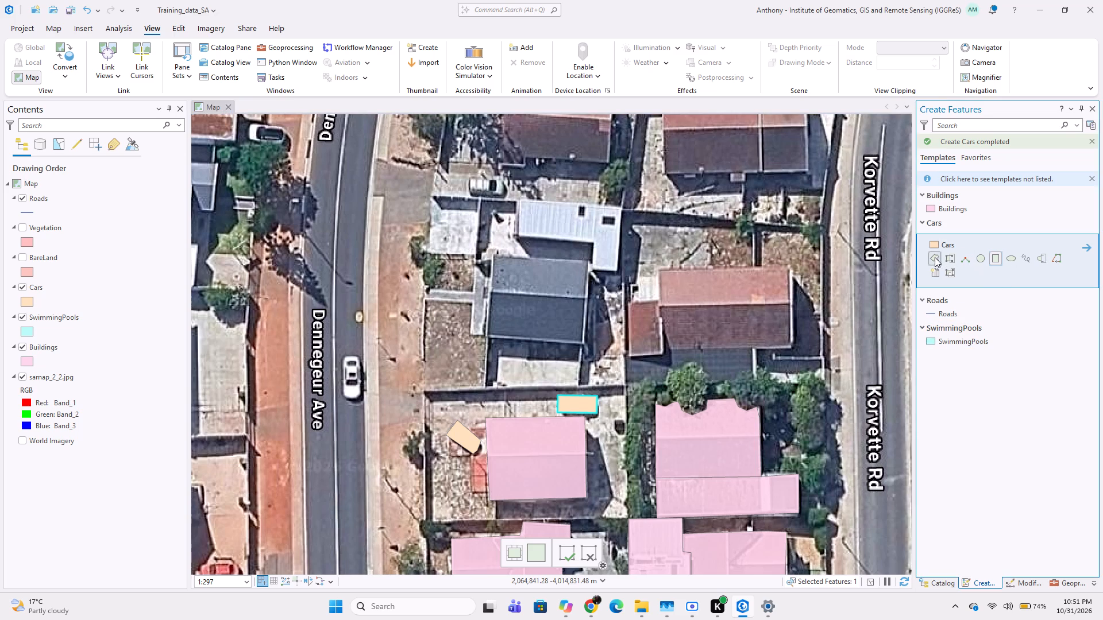
{"action": "scroll", "coordinate": [669, 374], "scroll_direction": "up", "scroll_amount": 1}
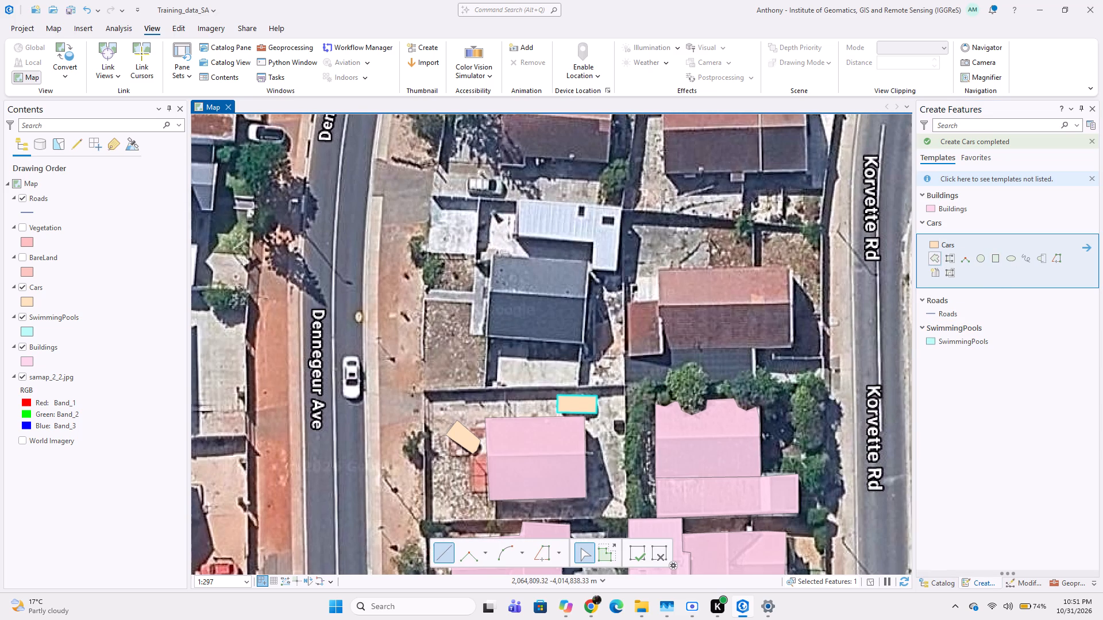
{"action": "scroll", "coordinate": [625, 362], "scroll_direction": "up", "scroll_amount": 1}
{"action": "left_click", "coordinate": [593, 339]}
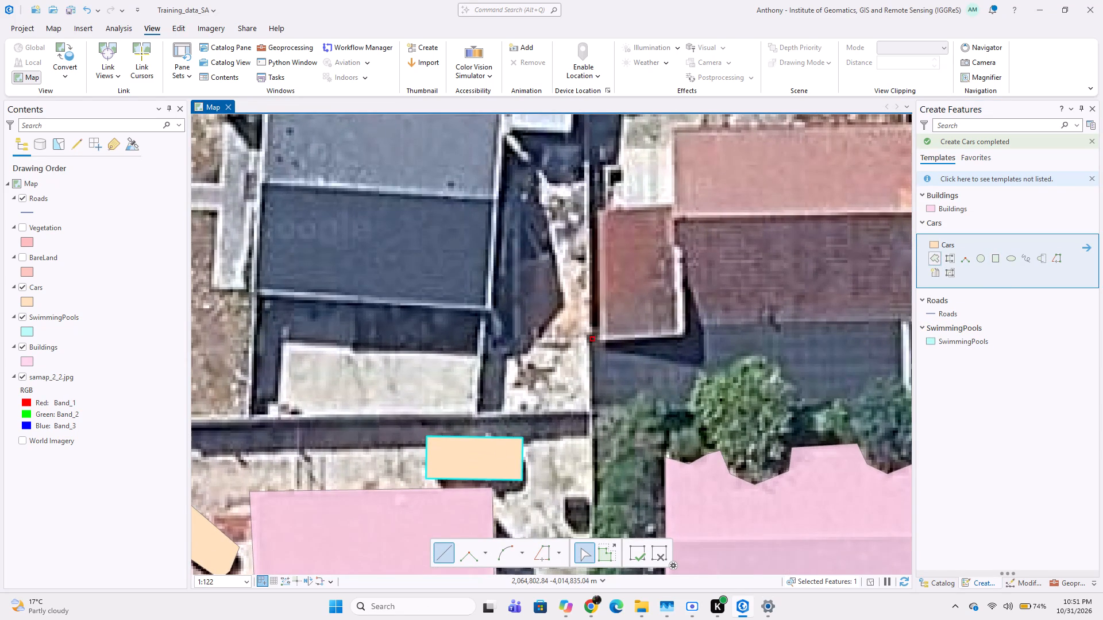
{"action": "left_click", "coordinate": [679, 339]}
{"action": "left_click", "coordinate": [687, 334]}
{"action": "left_click", "coordinate": [689, 324]}
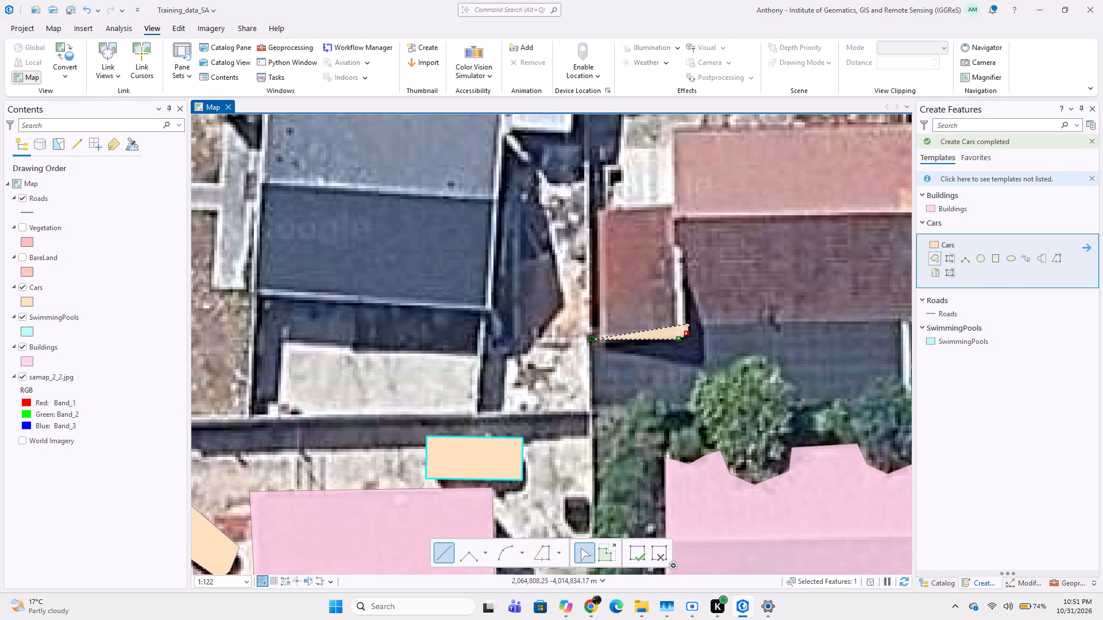
{"action": "left_click", "coordinate": [957, 203]}
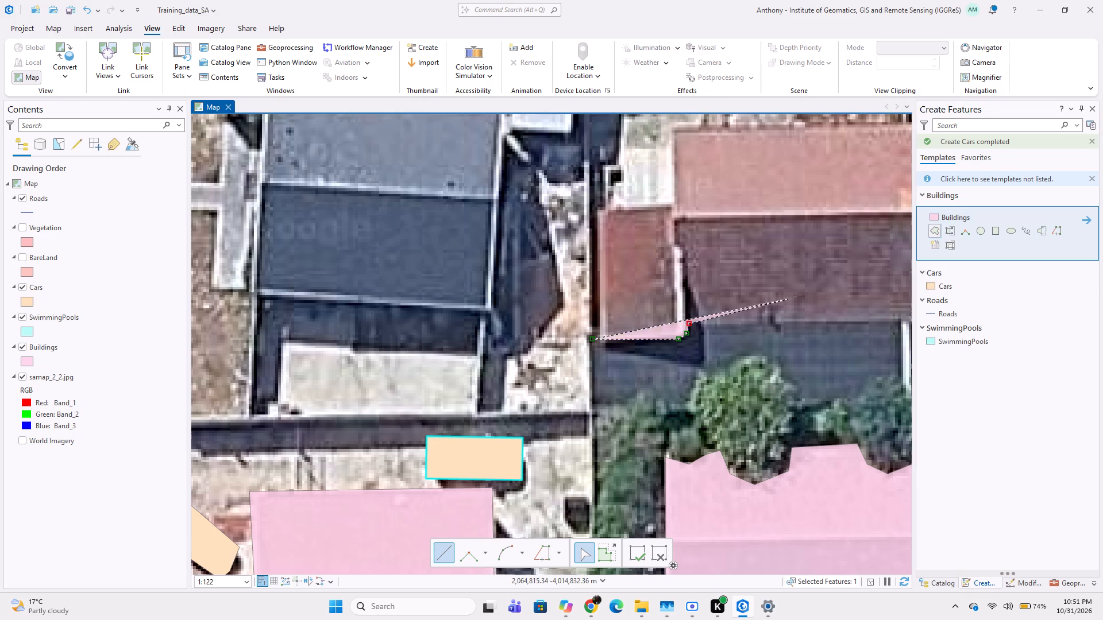
{"action": "middle_click_drag", "start_coordinate": [840, 315], "coordinate": [724, 301]}
{"action": "left_click", "coordinate": [782, 308]}
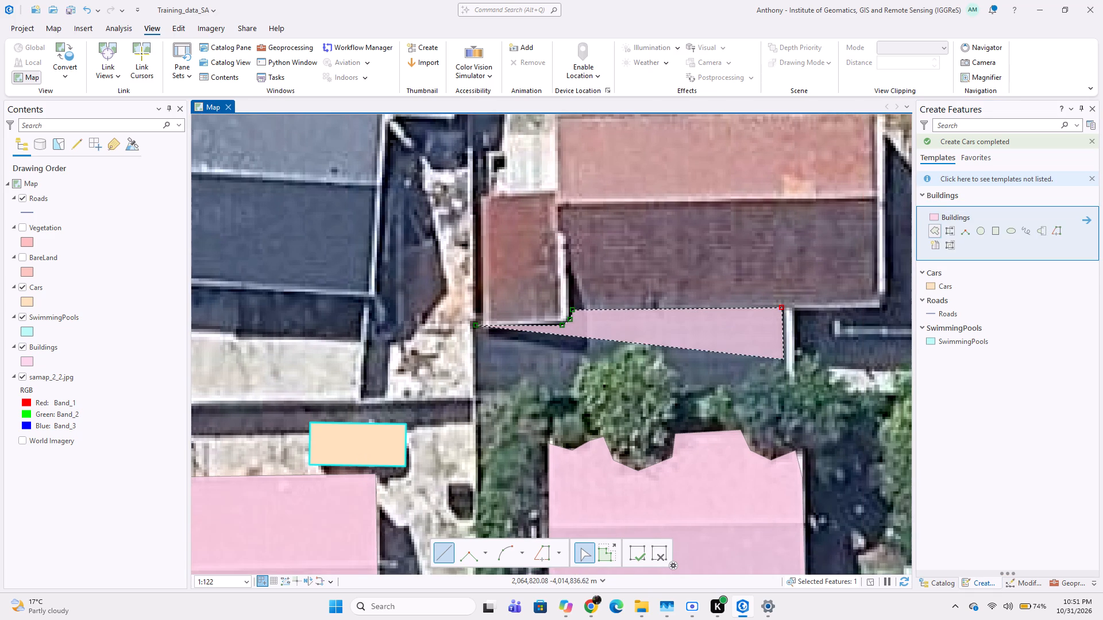
Trace the grey roof strip's eastern and southern edges around the overhanging tree canopies back to its western end, and finish the Buildings polygon.
{"action": "left_click", "coordinate": [784, 363]}
{"action": "left_click", "coordinate": [764, 358]}
{"action": "left_click", "coordinate": [750, 366]}
{"action": "left_click", "coordinate": [746, 374]}
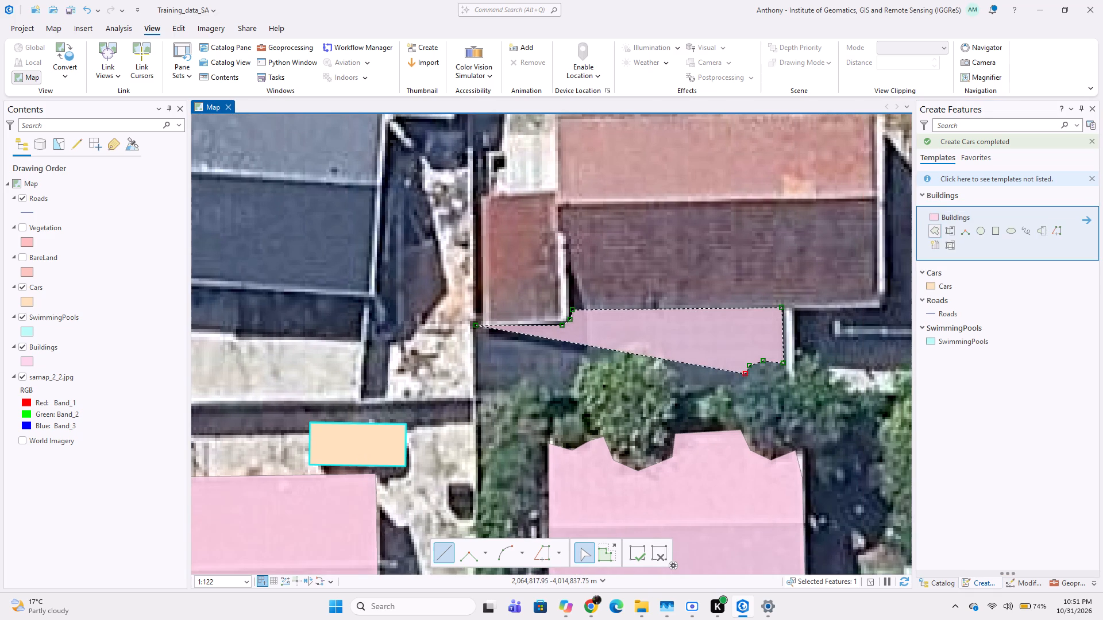
{"action": "left_click", "coordinate": [734, 383]}
{"action": "left_click", "coordinate": [688, 387]}
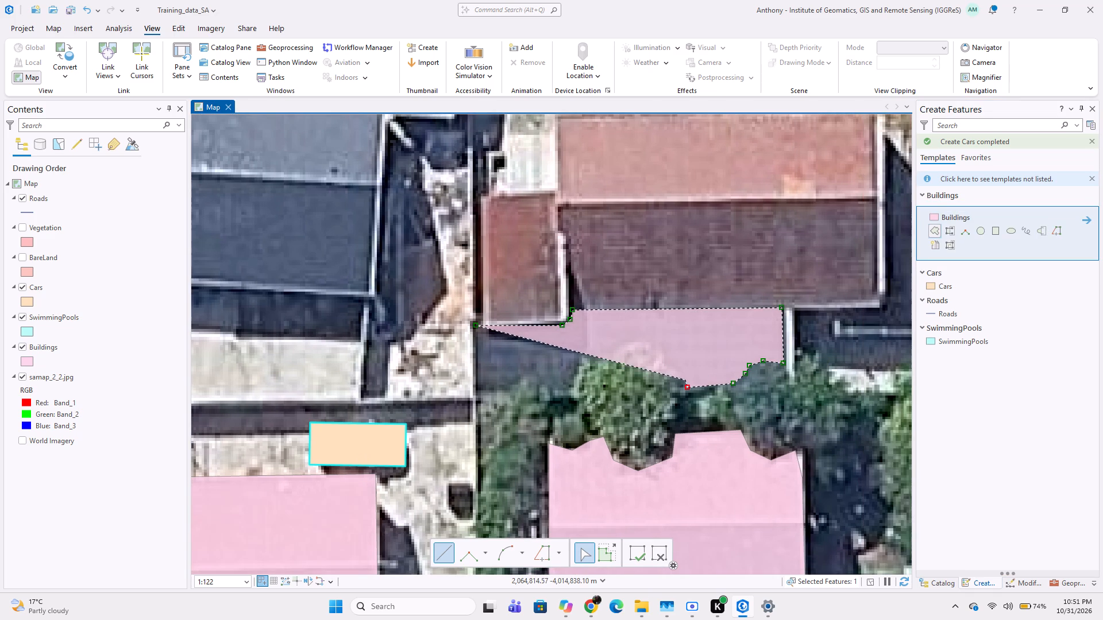
{"action": "left_click_drag", "start_coordinate": [681, 376], "coordinate": [672, 372]}
{"action": "left_click_drag", "start_coordinate": [665, 368], "coordinate": [664, 362]}
{"action": "left_click_drag", "start_coordinate": [661, 352], "coordinate": [651, 348]}
{"action": "left_click_drag", "start_coordinate": [631, 340], "coordinate": [617, 338]}
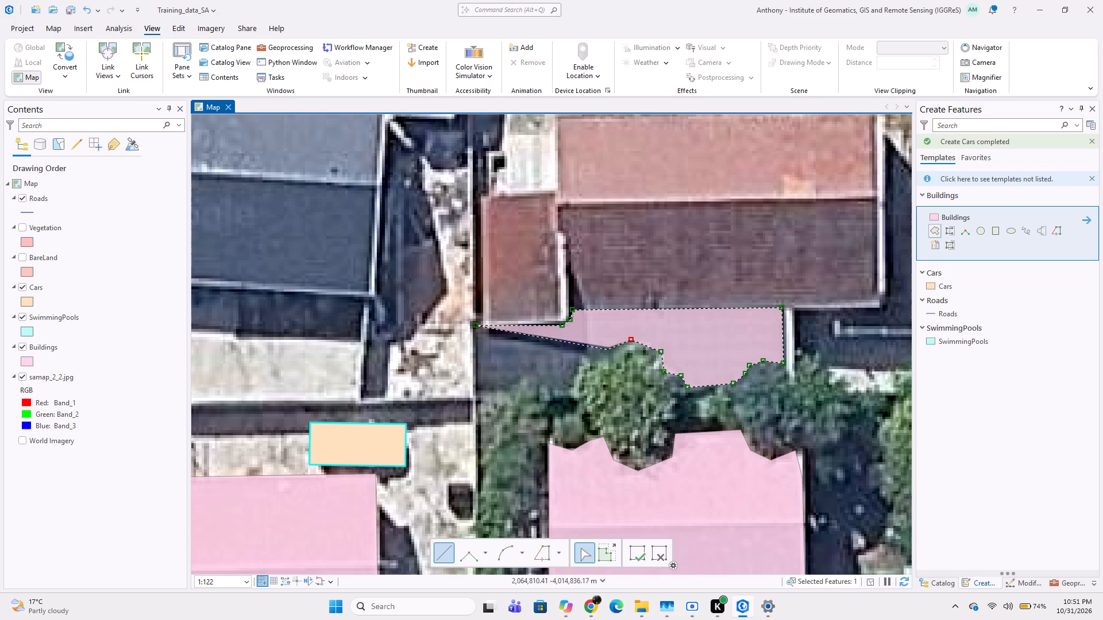
{"action": "left_click", "coordinate": [613, 351]}
{"action": "left_click", "coordinate": [591, 358]}
{"action": "left_click", "coordinate": [581, 354]}
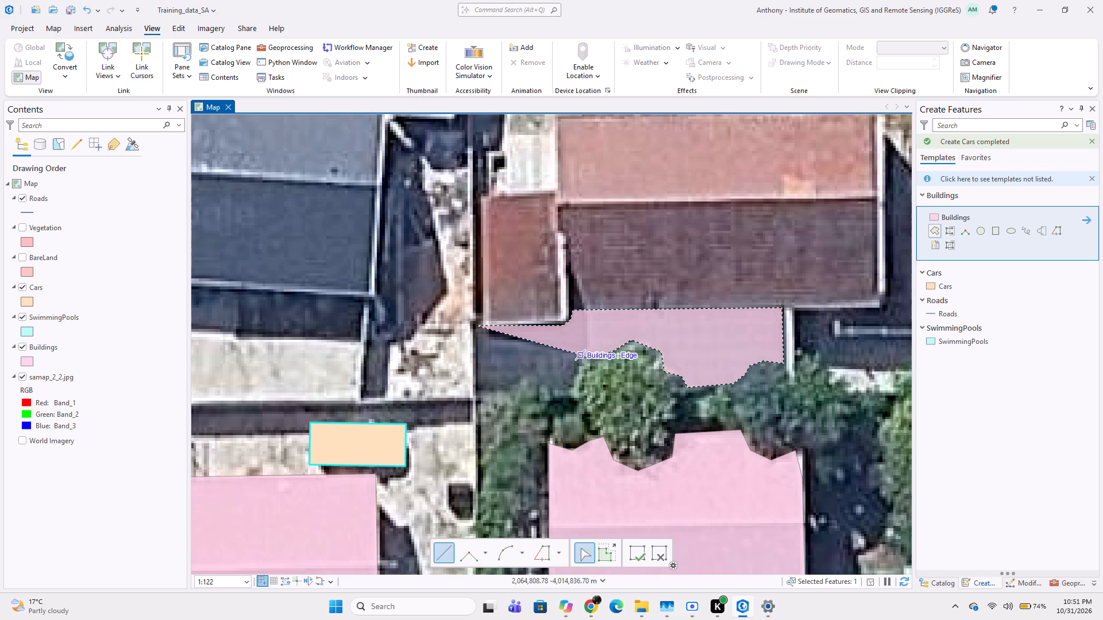
{"action": "left_click", "coordinate": [577, 367]}
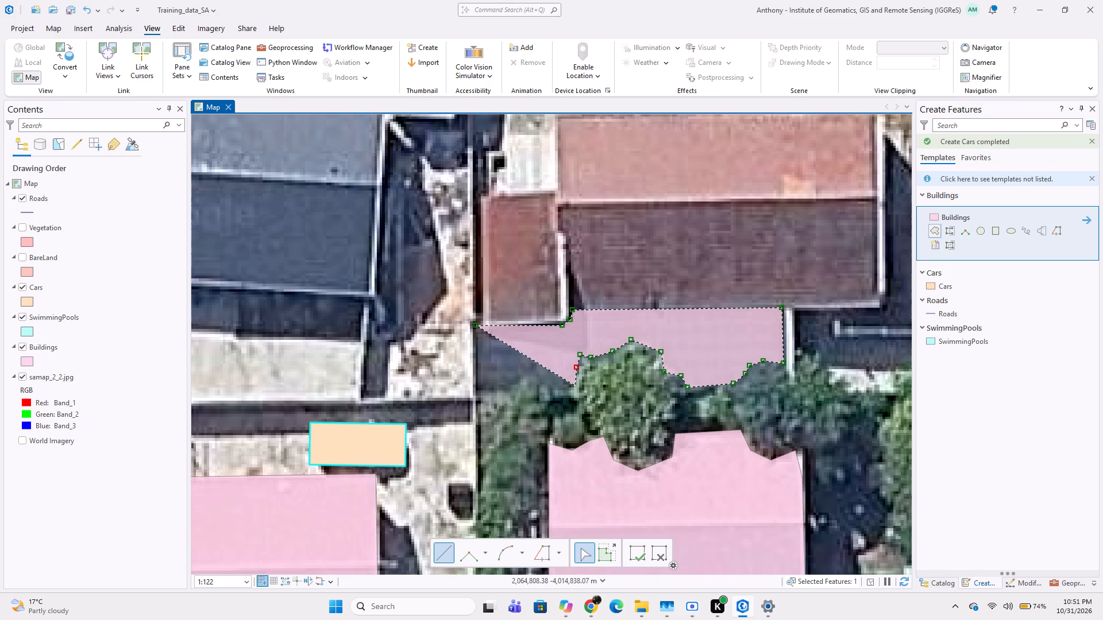
{"action": "left_click", "coordinate": [575, 387]}
{"action": "left_click", "coordinate": [565, 384]}
{"action": "left_click", "coordinate": [557, 390]}
{"action": "left_click_drag", "start_coordinate": [543, 378], "coordinate": [541, 372]}
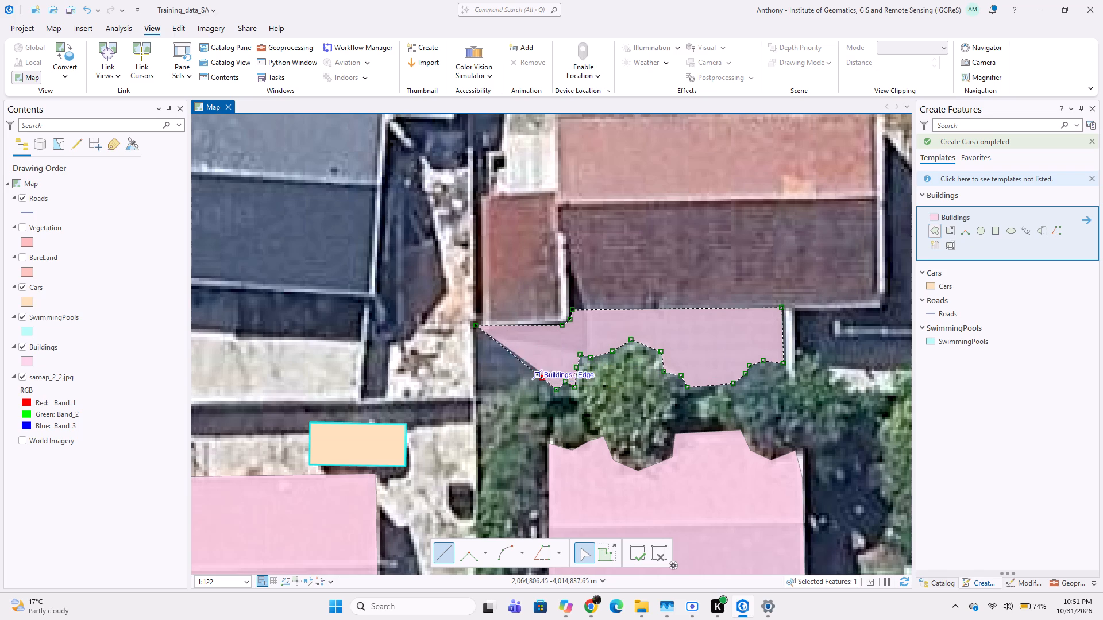
{"action": "left_click_drag", "start_coordinate": [531, 366], "coordinate": [523, 366]}
{"action": "left_click", "coordinate": [515, 379]}
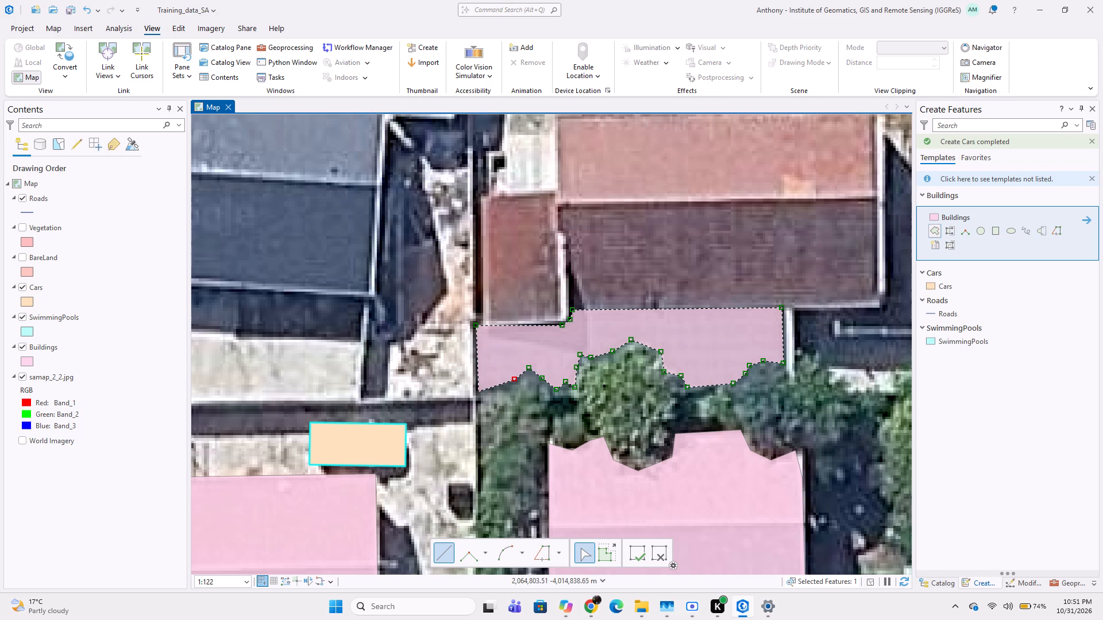
{"action": "double_click", "coordinate": [476, 394]}
Digitize the small red-roofed annex on the western side of the red-brown-roofed house as a Buildings polygon.
{"action": "middle_click_drag", "start_coordinate": [566, 351], "coordinate": [533, 416]}
{"action": "middle_click_drag", "start_coordinate": [553, 301], "coordinate": [549, 367]}
{"action": "left_click", "coordinate": [440, 321]}
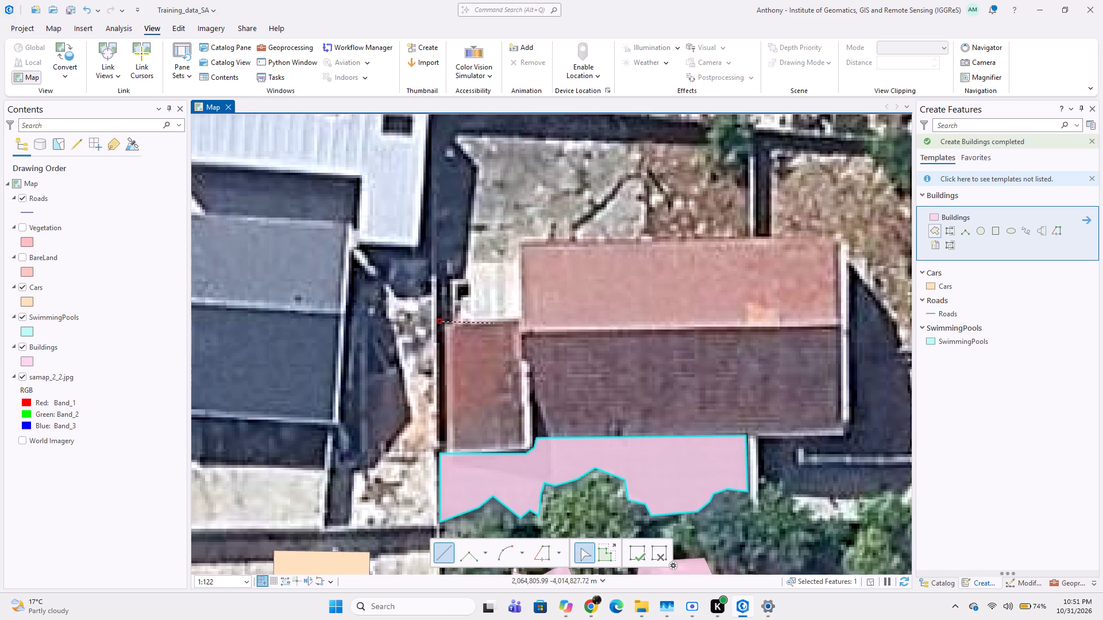
{"action": "left_click", "coordinate": [516, 321]}
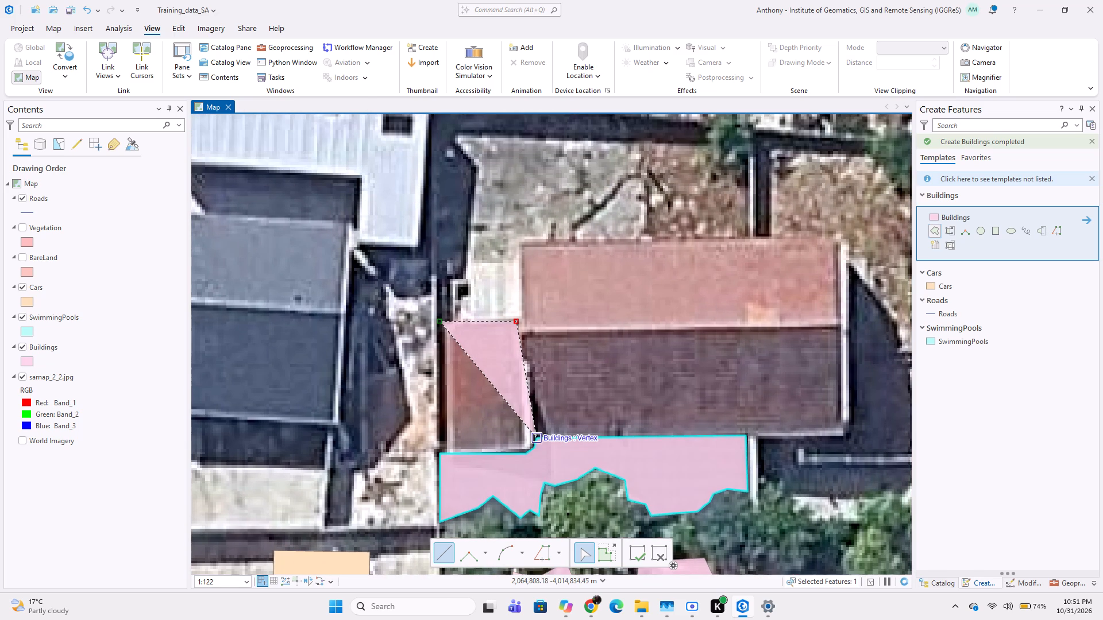
{"action": "left_click", "coordinate": [537, 440]}
{"action": "left_click", "coordinate": [538, 448]}
{"action": "left_click", "coordinate": [529, 454]}
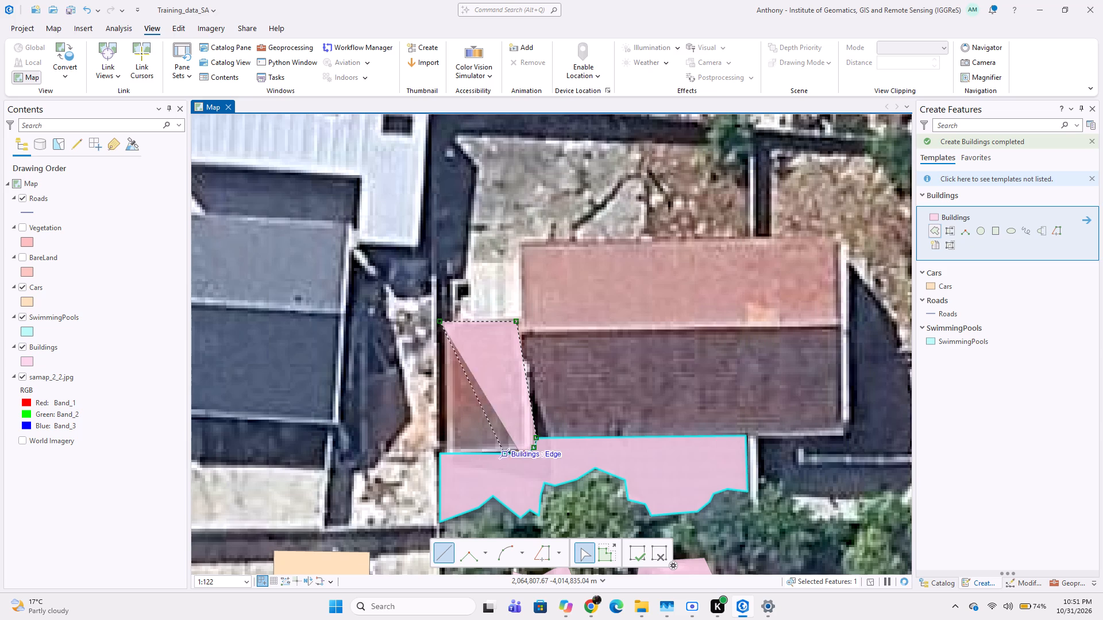
{"action": "double_click", "coordinate": [450, 456]}
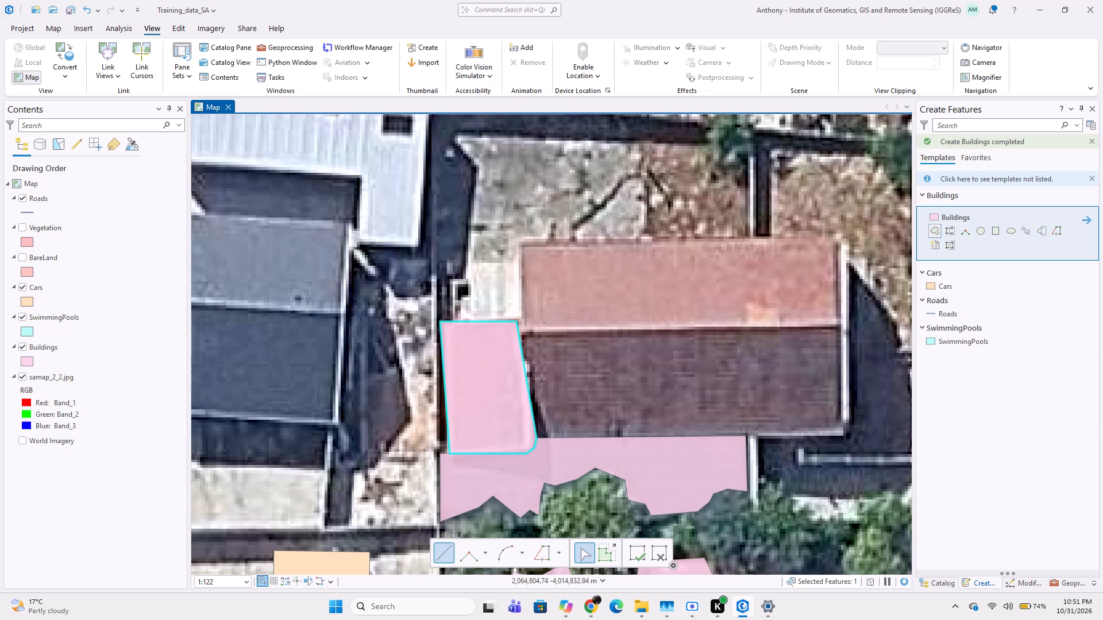
Digitize the main red-brown gable roof east of the annex as a Buildings polygon adjoining the annex and the southern roof strip.
{"action": "left_click", "coordinate": [516, 319]}
{"action": "left_click", "coordinate": [516, 233]}
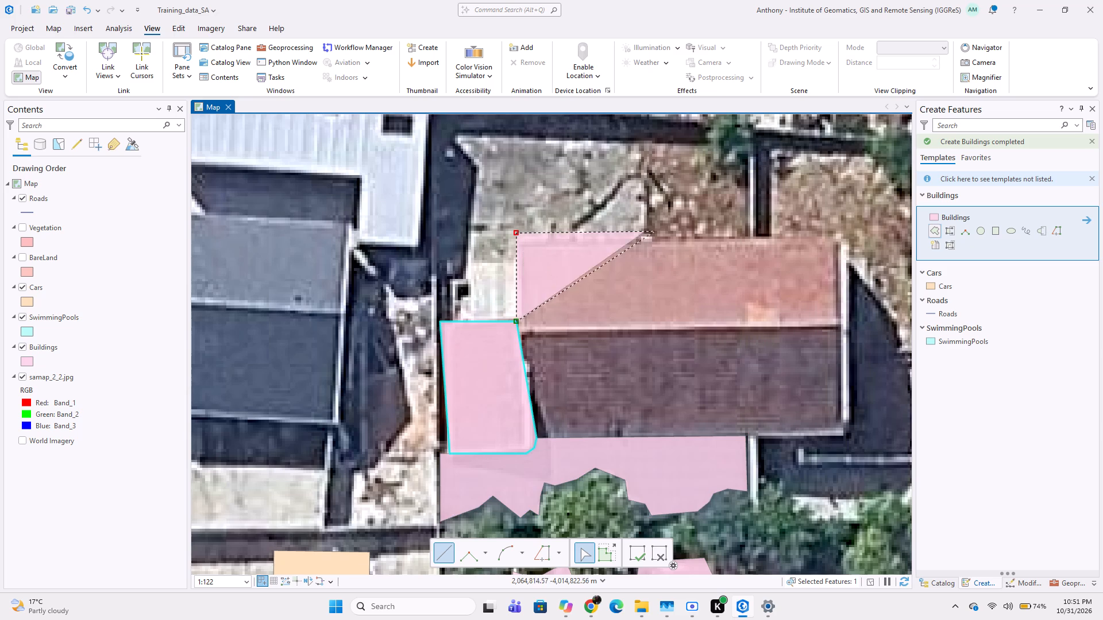
{"action": "left_click", "coordinate": [838, 237]}
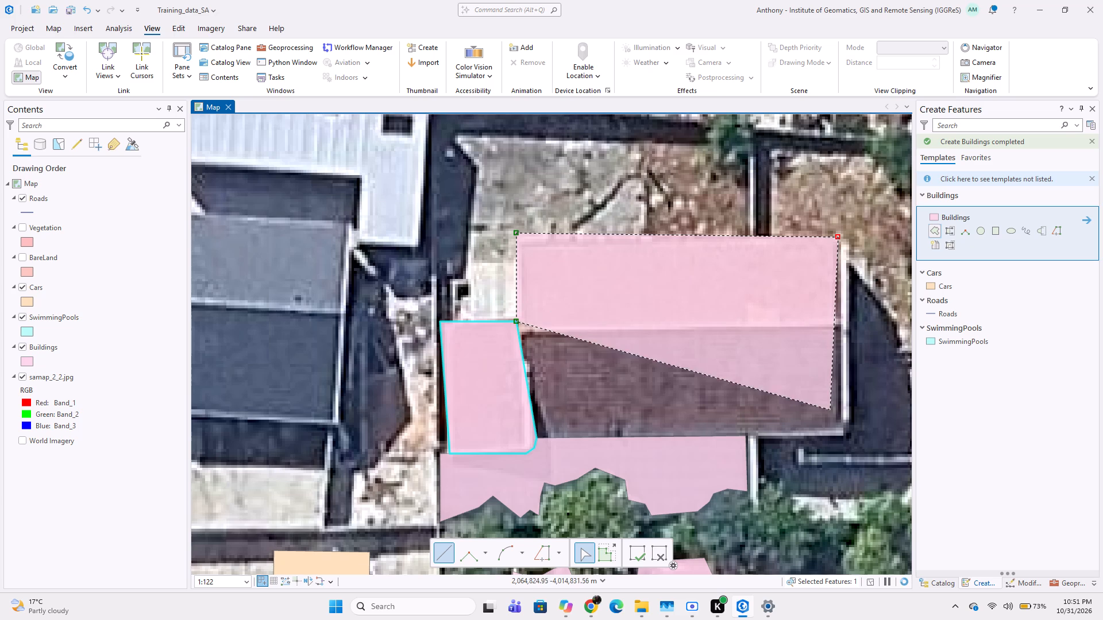
{"action": "left_click", "coordinate": [844, 436]}
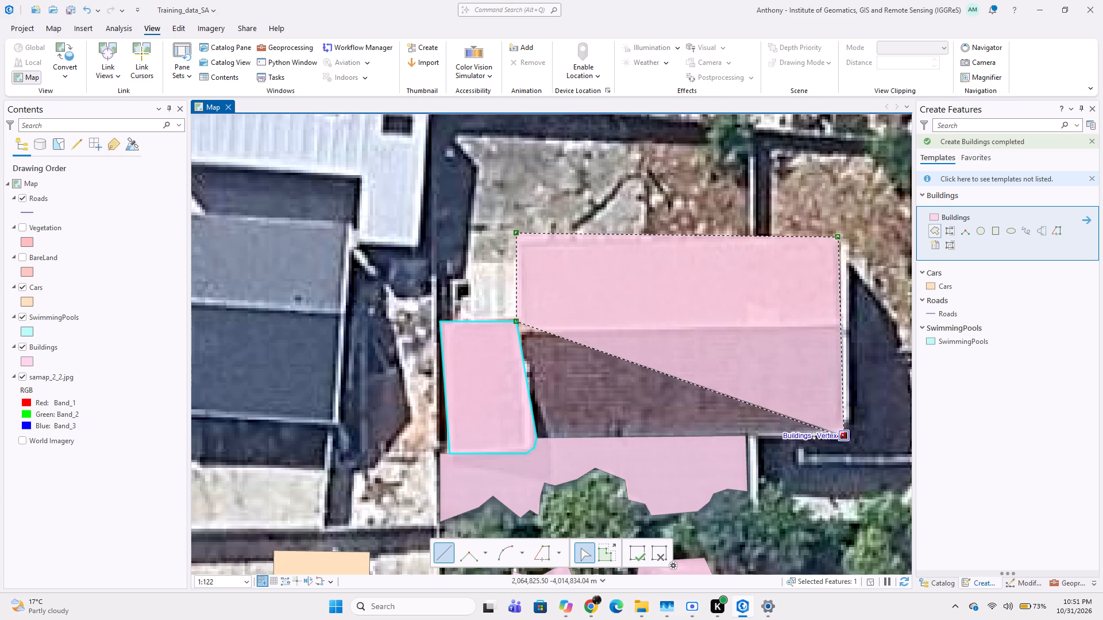
{"action": "left_click", "coordinate": [747, 434]}
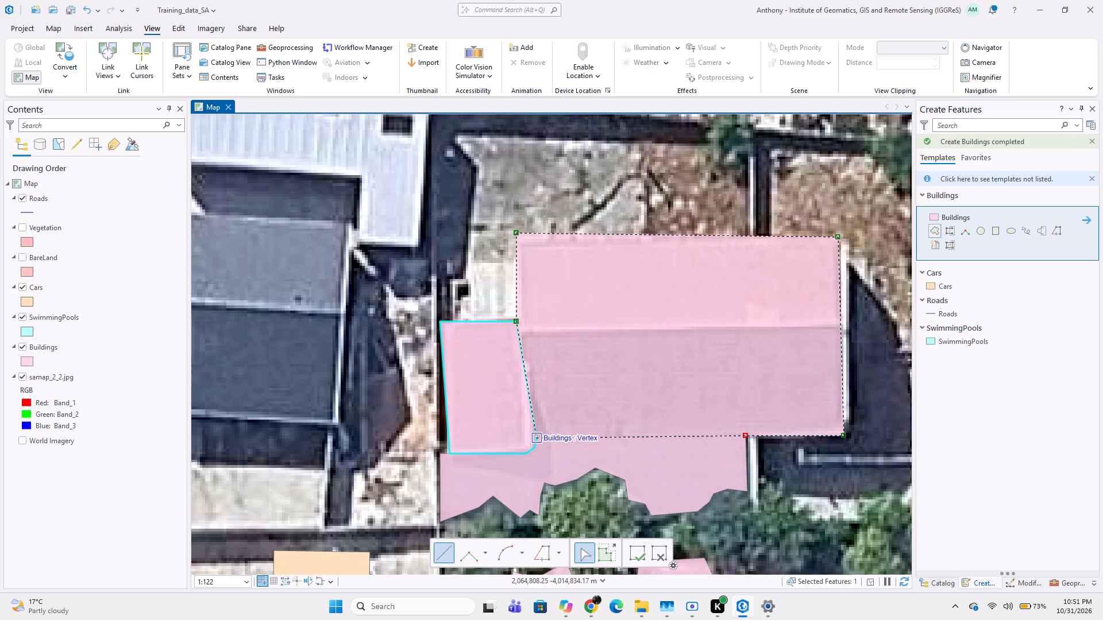
{"action": "double_click", "coordinate": [537, 434]}
Digitize the dark grey-roofed house just east of Dennegeur Ave as a four-cornered Buildings polygon.
{"action": "scroll", "coordinate": [558, 380], "scroll_direction": "down", "scroll_amount": 2}
{"action": "middle_click_drag", "start_coordinate": [476, 360], "coordinate": [613, 320]}
{"action": "scroll", "coordinate": [503, 291], "scroll_direction": "up", "scroll_amount": 1}
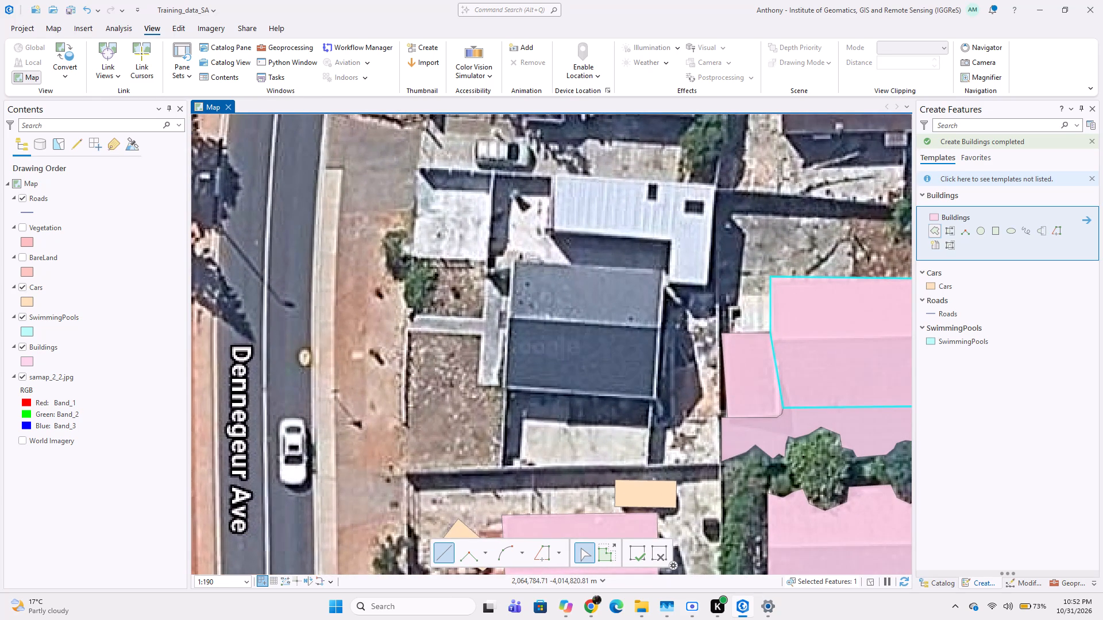
{"action": "left_click", "coordinate": [508, 259]}
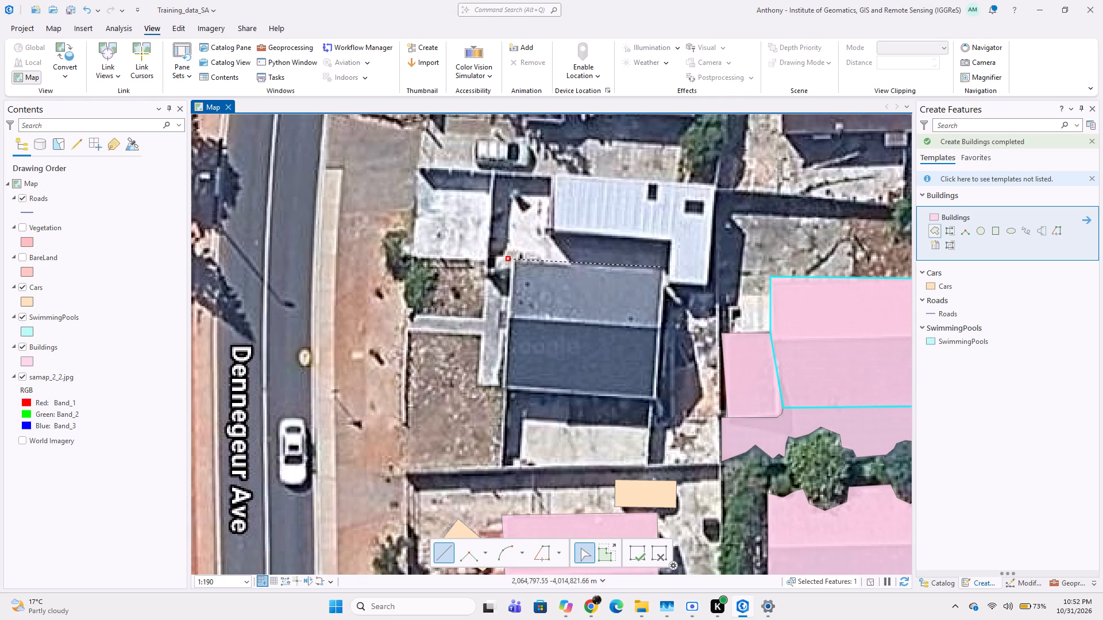
{"action": "left_click", "coordinate": [663, 267]}
{"action": "left_click", "coordinate": [655, 402]}
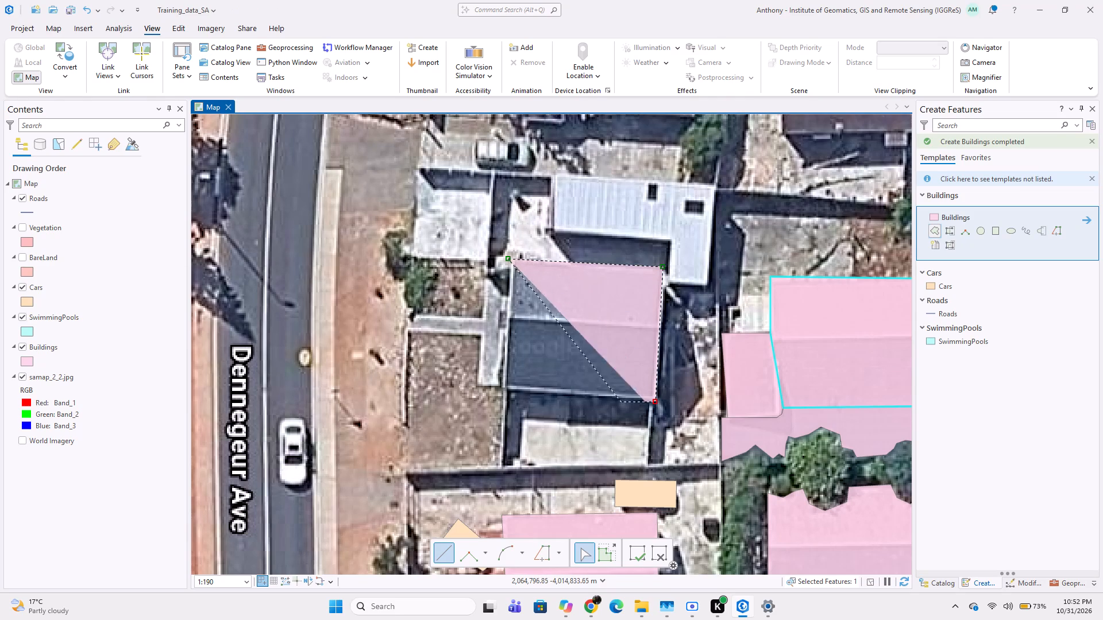
{"action": "double_click", "coordinate": [504, 388]}
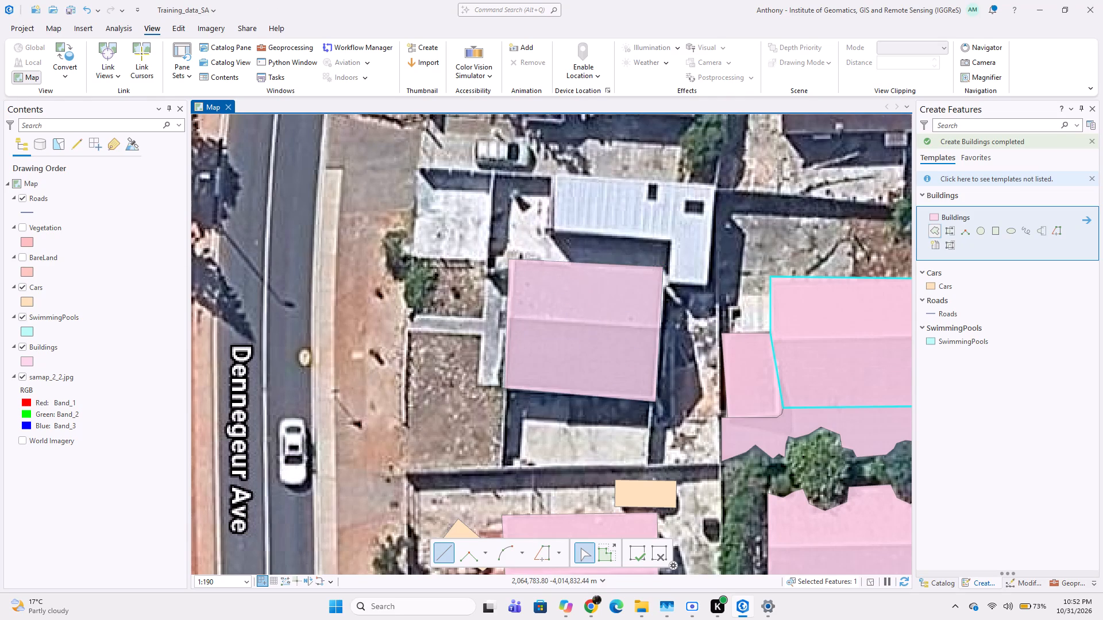
Digitize the L-shaped white metal-roofed building just north of the dark grey-roofed house as a Buildings polygon.
{"action": "middle_click_drag", "start_coordinate": [581, 355], "coordinate": [559, 406]}
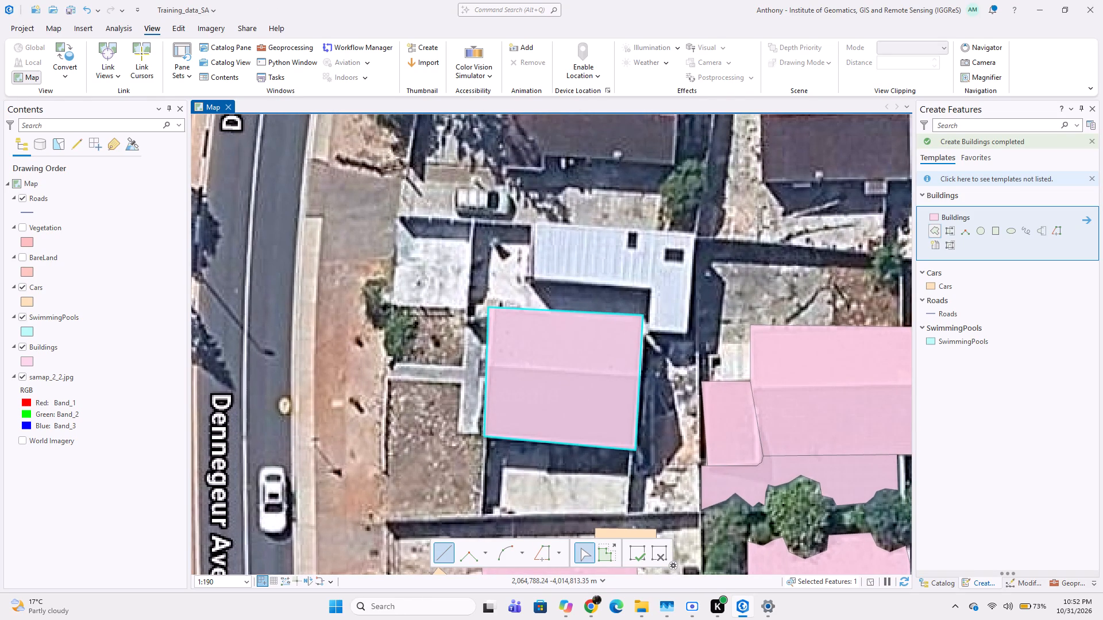
{"action": "left_click", "coordinate": [535, 221]}
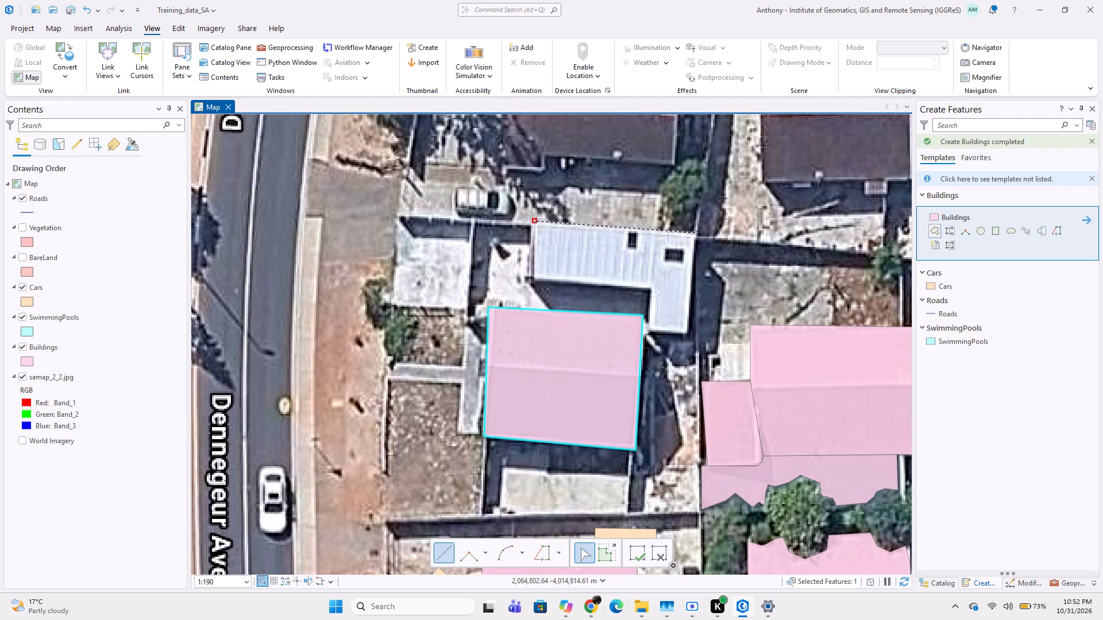
{"action": "left_click", "coordinate": [695, 235]}
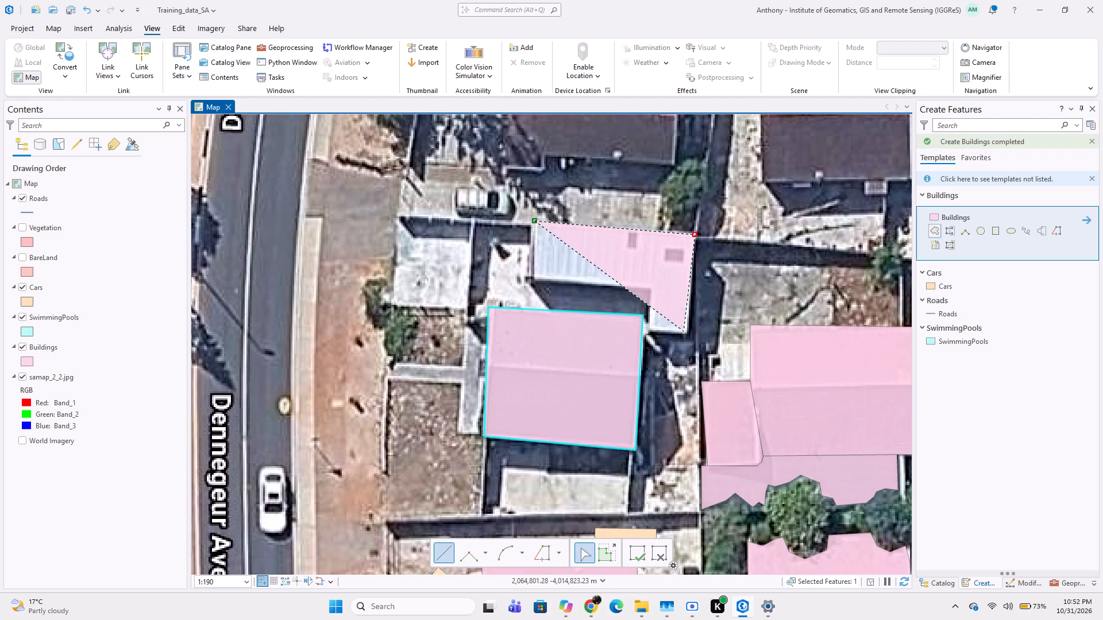
{"action": "left_click", "coordinate": [689, 334]}
{"action": "left_click", "coordinate": [653, 334]}
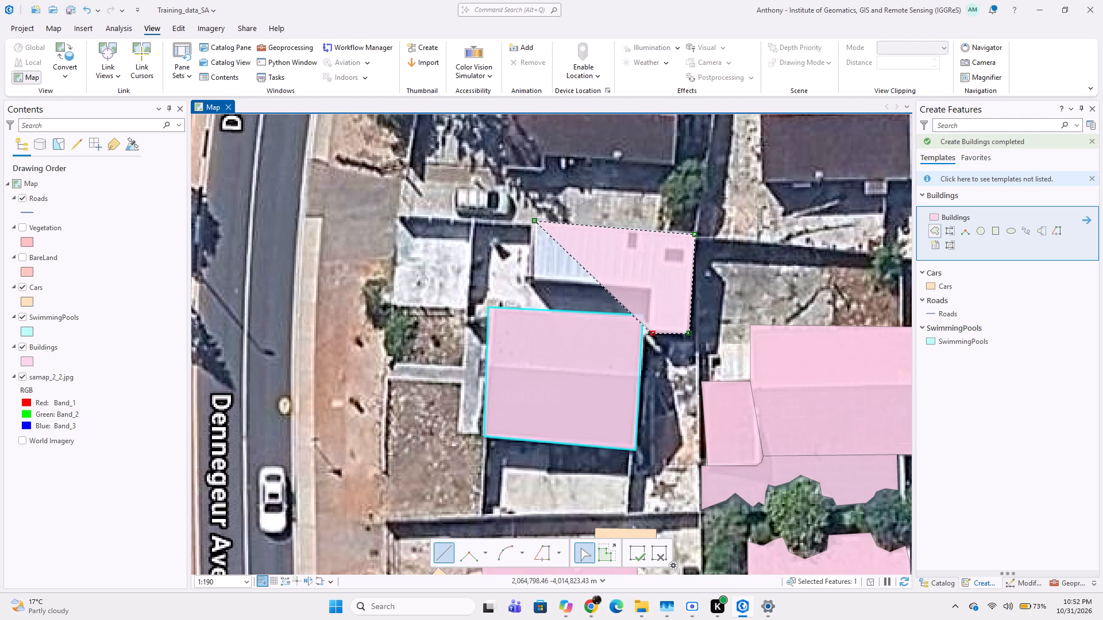
{"action": "left_click", "coordinate": [649, 292]}
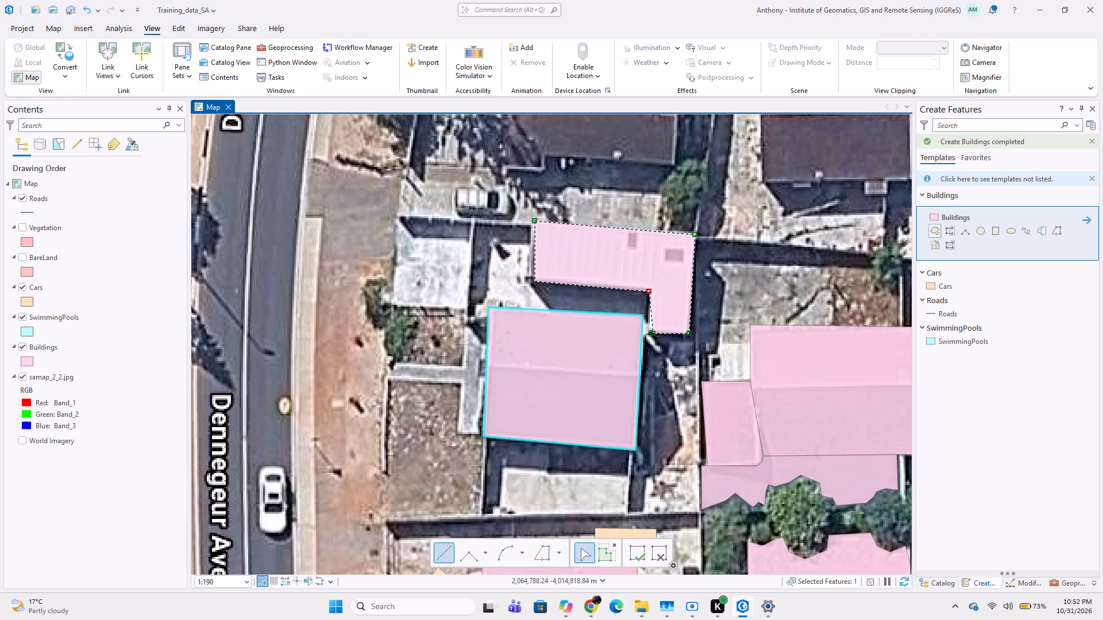
{"action": "double_click", "coordinate": [535, 281]}
{"action": "scroll", "coordinate": [520, 281], "scroll_direction": "down", "scroll_amount": 1}
{"action": "middle_click_drag", "start_coordinate": [599, 297], "coordinate": [573, 321]}
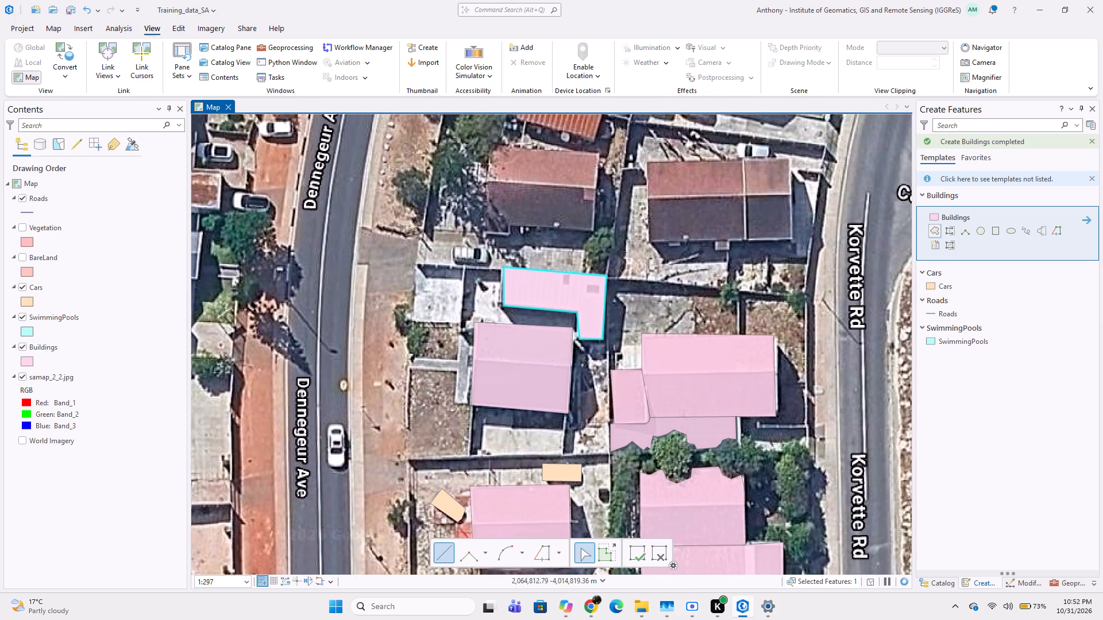
Digitize the white vehicle parked just northwest of the L-shaped building as a five-cornered Cars polygon.
{"action": "left_click", "coordinate": [940, 284]}
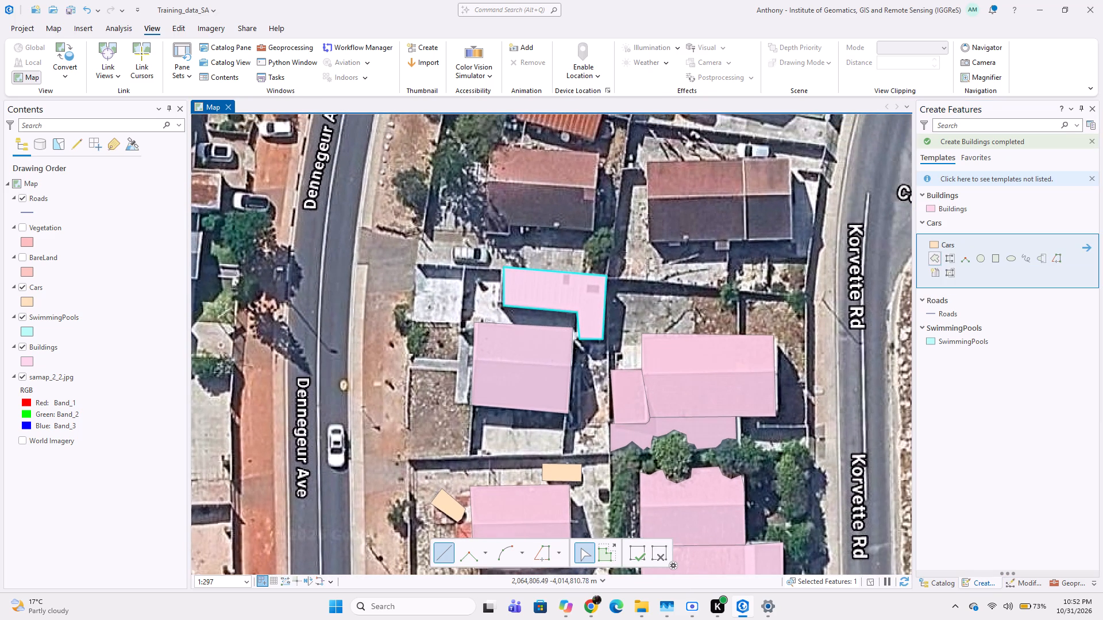
{"action": "scroll", "coordinate": [491, 205], "scroll_direction": "up", "scroll_amount": 1}
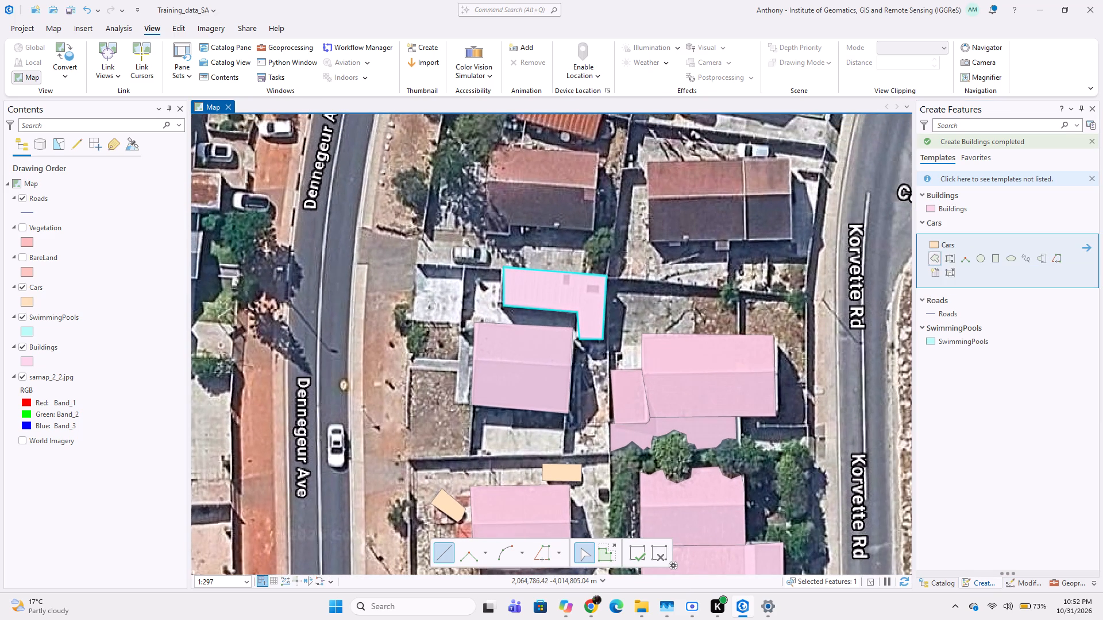
{"action": "scroll", "coordinate": [434, 271], "scroll_direction": "up", "scroll_amount": 1}
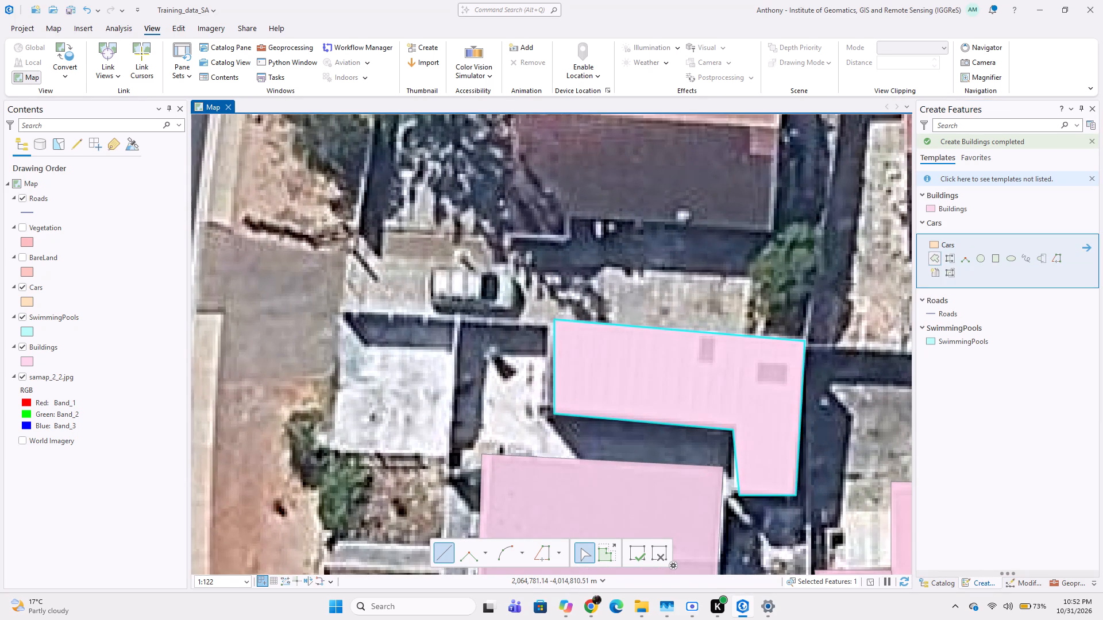
{"action": "left_click", "coordinate": [428, 263]}
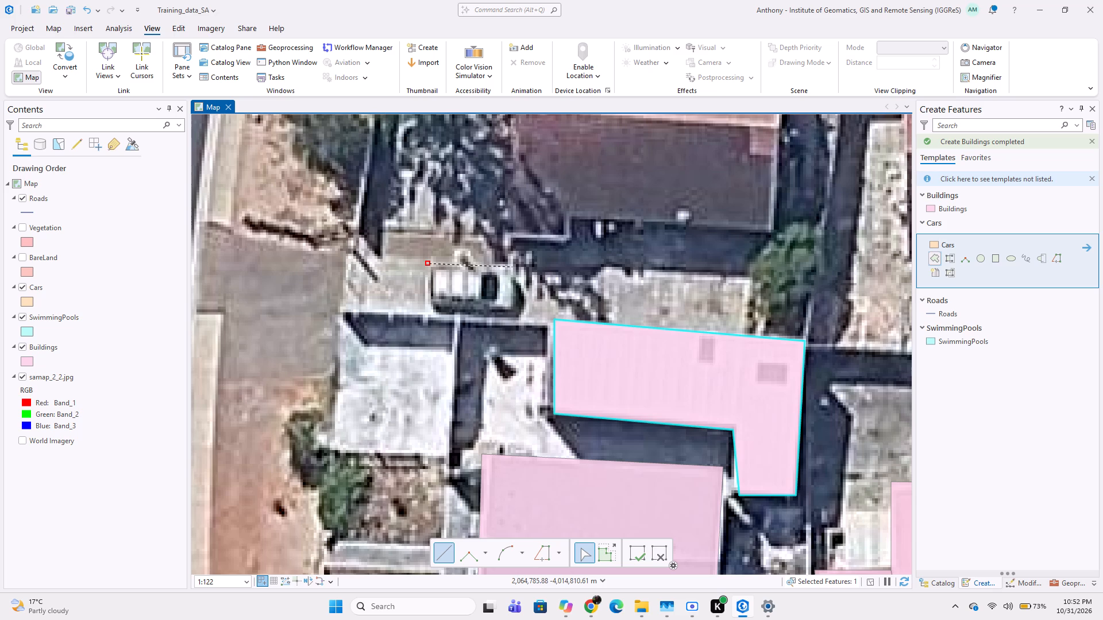
{"action": "left_click", "coordinate": [514, 267]}
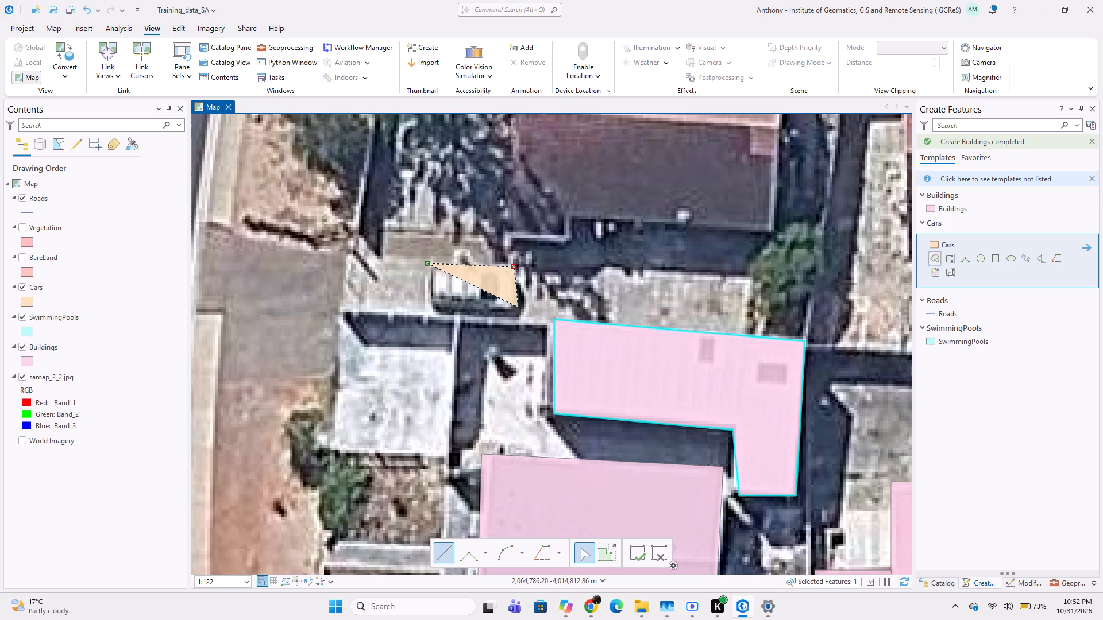
{"action": "left_click", "coordinate": [520, 289]}
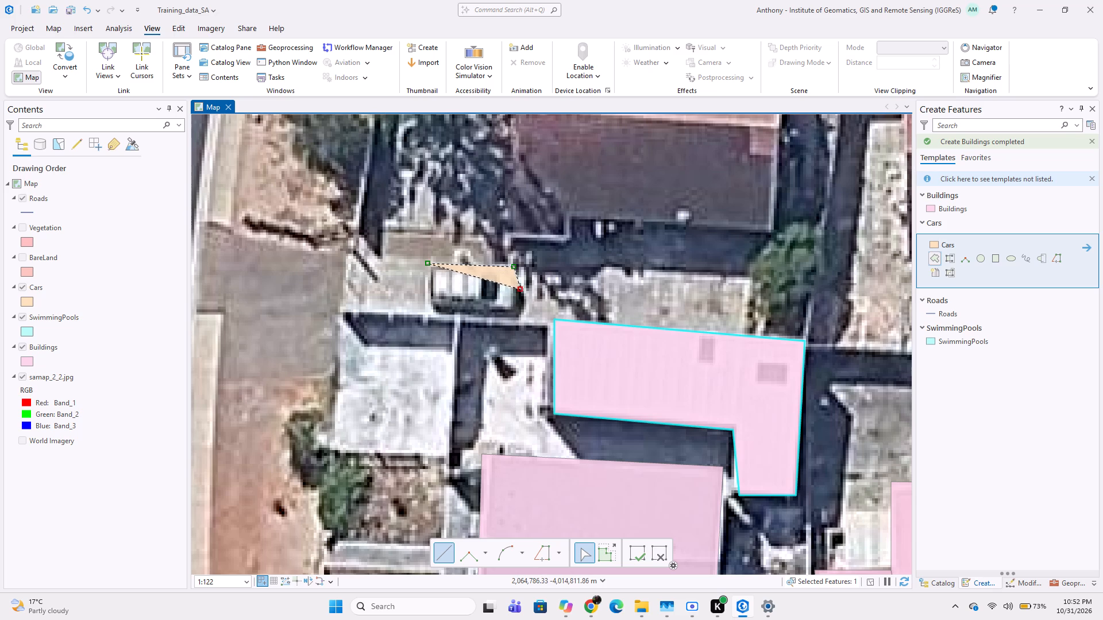
{"action": "left_click", "coordinate": [519, 309]}
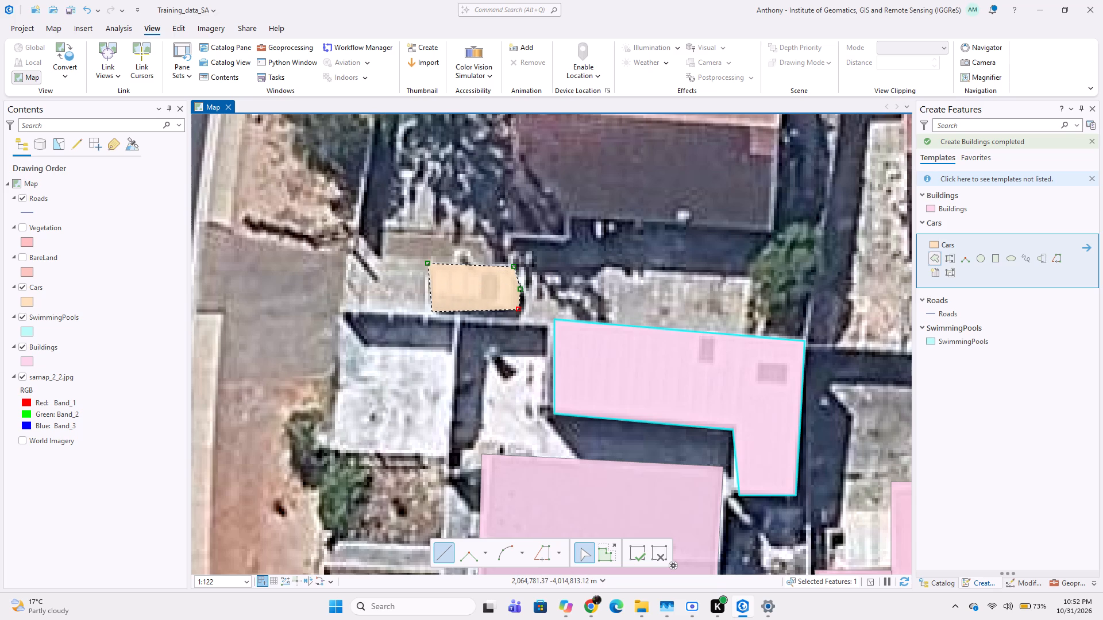
{"action": "double_click", "coordinate": [428, 309]}
Digitize the cream car in the paved driveway west of Korvette Rd, south of Sloep St, as a Cars rectangle aligned with the vehicle.
{"action": "scroll", "coordinate": [376, 325], "scroll_direction": "down", "scroll_amount": 3}
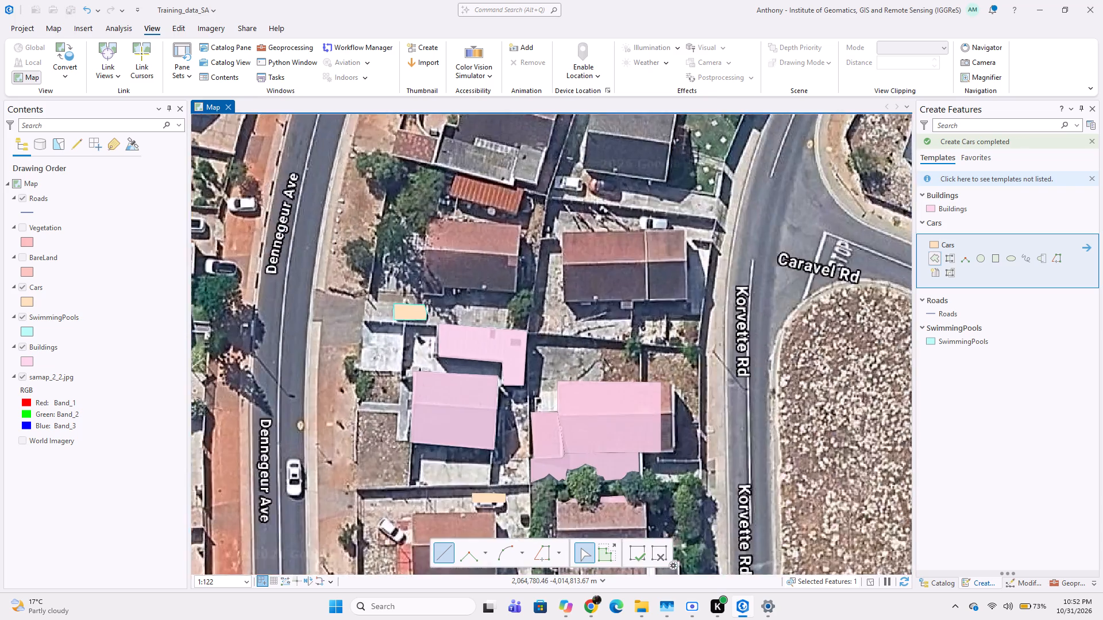
{"action": "scroll", "coordinate": [340, 339], "scroll_direction": "down", "scroll_amount": 1}
{"action": "middle_click_drag", "start_coordinate": [362, 347], "coordinate": [424, 249]}
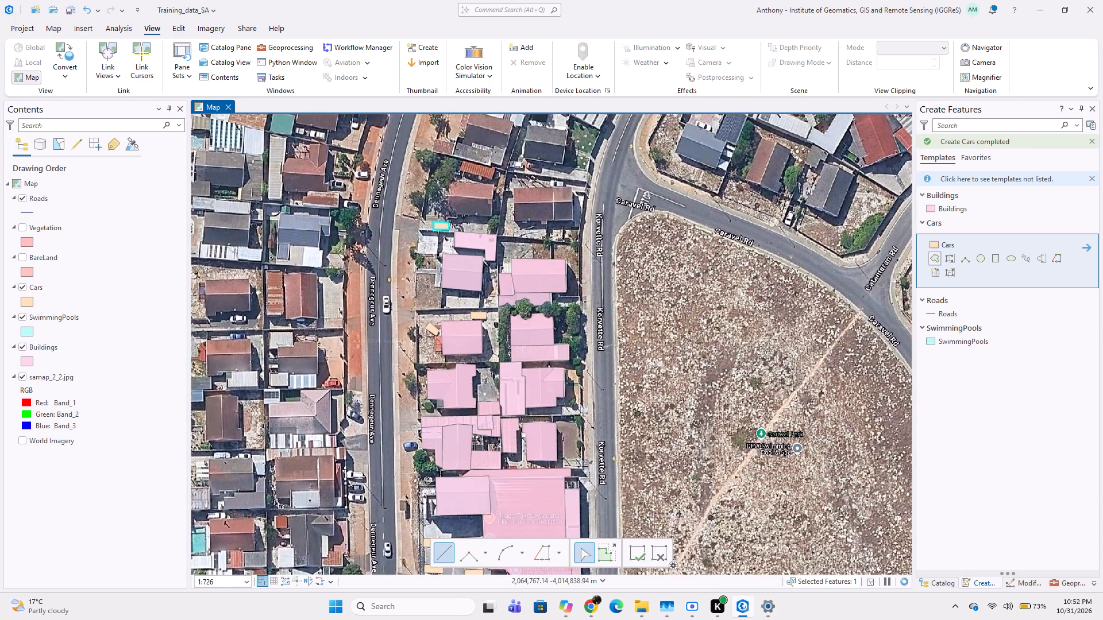
{"action": "left_click", "coordinate": [995, 261]}
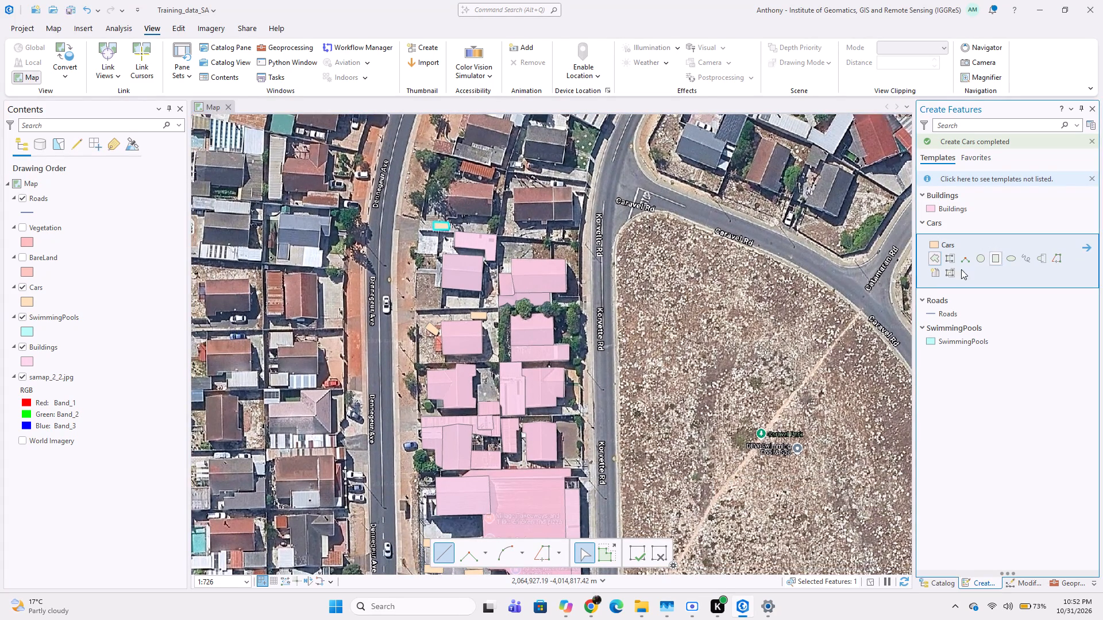
{"action": "scroll", "coordinate": [428, 342], "scroll_direction": "down", "scroll_amount": 1}
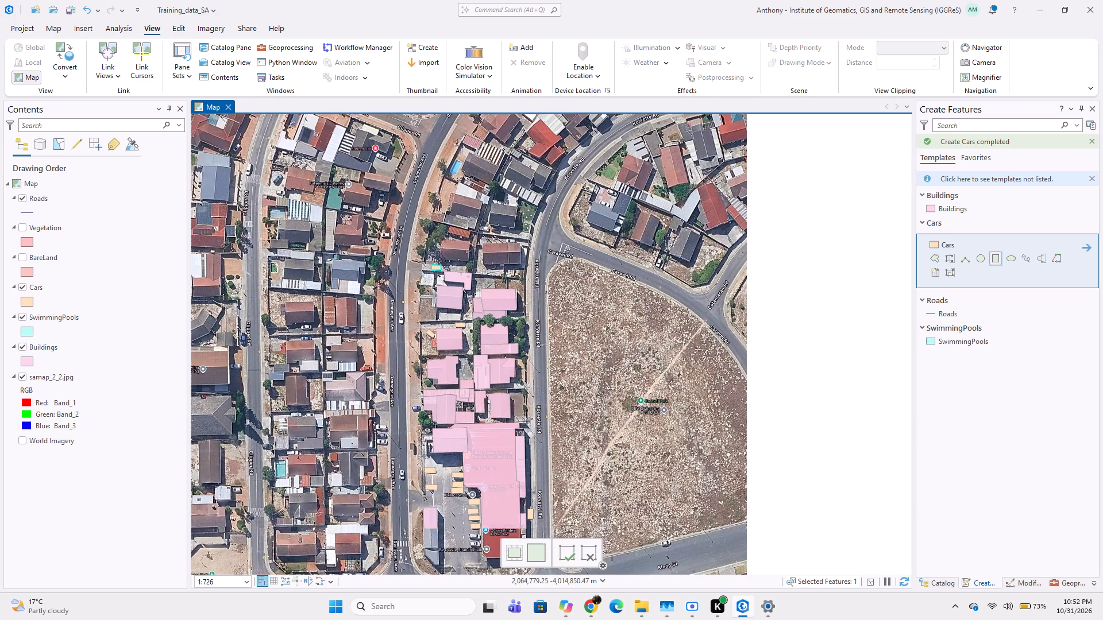
{"action": "middle_click_drag", "start_coordinate": [444, 328], "coordinate": [464, 235]}
{"action": "scroll", "coordinate": [442, 359], "scroll_direction": "up", "scroll_amount": 1}
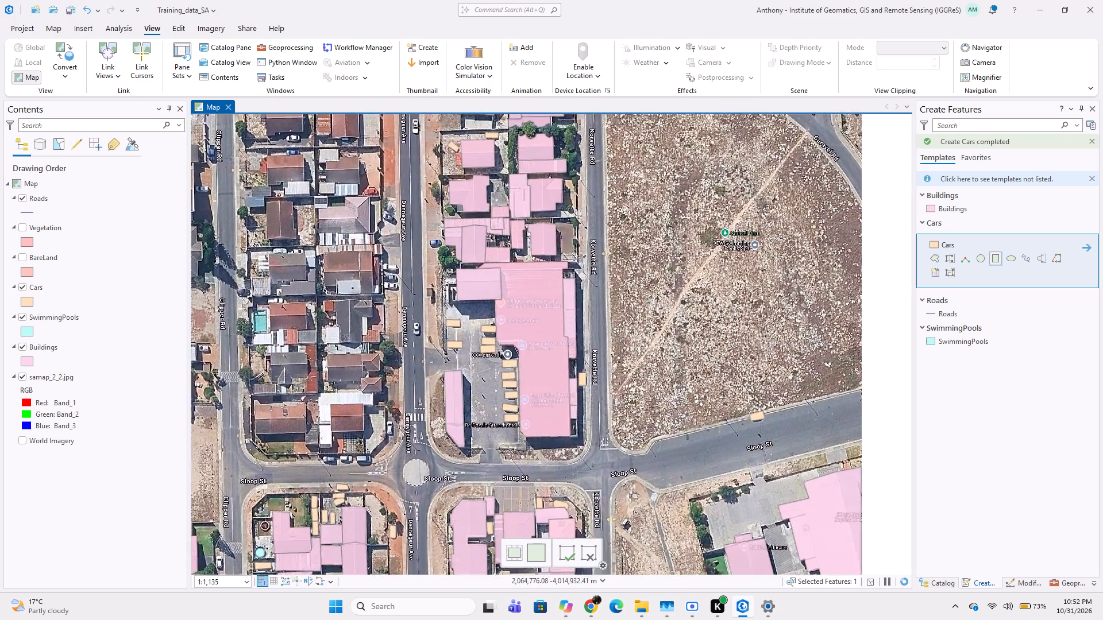
{"action": "middle_click_drag", "start_coordinate": [436, 410], "coordinate": [450, 277]}
{"action": "middle_click_drag", "start_coordinate": [462, 378], "coordinate": [370, 432]}
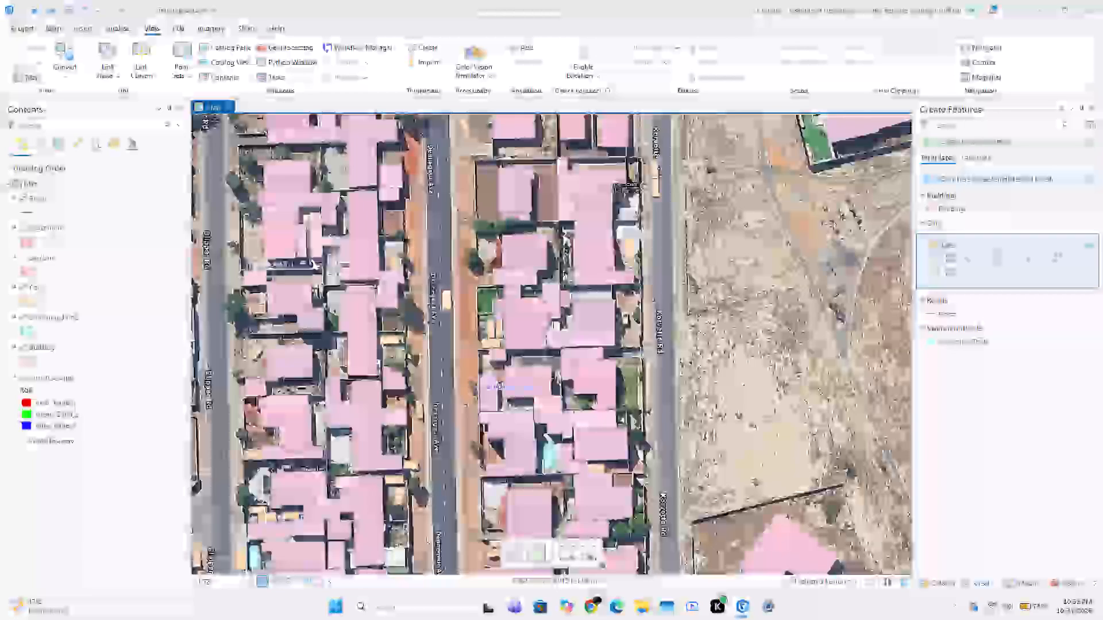
{"action": "middle_click_drag", "start_coordinate": [470, 386], "coordinate": [396, 434]}
{"action": "scroll", "coordinate": [561, 414], "scroll_direction": "down", "scroll_amount": 1}
{"action": "scroll", "coordinate": [557, 414], "scroll_direction": "up", "scroll_amount": 3}
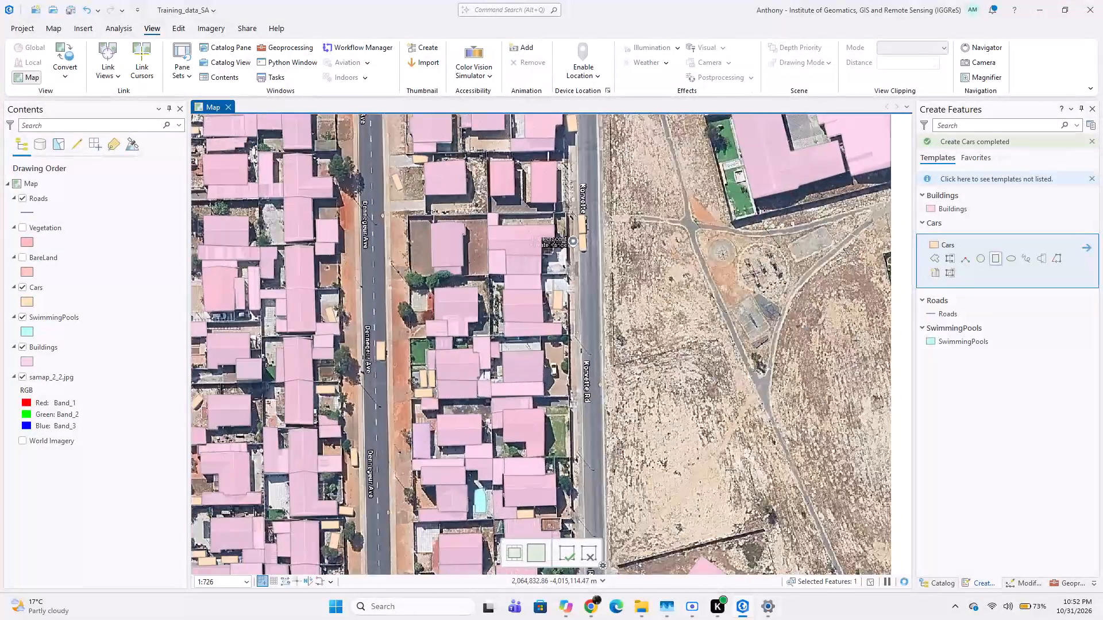
{"action": "scroll", "coordinate": [519, 374], "scroll_direction": "up", "scroll_amount": 1}
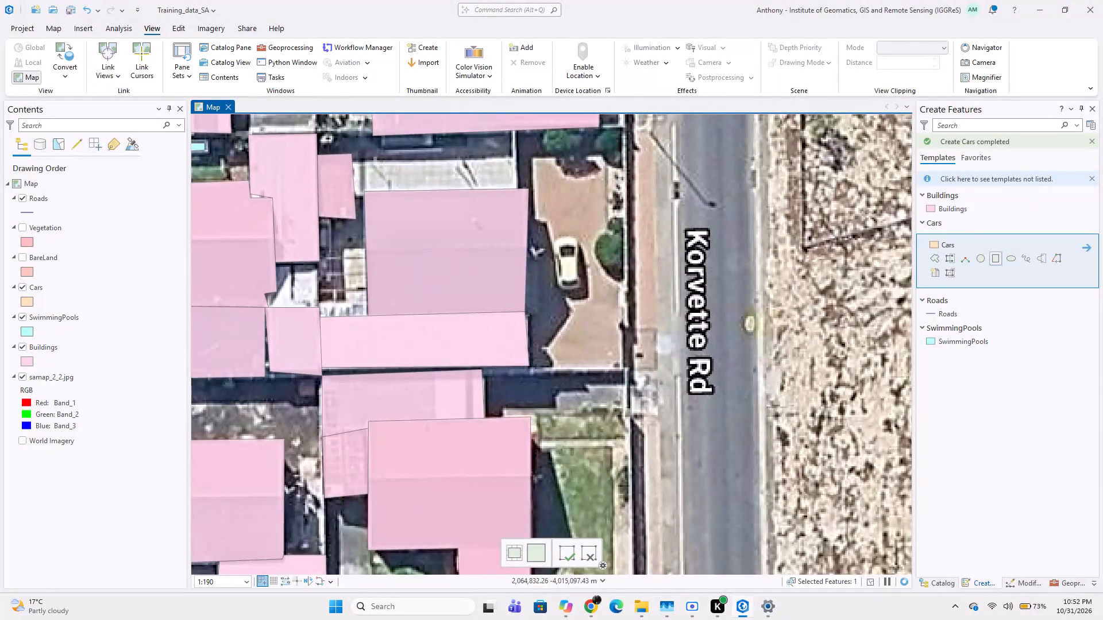
{"action": "left_click", "coordinate": [549, 233]}
{"action": "left_click", "coordinate": [574, 231]}
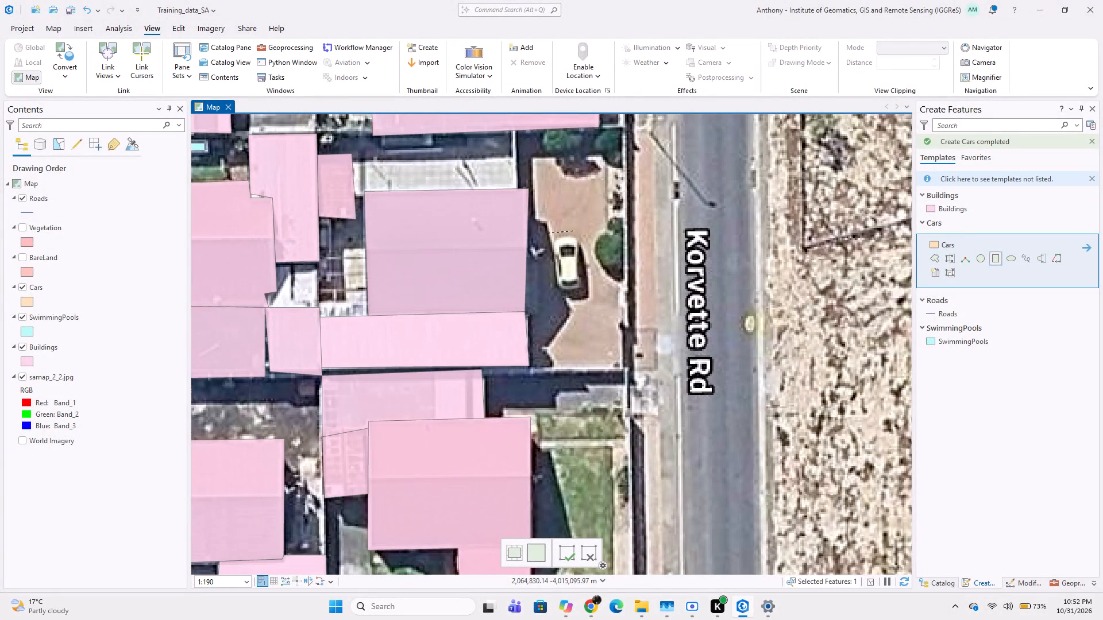
{"action": "left_click", "coordinate": [585, 291]}
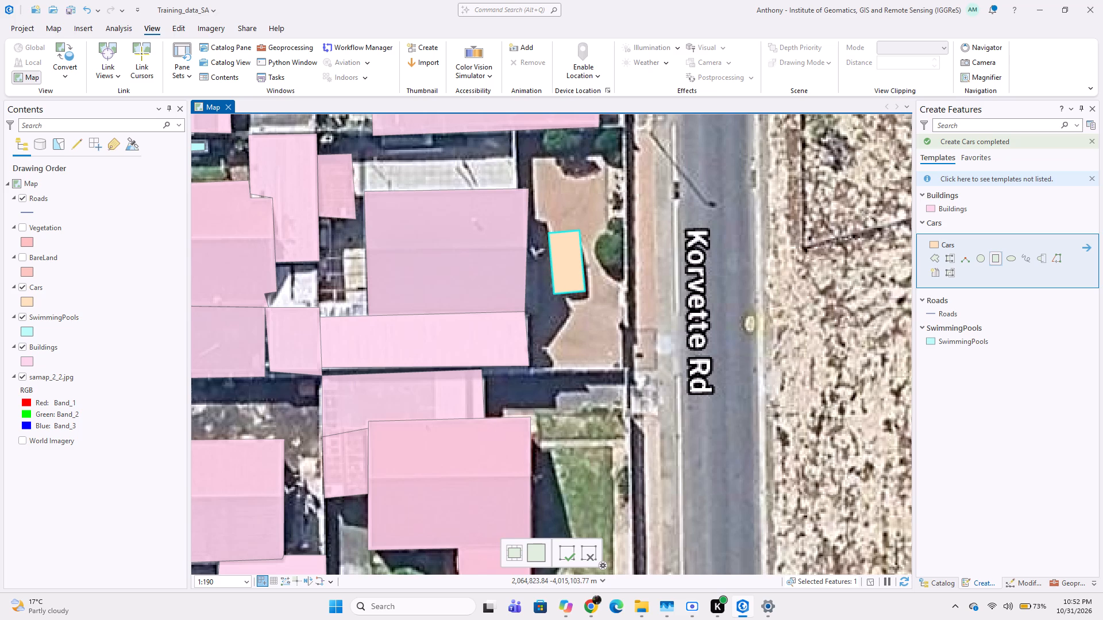
Digitize the white car driving on Dennegeur Ave, west of the XXX carwash parking area, as a Cars rectangle.
{"action": "scroll", "coordinate": [464, 296], "scroll_direction": "down", "scroll_amount": 2}
{"action": "middle_click_drag", "start_coordinate": [440, 301], "coordinate": [520, 366]}
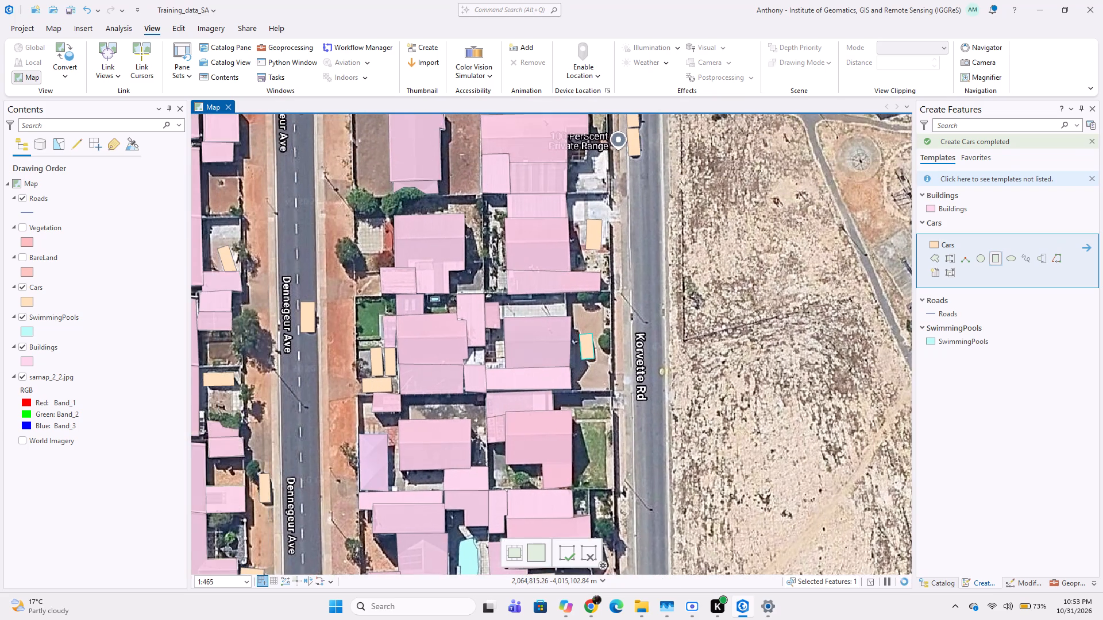
{"action": "middle_click_drag", "start_coordinate": [456, 311], "coordinate": [502, 386]}
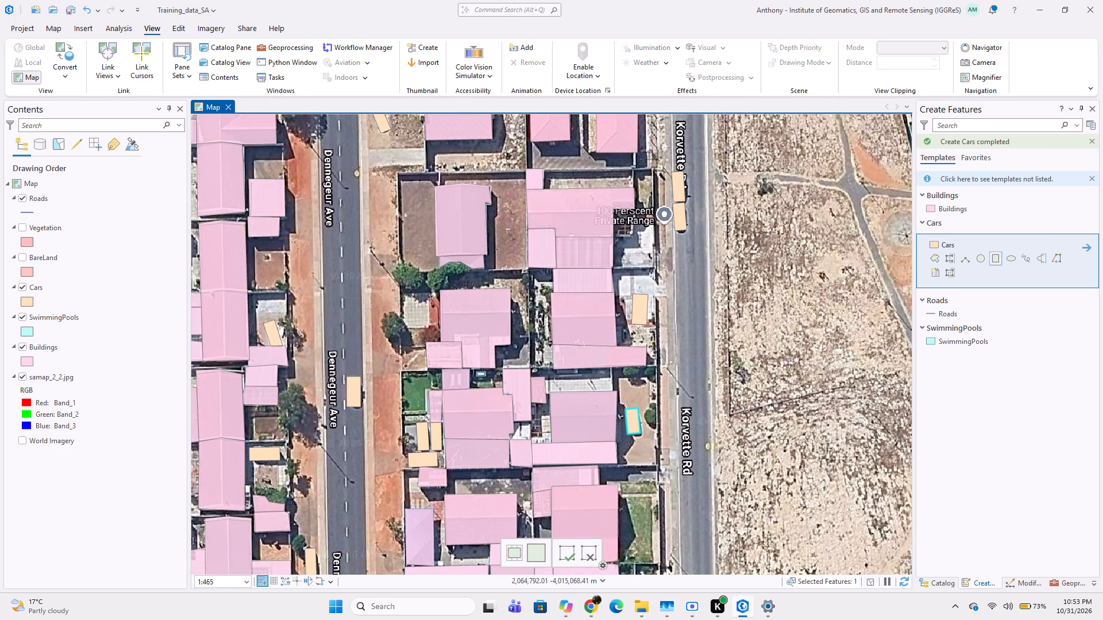
{"action": "scroll", "coordinate": [474, 231], "scroll_direction": "down", "scroll_amount": 2}
{"action": "middle_click_drag", "start_coordinate": [474, 237], "coordinate": [446, 330]}
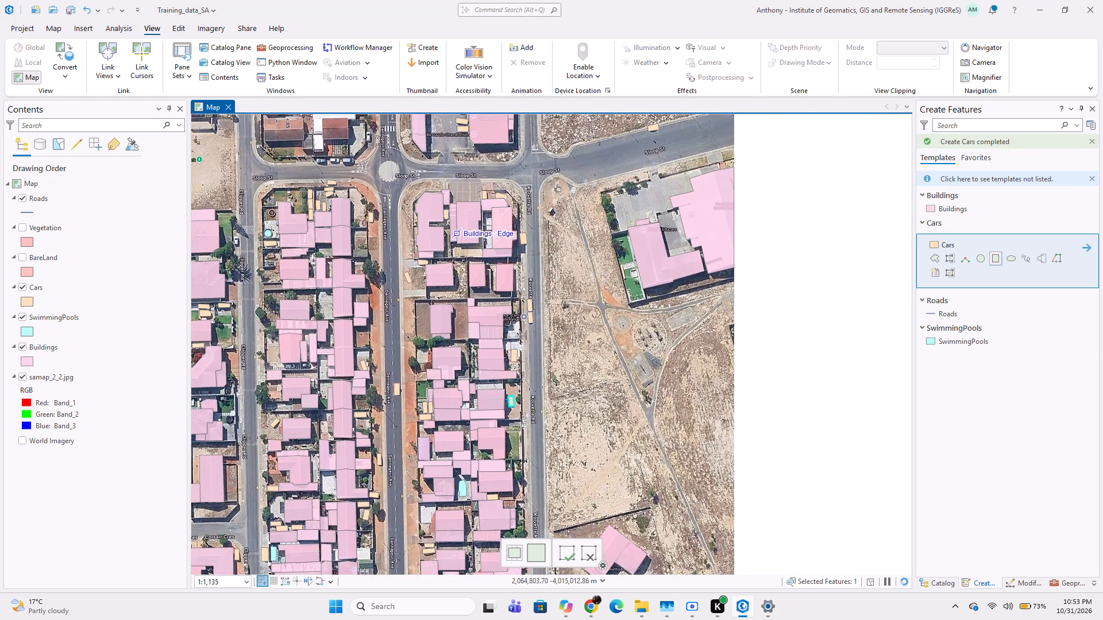
{"action": "middle_click_drag", "start_coordinate": [456, 223], "coordinate": [450, 299]}
{"action": "middle_click_drag", "start_coordinate": [398, 225], "coordinate": [384, 301]}
{"action": "scroll", "coordinate": [357, 203], "scroll_direction": "up", "scroll_amount": 2}
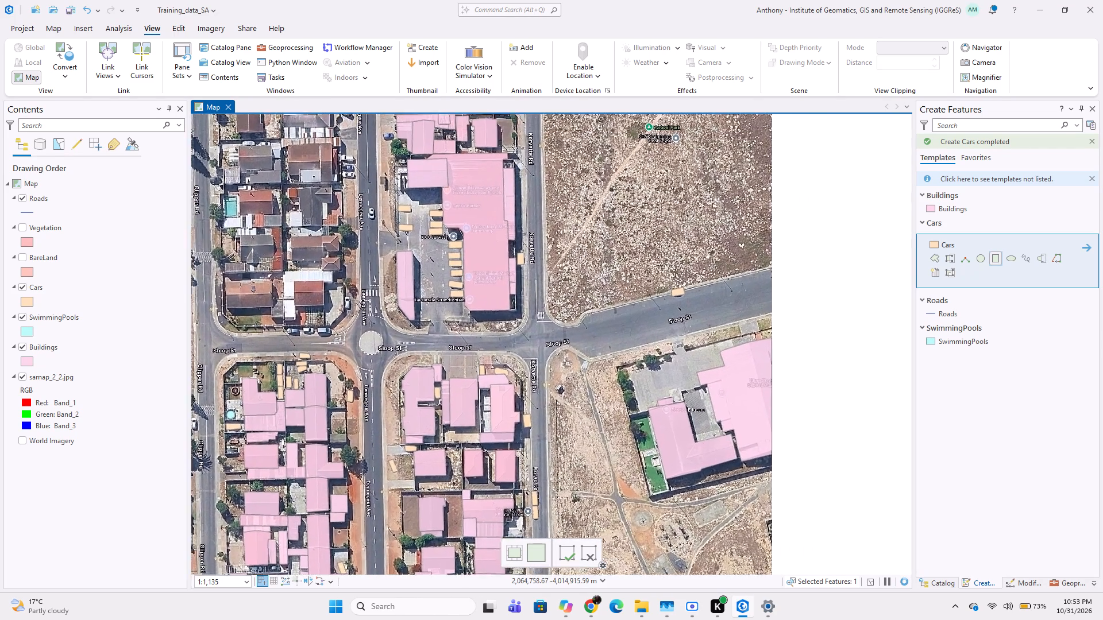
{"action": "scroll", "coordinate": [388, 231], "scroll_direction": "up", "scroll_amount": 1}
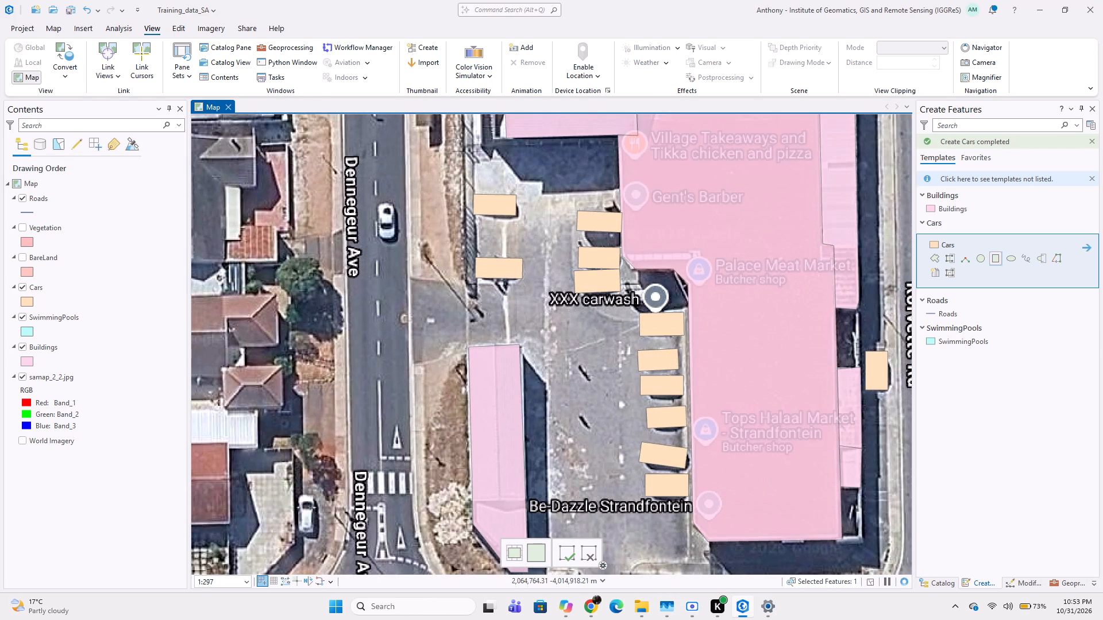
{"action": "scroll", "coordinate": [376, 199], "scroll_direction": "up", "scroll_amount": 1}
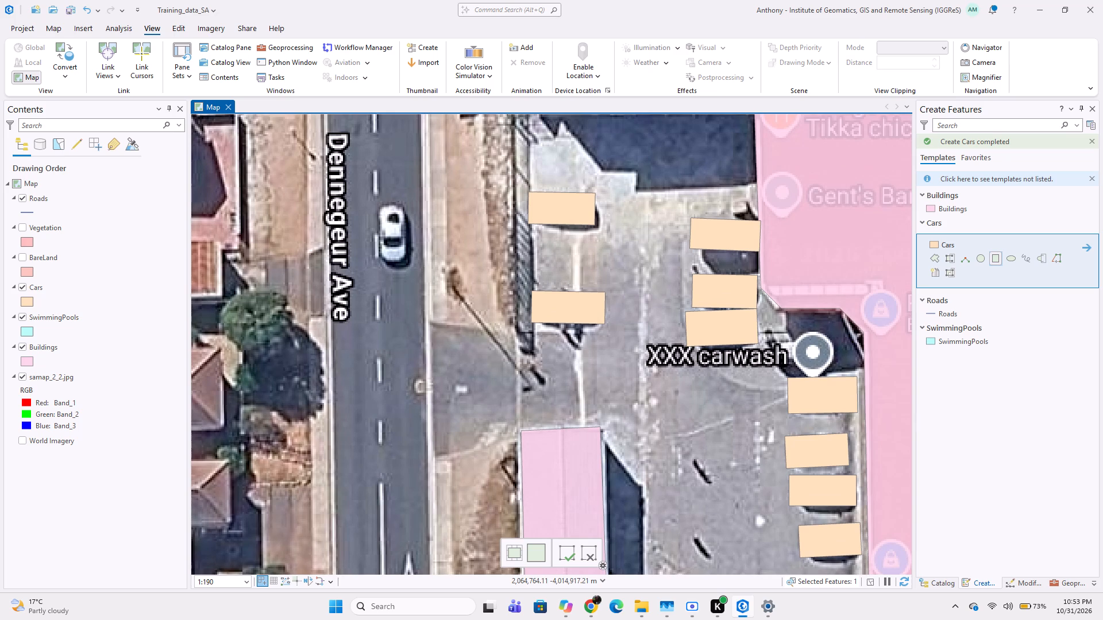
{"action": "left_click", "coordinate": [373, 201]}
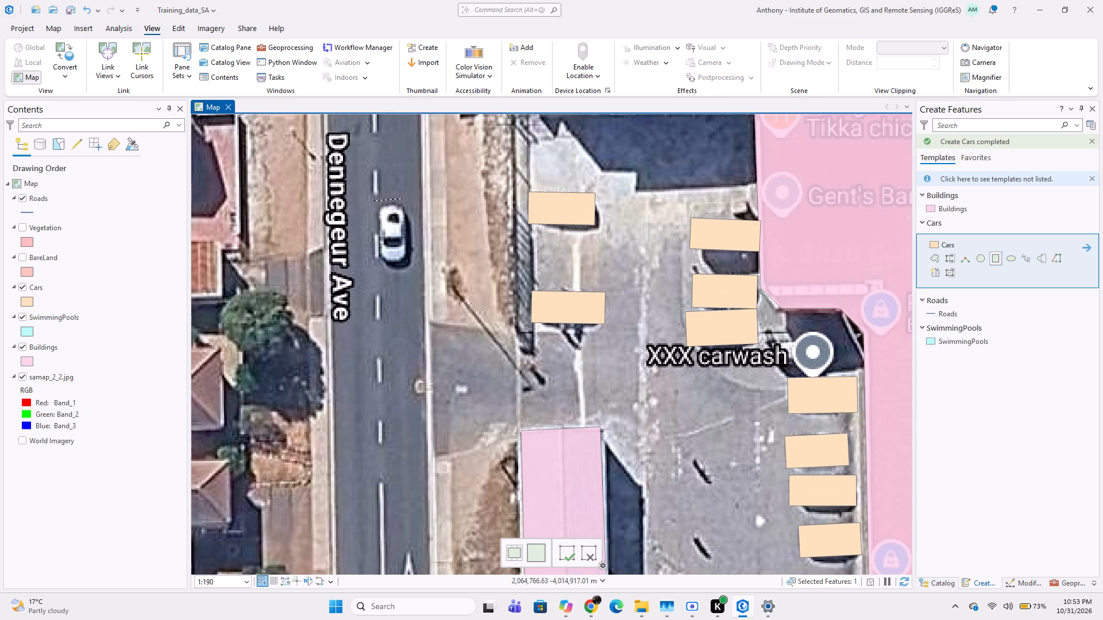
{"action": "left_click", "coordinate": [404, 199]}
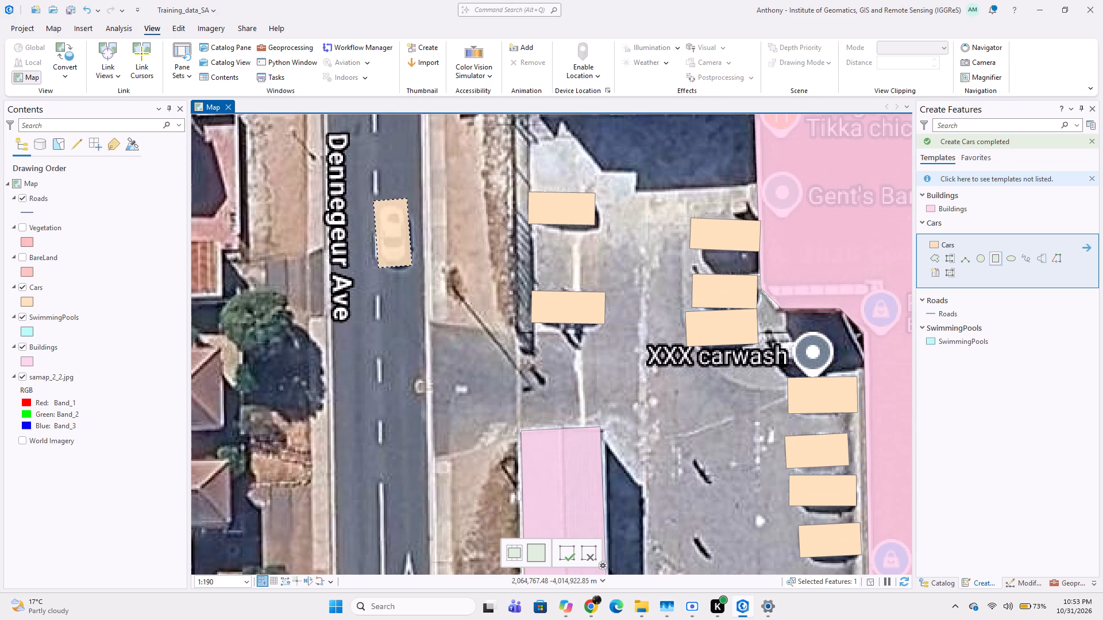
{"action": "double_click", "coordinate": [412, 265]}
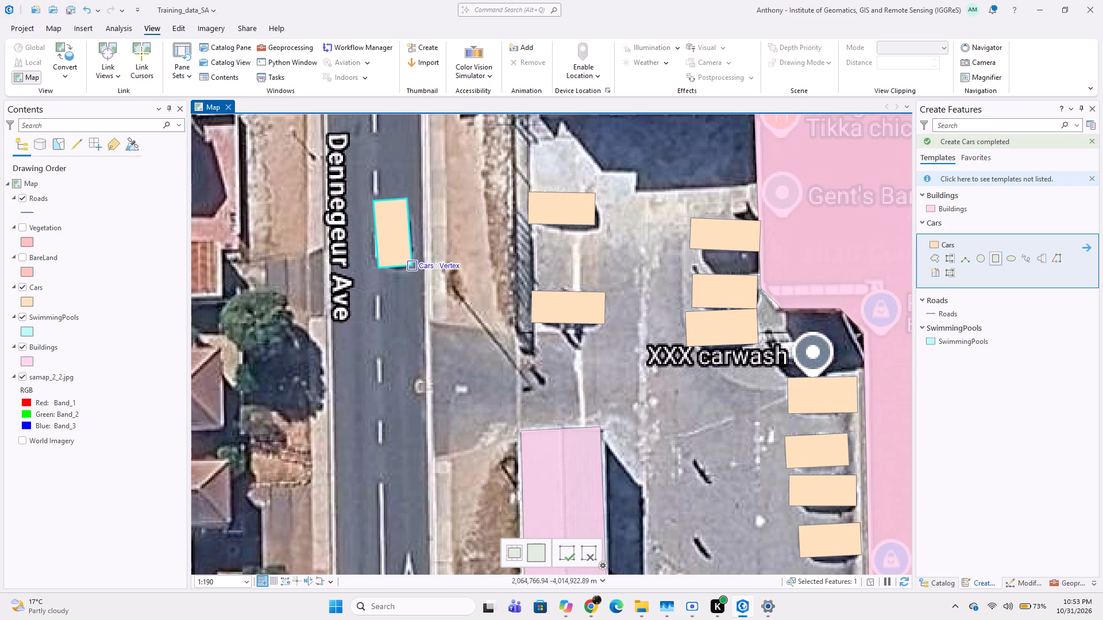
Digitize the dark blue car parked on the eastern verge of Dennegeur Ave, northwest of the large shop building, as a Cars rectangle.
{"action": "scroll", "coordinate": [464, 255], "scroll_direction": "down", "scroll_amount": 3}
{"action": "middle_click_drag", "start_coordinate": [537, 175], "coordinate": [541, 267]}
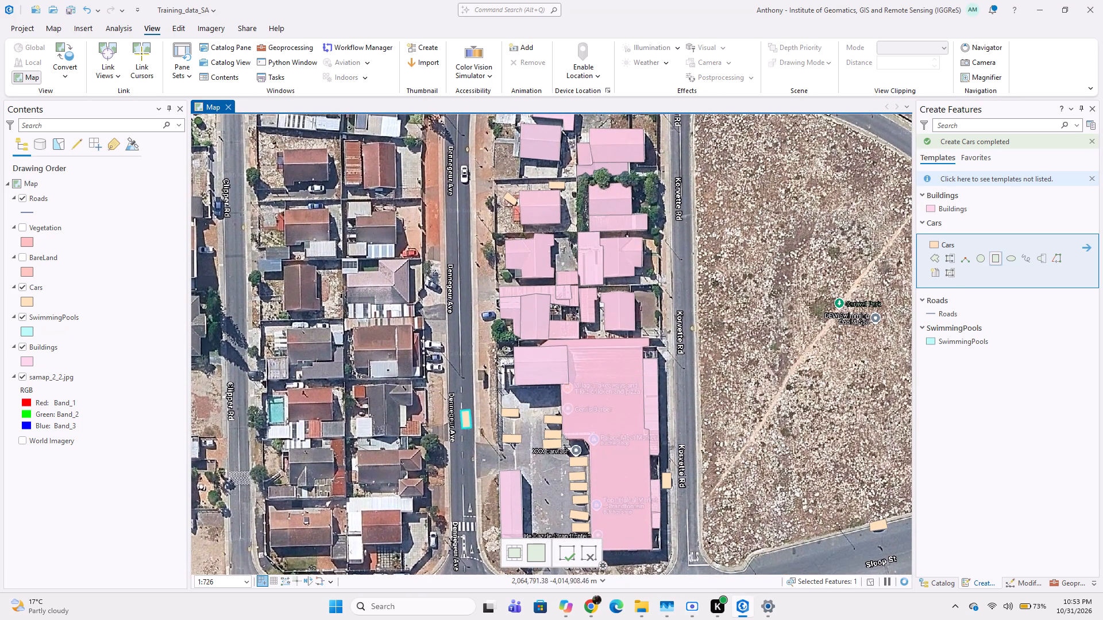
{"action": "scroll", "coordinate": [492, 332], "scroll_direction": "up", "scroll_amount": 2}
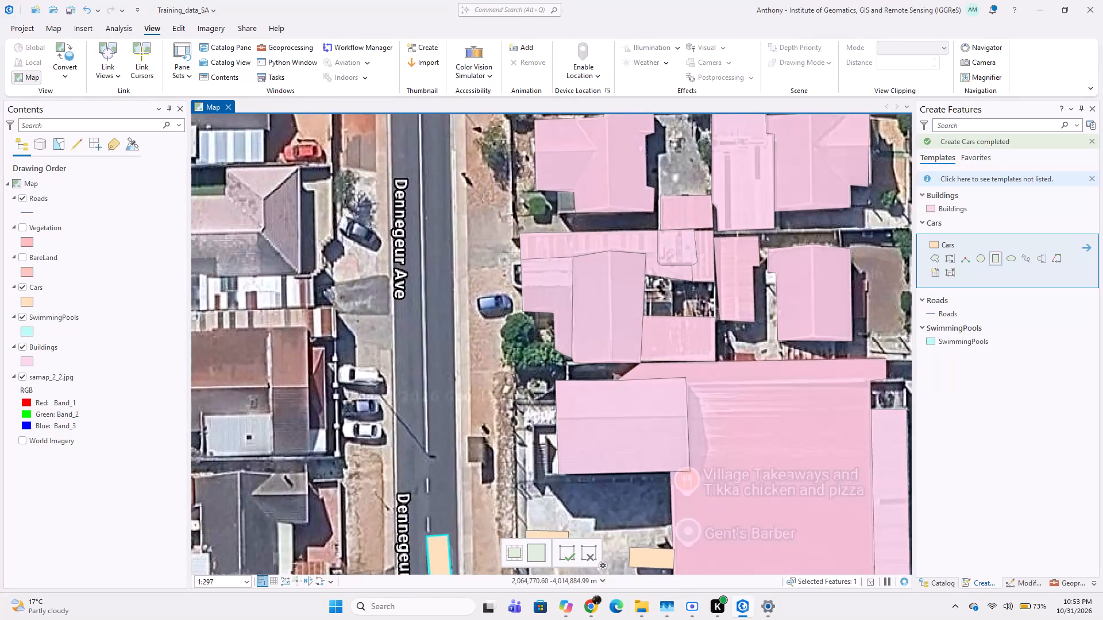
{"action": "scroll", "coordinate": [512, 303], "scroll_direction": "up", "scroll_amount": 1}
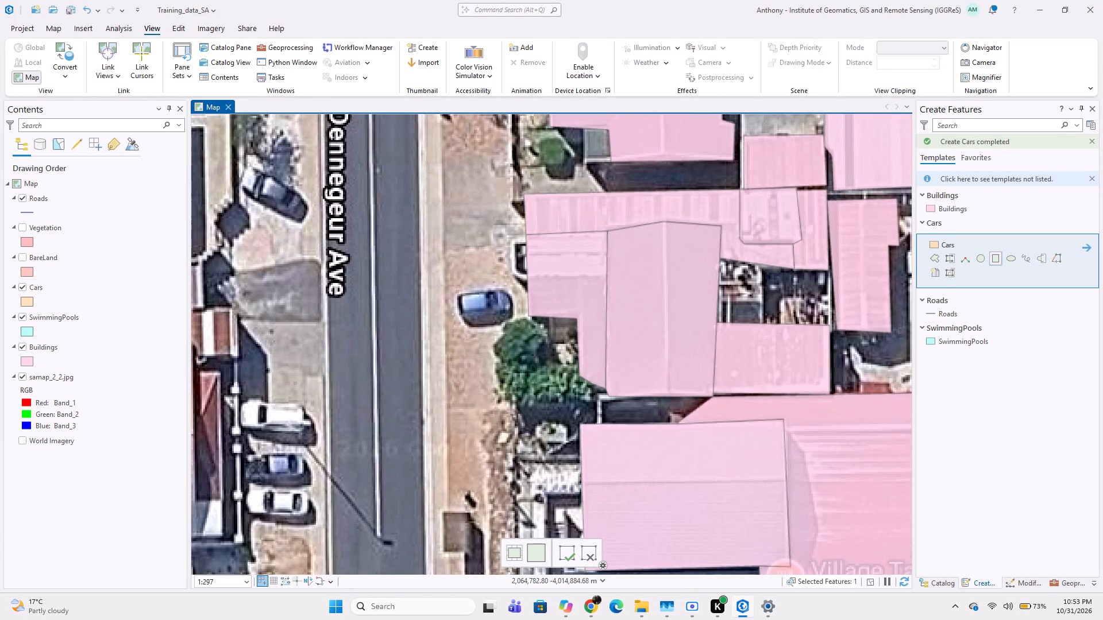
{"action": "left_click", "coordinate": [452, 292]}
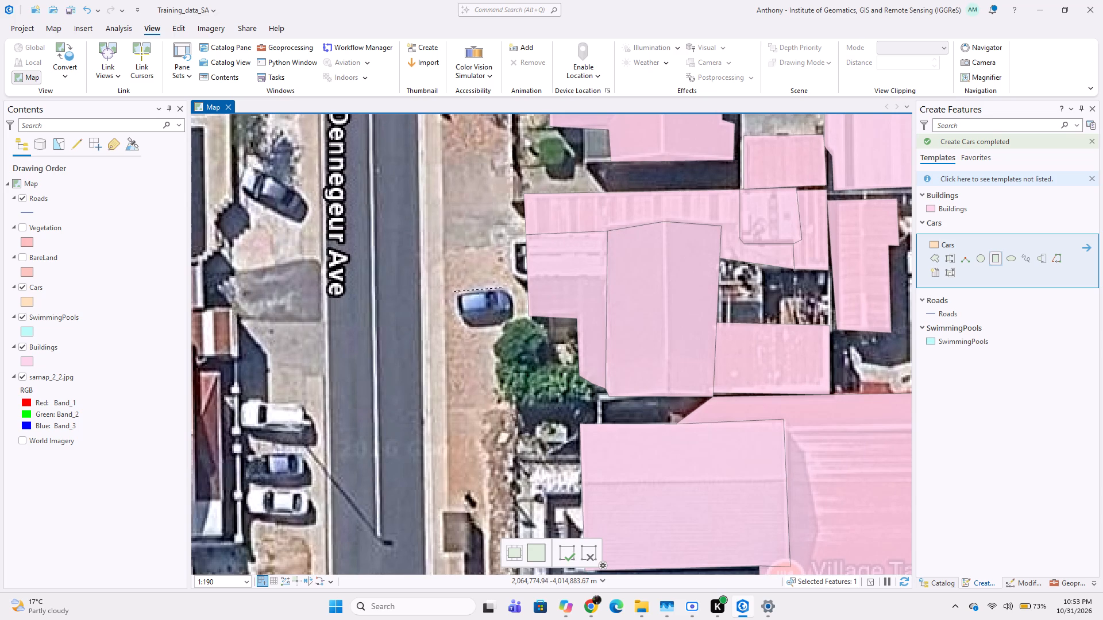
{"action": "left_click", "coordinate": [512, 284]}
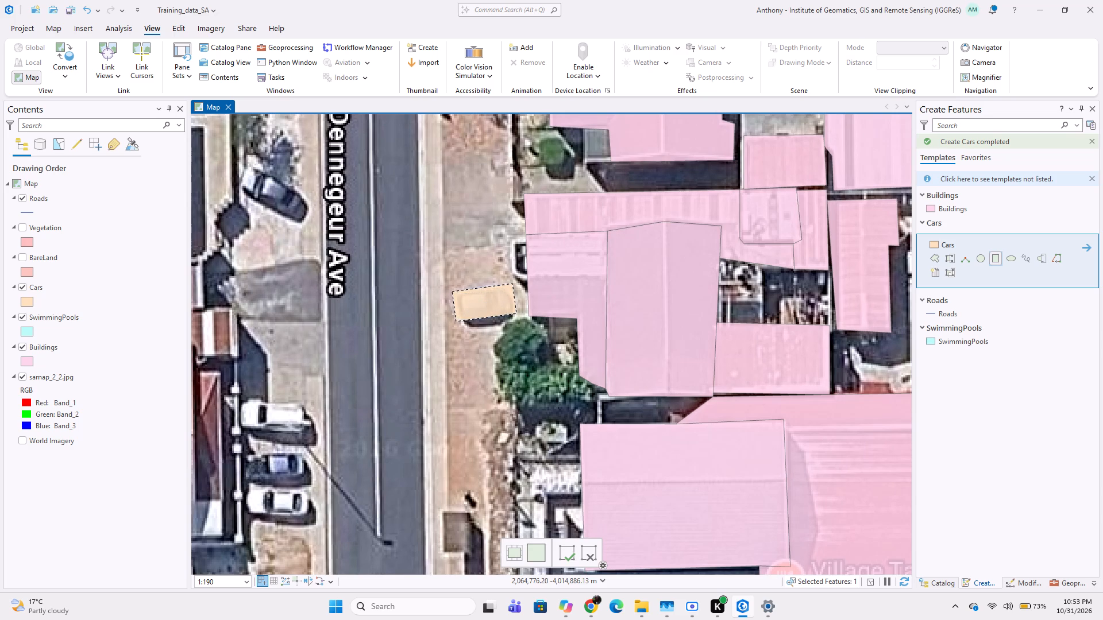
{"action": "double_click", "coordinate": [515, 317]}
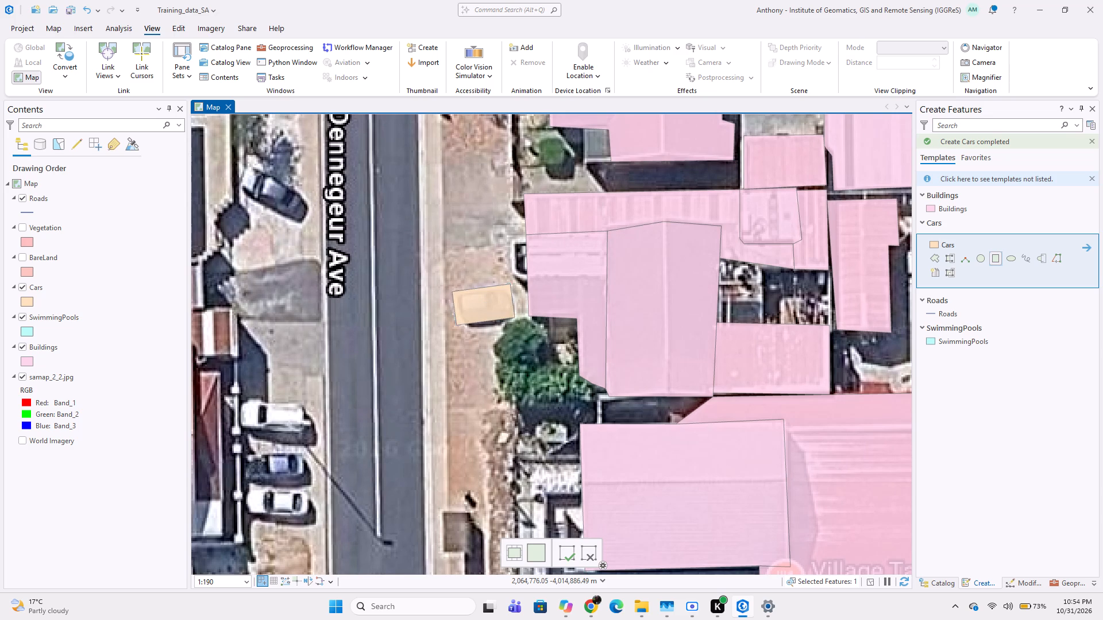
Digitize the brown-roofed house just west of Korvette Rd, opposite the Caravel Rd junction, as a four-cornered Buildings polygon.
{"action": "scroll", "coordinate": [424, 325], "scroll_direction": "down", "scroll_amount": 2}
{"action": "middle_click_drag", "start_coordinate": [554, 315], "coordinate": [539, 387]}
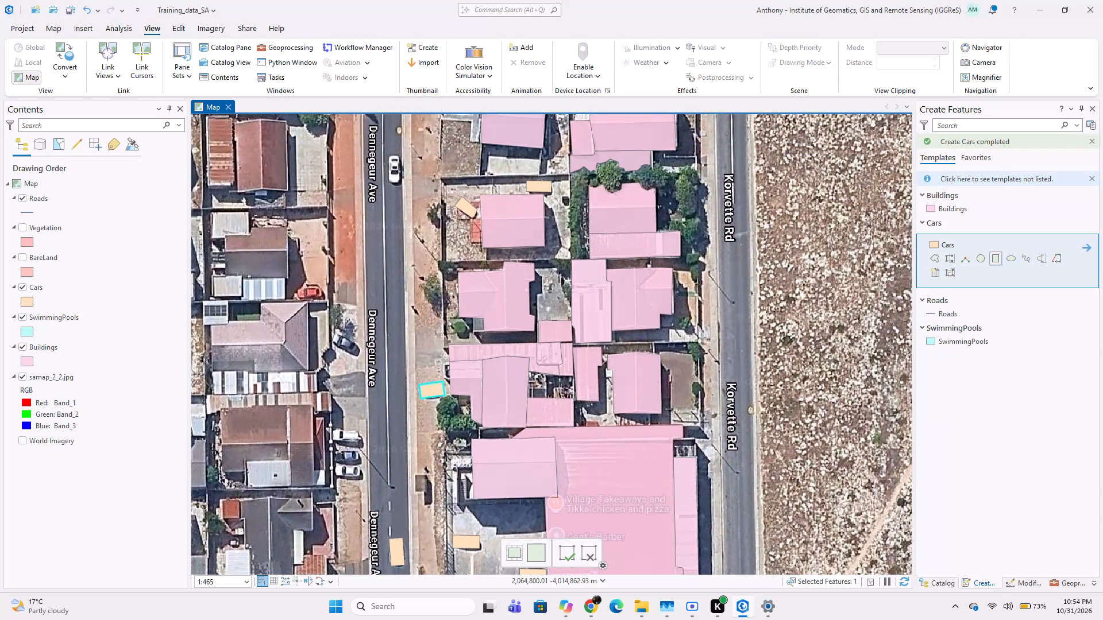
{"action": "middle_click_drag", "start_coordinate": [535, 229], "coordinate": [484, 327]}
{"action": "middle_click_drag", "start_coordinate": [500, 217], "coordinate": [480, 299]}
{"action": "middle_click_drag", "start_coordinate": [499, 221], "coordinate": [500, 334]}
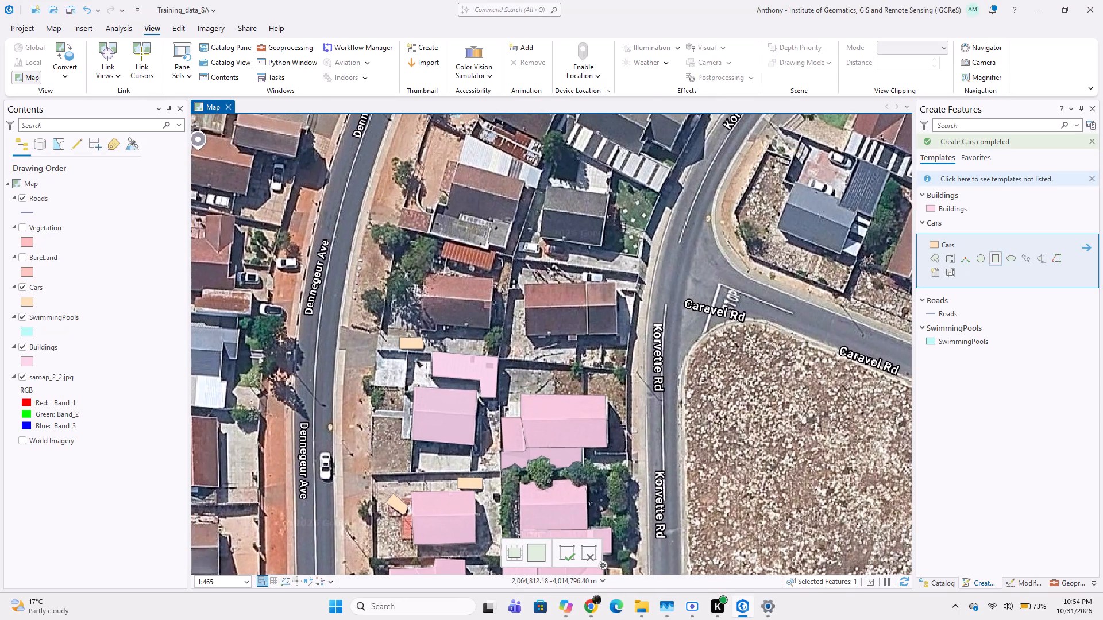
{"action": "middle_click_drag", "start_coordinate": [633, 277], "coordinate": [611, 339]}
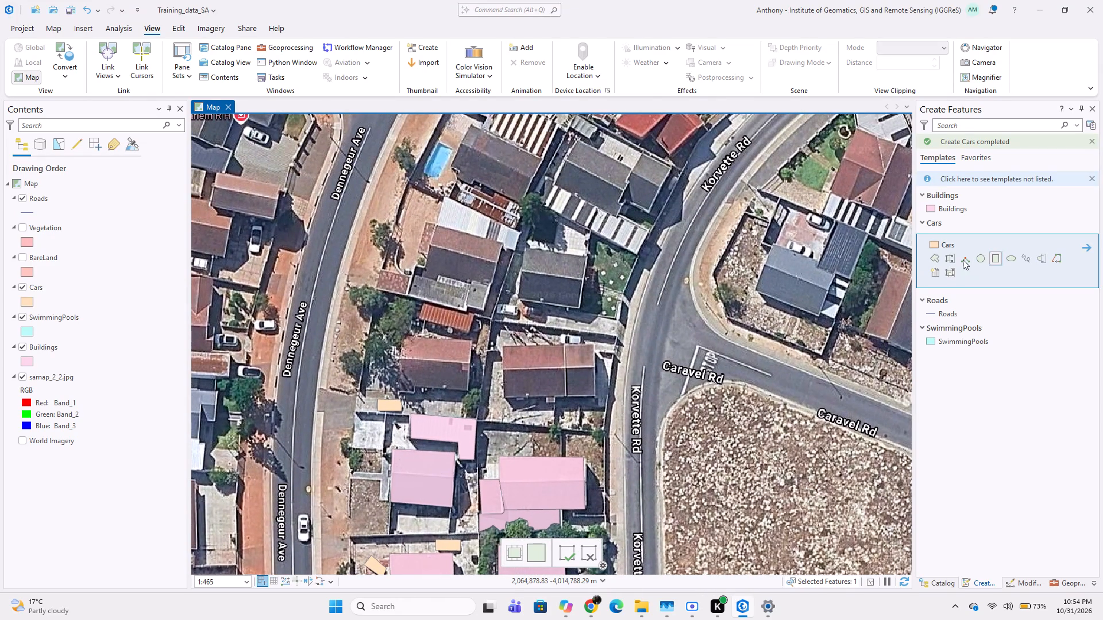
{"action": "left_click", "coordinate": [929, 211]}
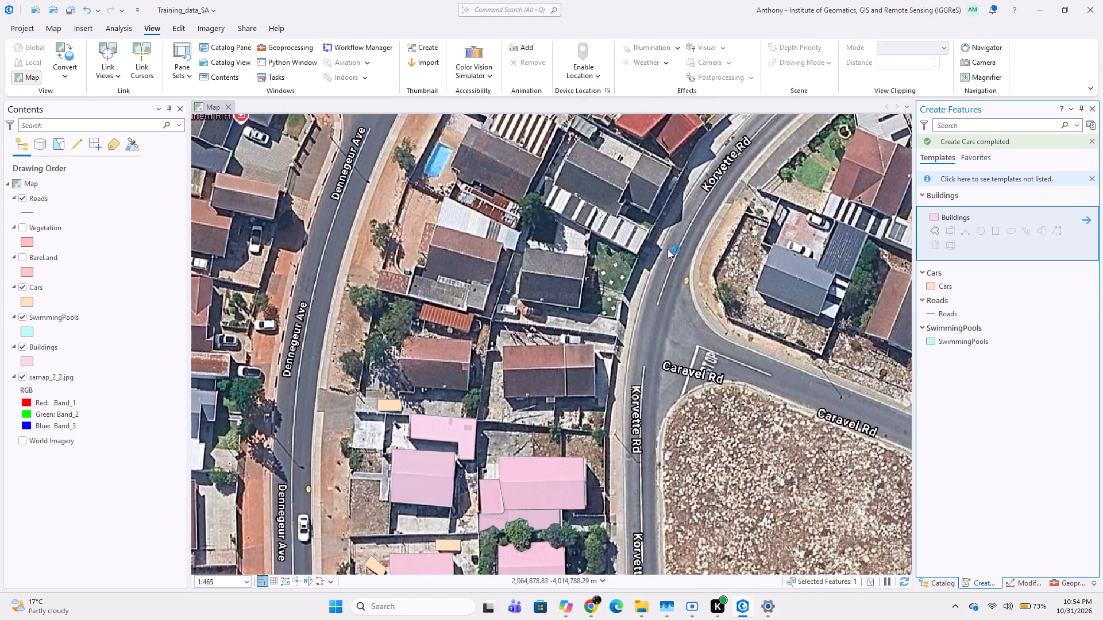
{"action": "scroll", "coordinate": [492, 355], "scroll_direction": "up", "scroll_amount": 1}
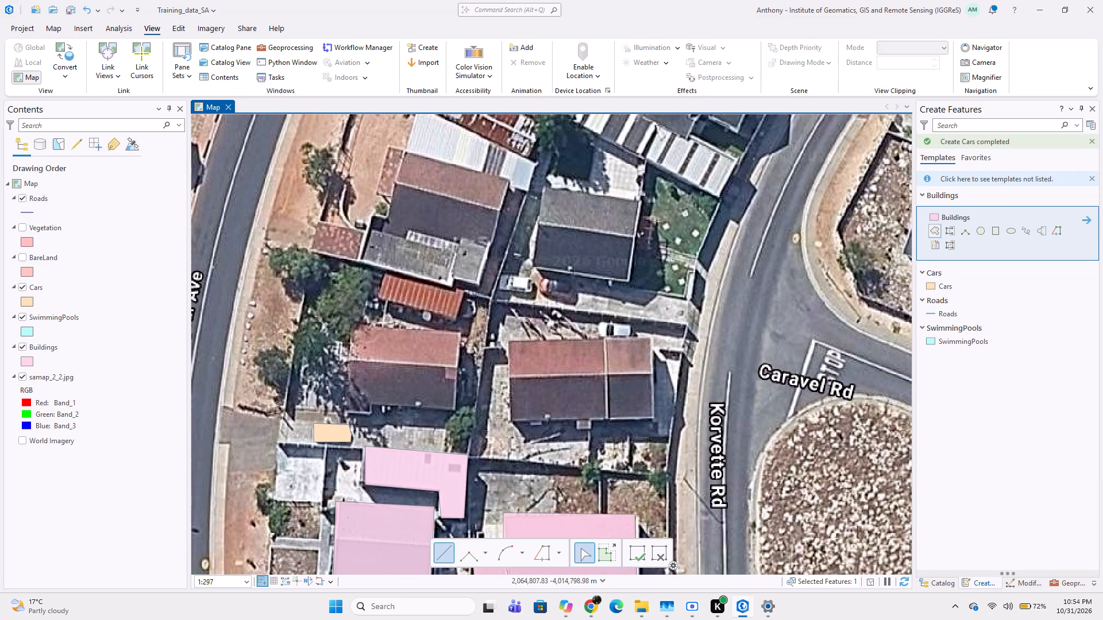
{"action": "left_click", "coordinate": [508, 340]}
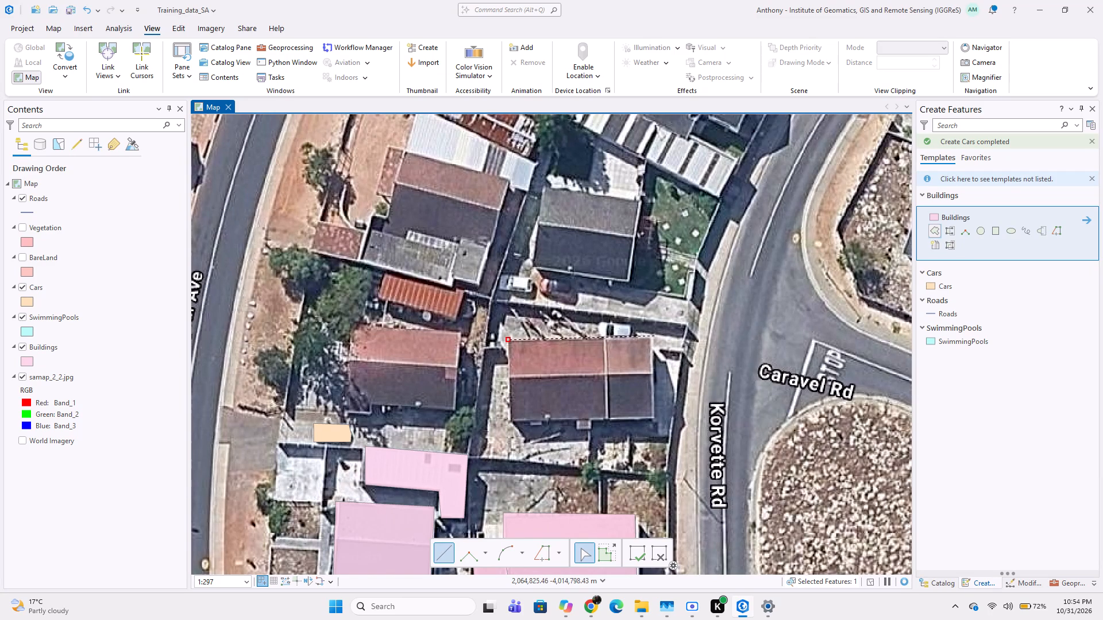
{"action": "left_click", "coordinate": [653, 336]}
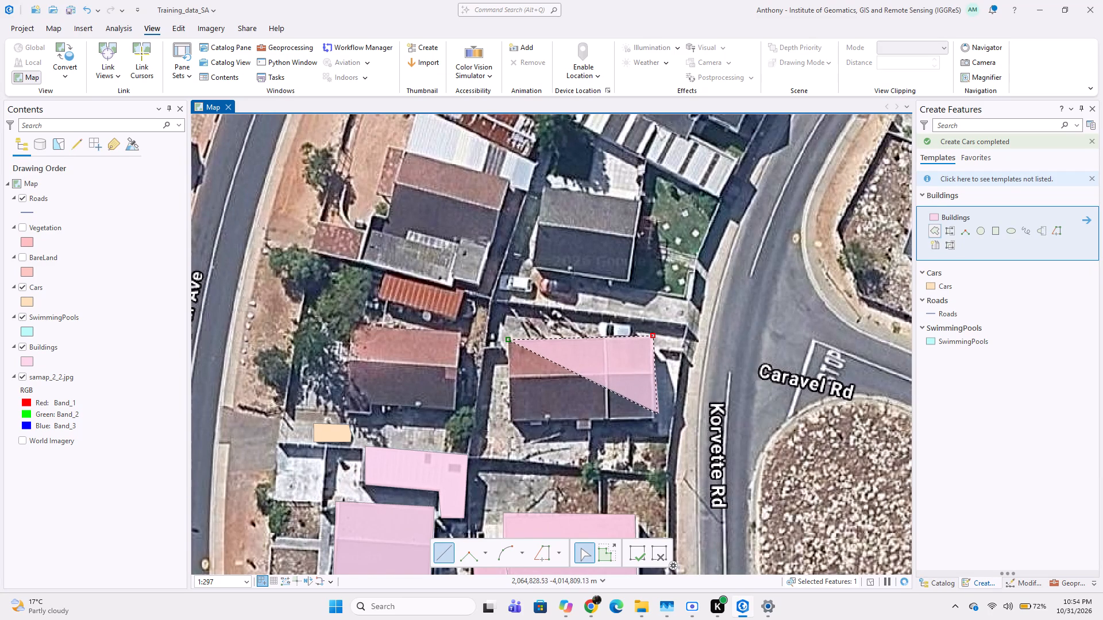
{"action": "left_click", "coordinate": [655, 418]}
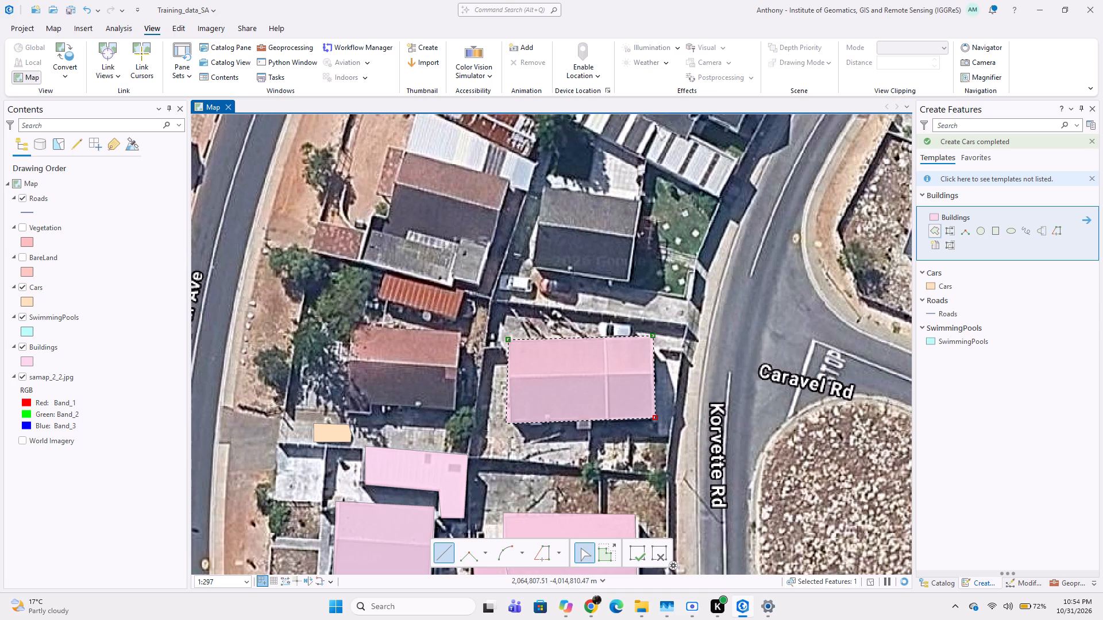
{"action": "double_click", "coordinate": [508, 424]}
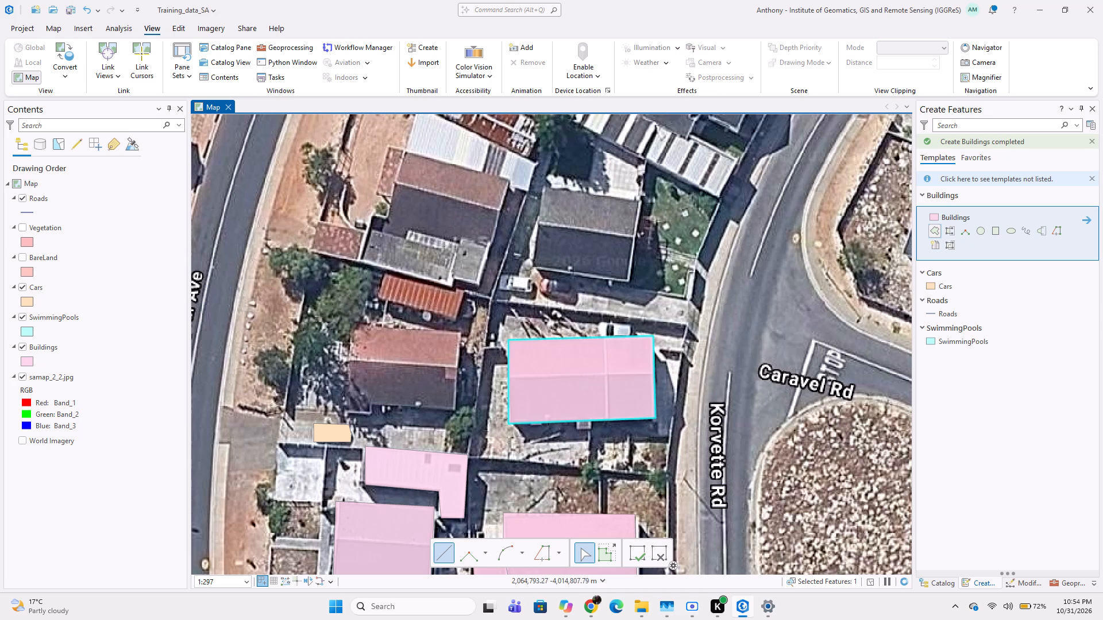
Digitize the neighbouring brown-roofed house to the west, toward Dennegeur Ave, as a four-cornered Buildings polygon.
{"action": "left_click", "coordinate": [353, 324]}
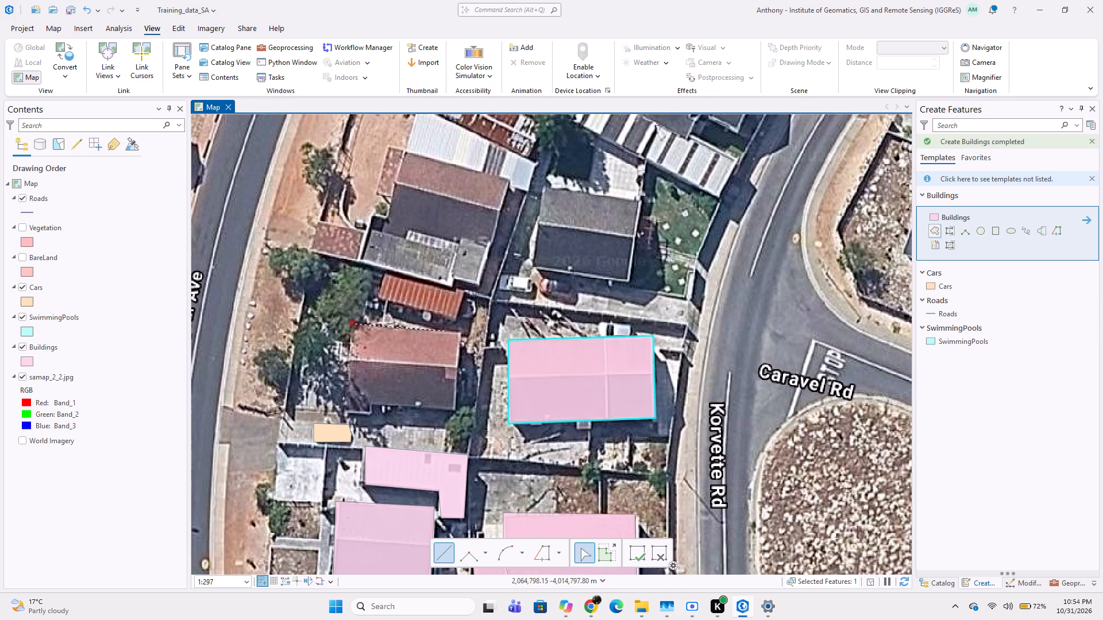
{"action": "left_click", "coordinate": [460, 332]}
{"action": "left_click", "coordinate": [456, 410]}
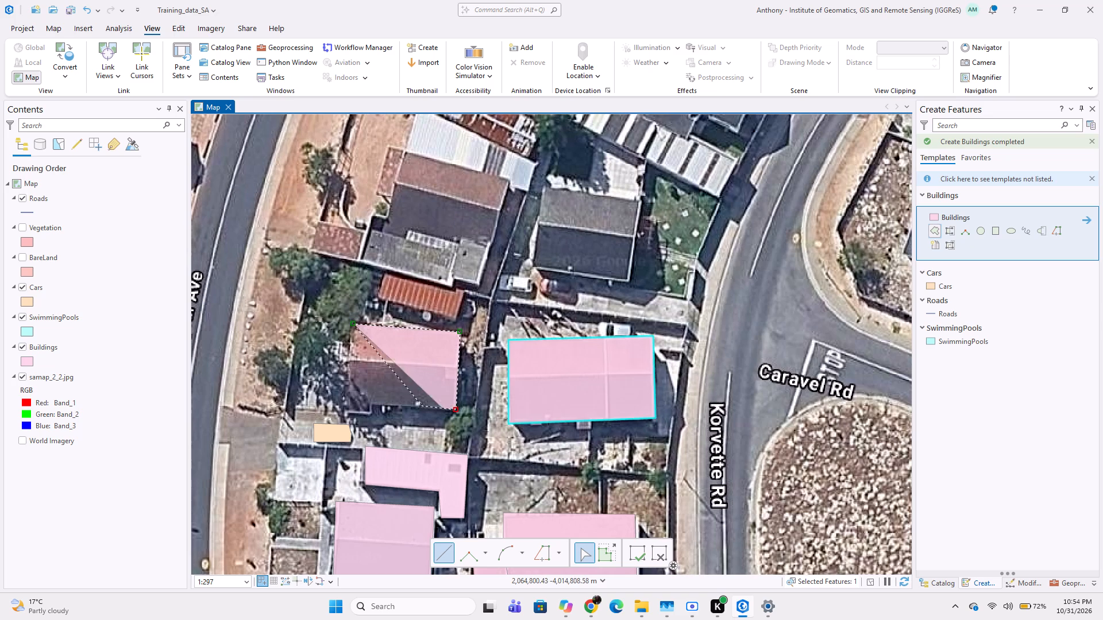
{"action": "double_click", "coordinate": [346, 402]}
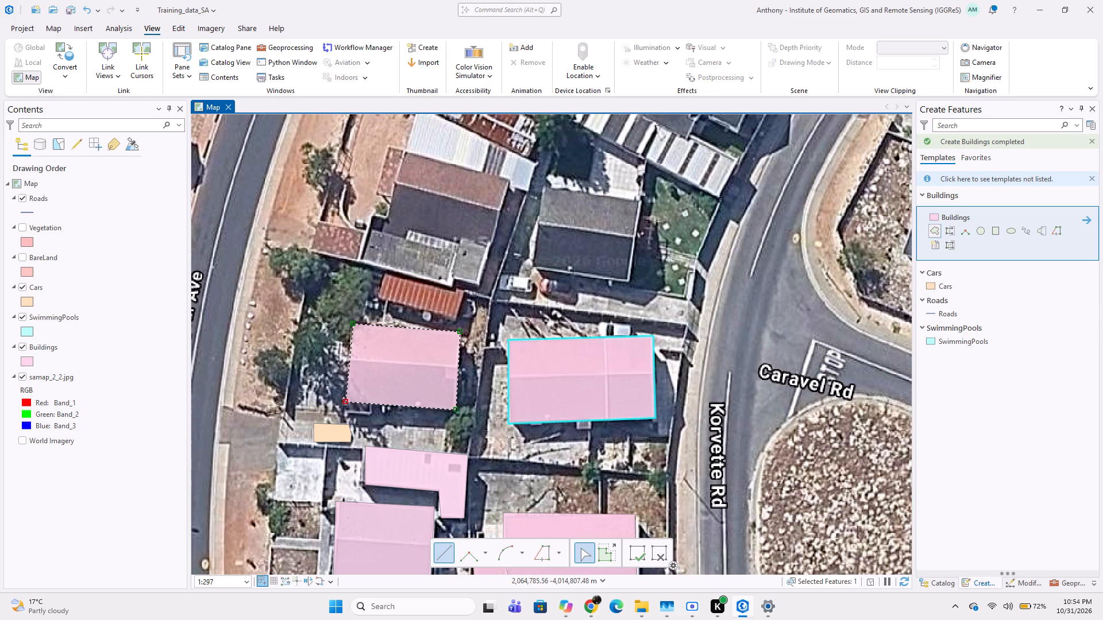
Digitize the orange-red ribbed roof directly north of that western house as a Buildings polygon, following its notched northern edge.
{"action": "middle_click_drag", "start_coordinate": [414, 339], "coordinate": [388, 404]}
{"action": "left_click", "coordinate": [361, 332]}
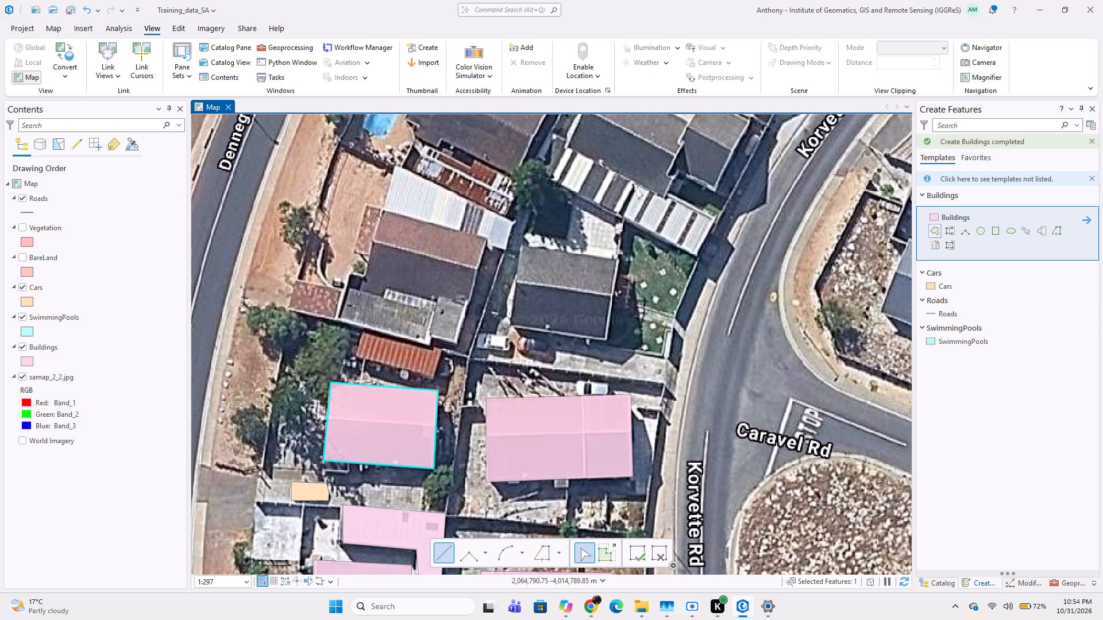
{"action": "left_click", "coordinate": [353, 354]}
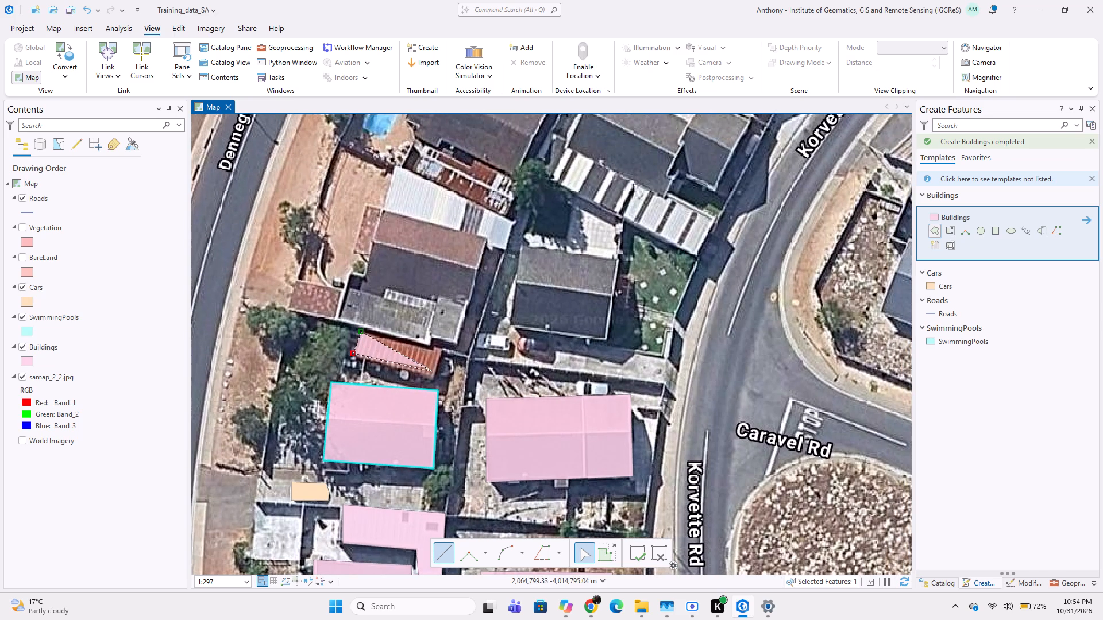
{"action": "left_click", "coordinate": [432, 379]}
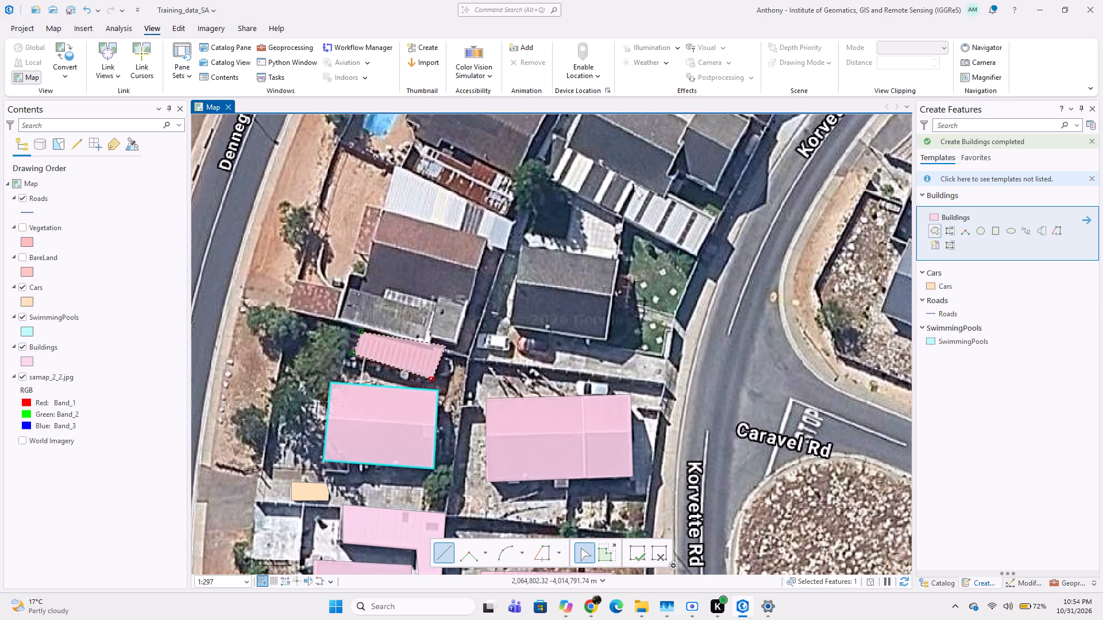
{"action": "left_click", "coordinate": [446, 346]}
{"action": "left_click", "coordinate": [432, 340]}
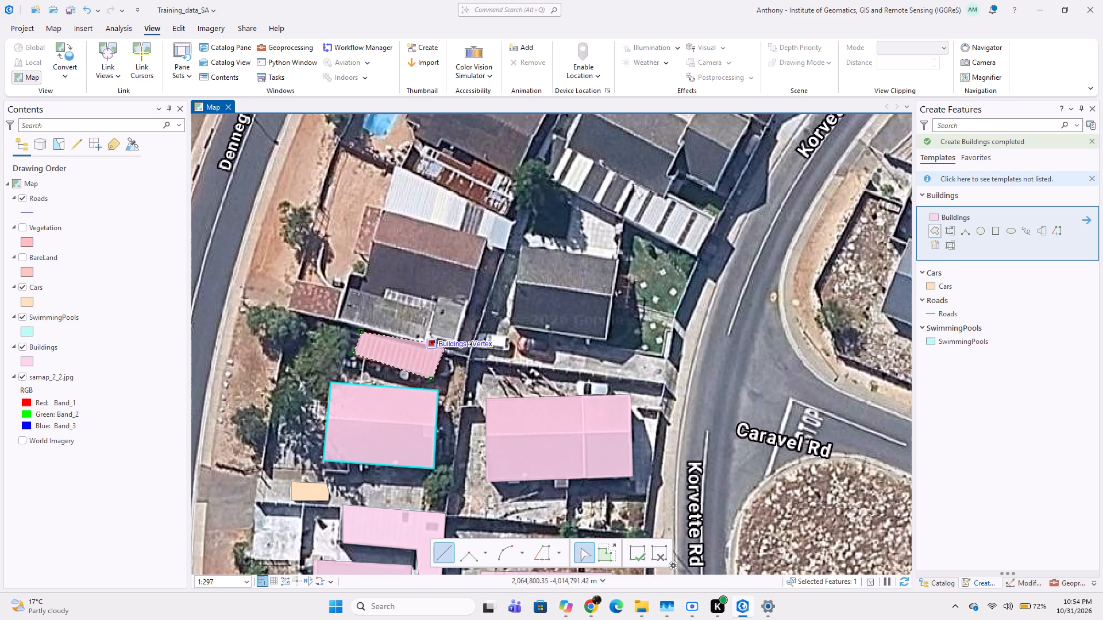
{"action": "left_click", "coordinate": [426, 346]}
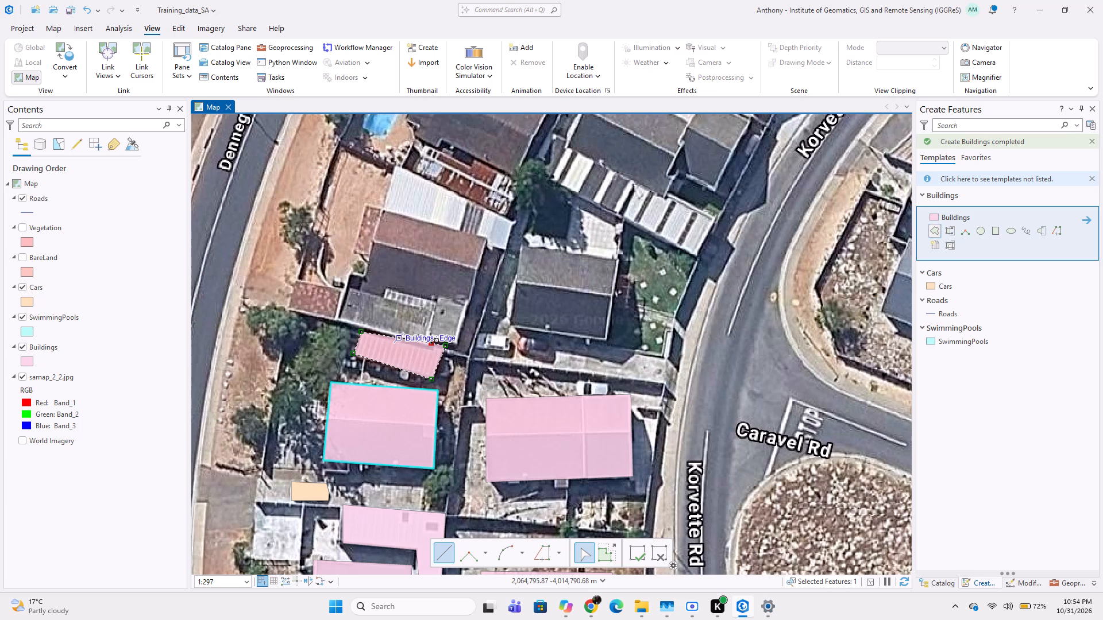
{"action": "double_click", "coordinate": [396, 343]}
Digitize the small reddish-brown roof beside Dennegeur Ave, northwest of the orange-red roof, as a four-cornered Buildings polygon.
{"action": "middle_click_drag", "start_coordinate": [357, 323], "coordinate": [400, 375]}
{"action": "left_click", "coordinate": [334, 328]}
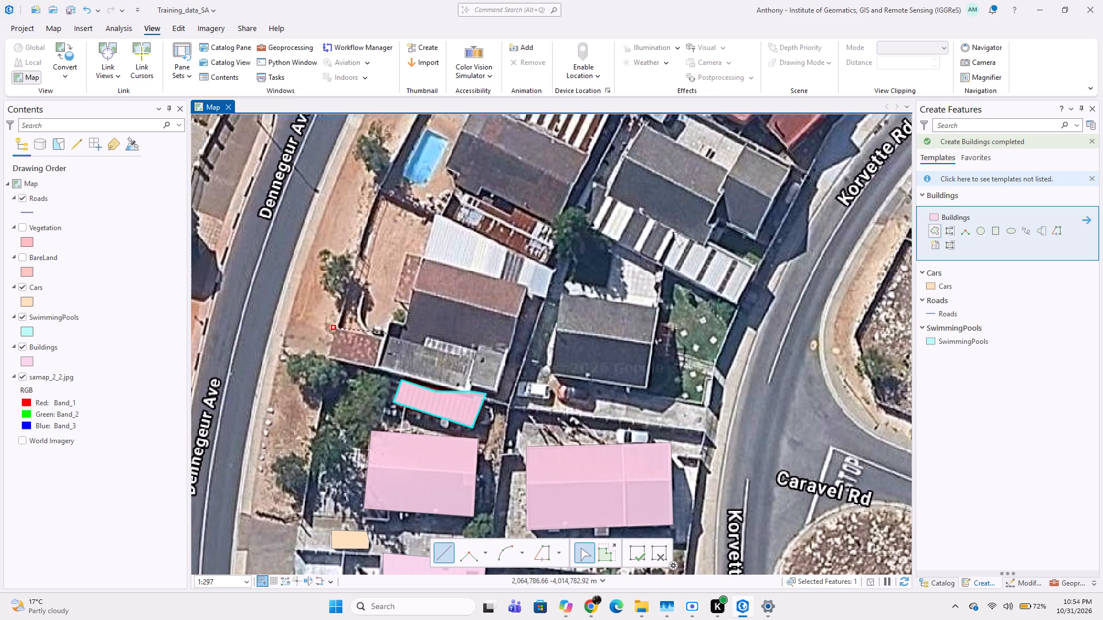
{"action": "scroll", "coordinate": [384, 335], "scroll_direction": "up", "scroll_amount": 1}
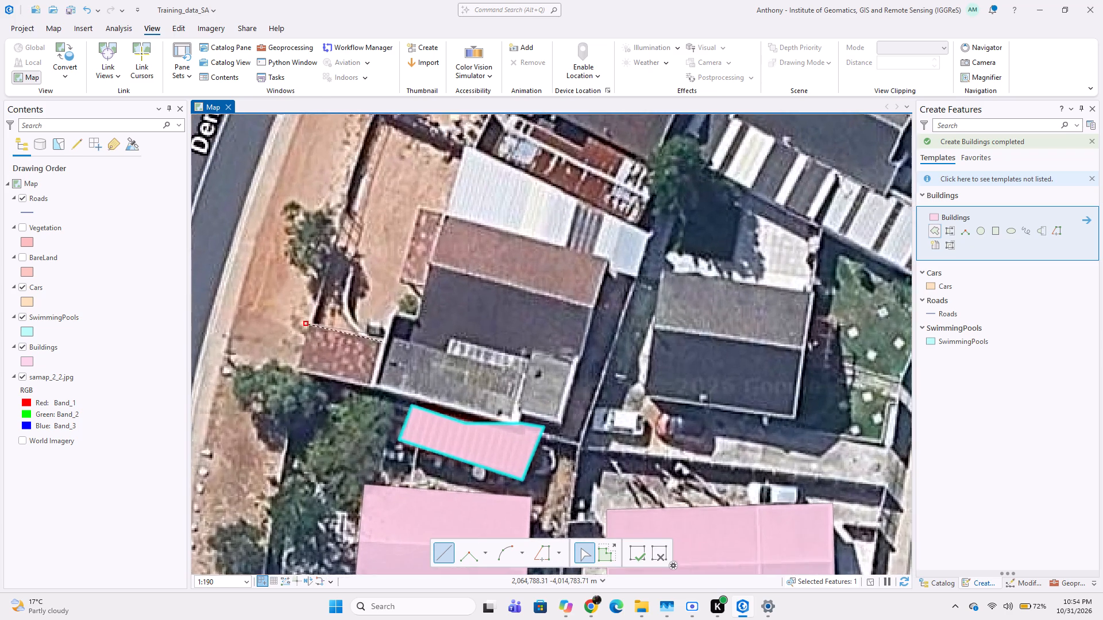
{"action": "scroll", "coordinate": [382, 343], "scroll_direction": "up", "scroll_amount": 1}
{"action": "left_click", "coordinate": [384, 336]}
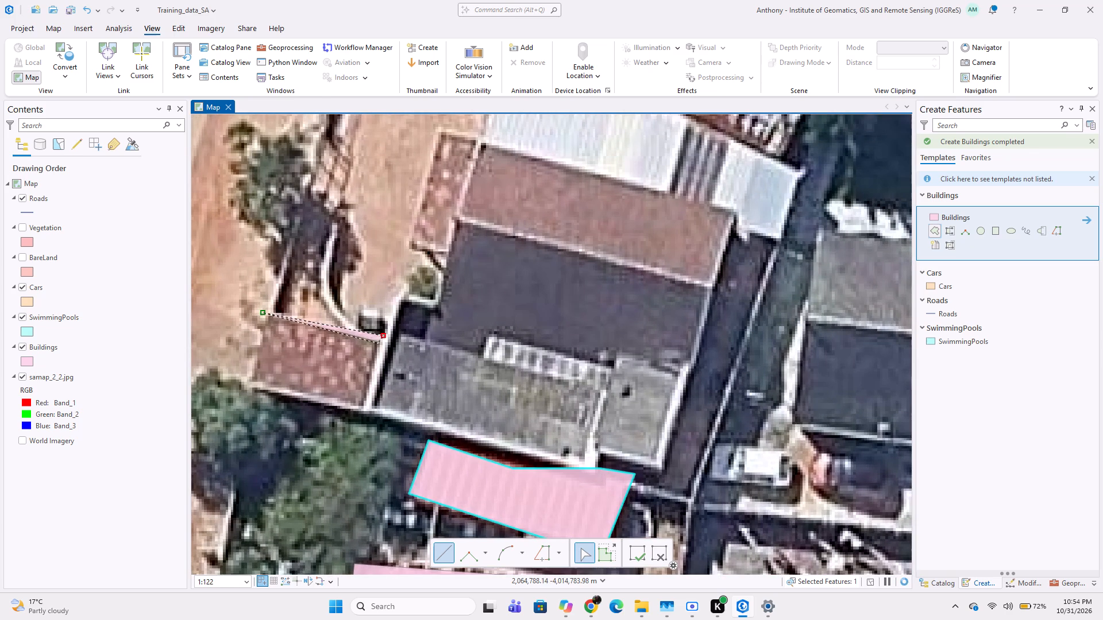
{"action": "left_click", "coordinate": [368, 412]}
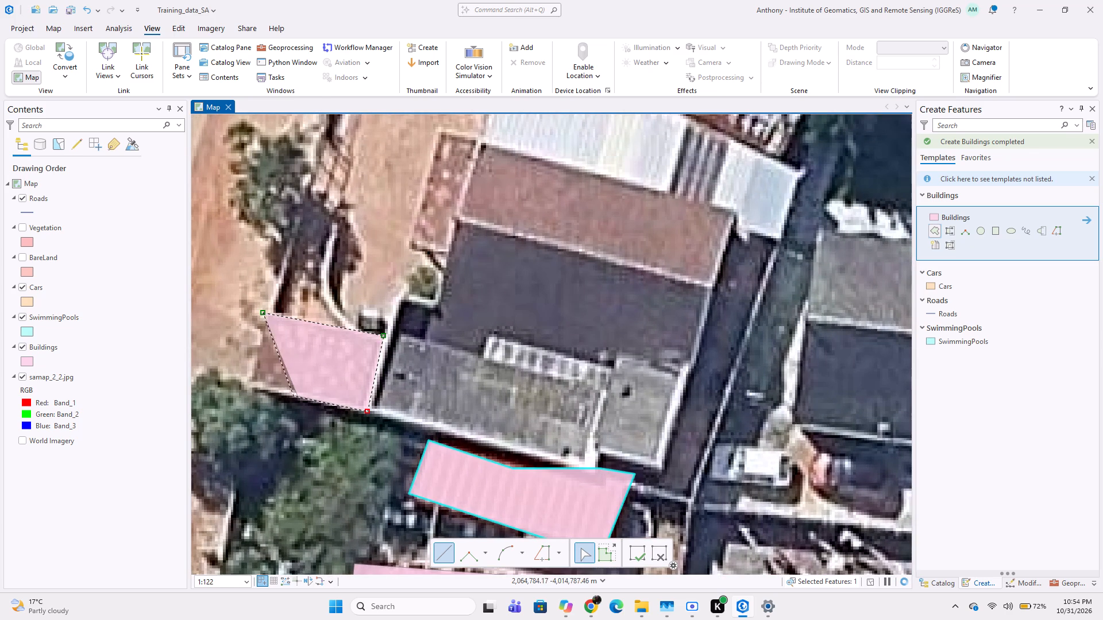
{"action": "double_click", "coordinate": [245, 384]}
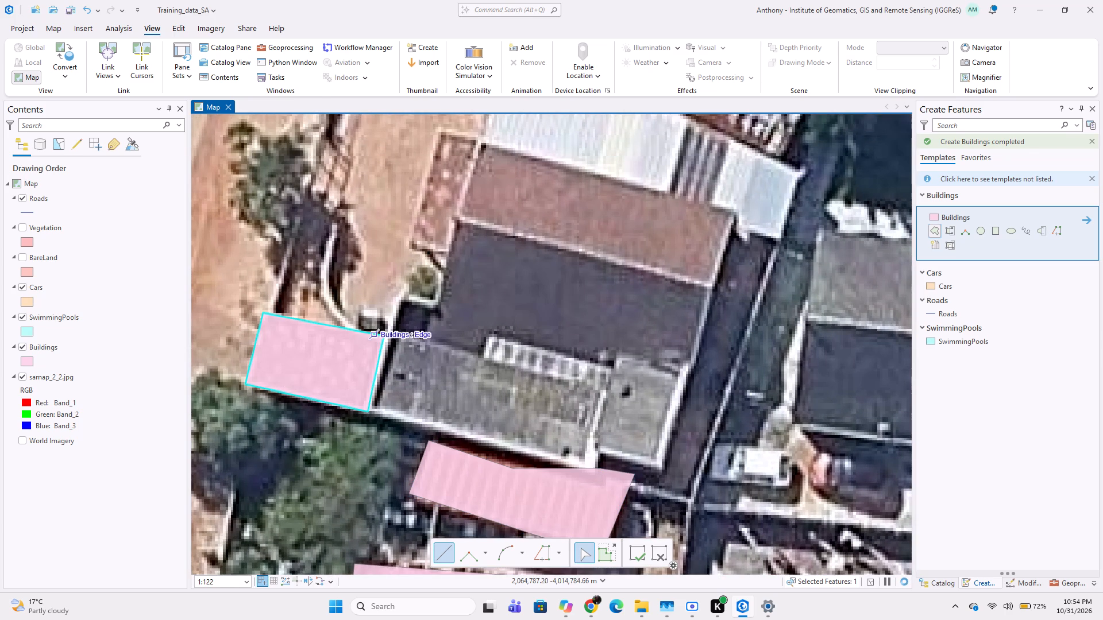
Digitize the grey flat-roofed extension adjoining the small reddish-brown roof as a Buildings polygon, including the raised white-slatted strip on its northern edge.
{"action": "left_click", "coordinate": [384, 334]}
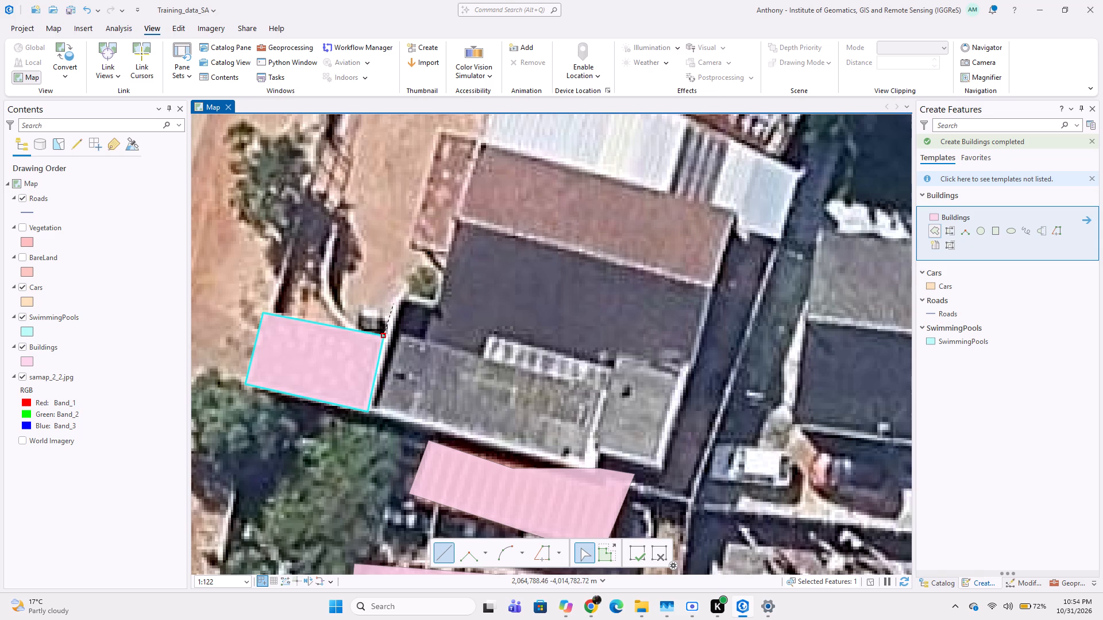
{"action": "left_click", "coordinate": [396, 292]}
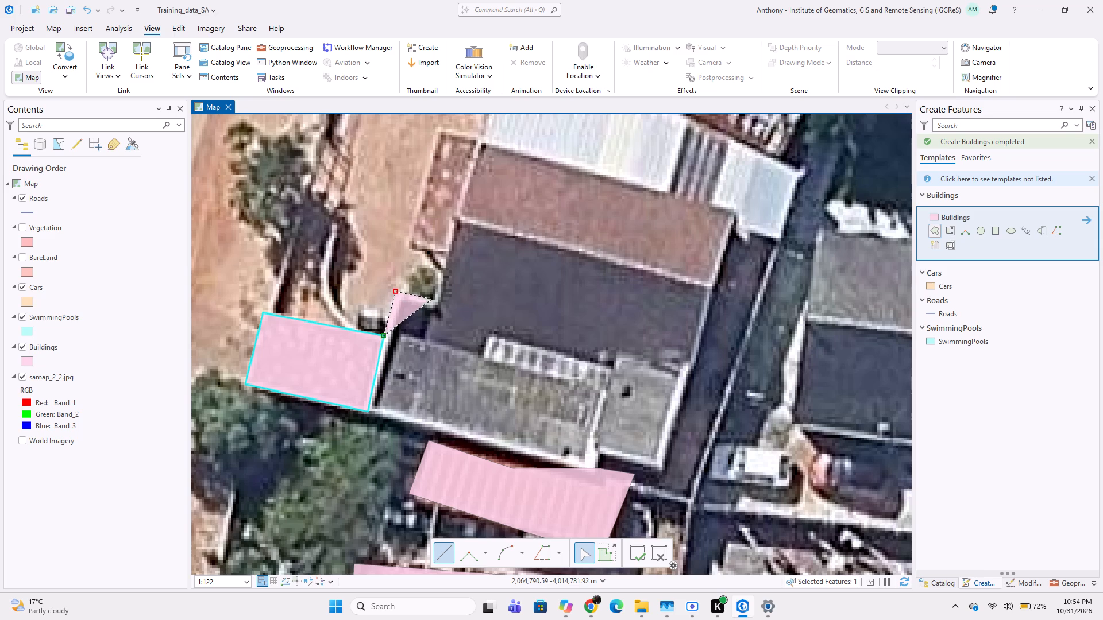
{"action": "left_click", "coordinate": [434, 301]}
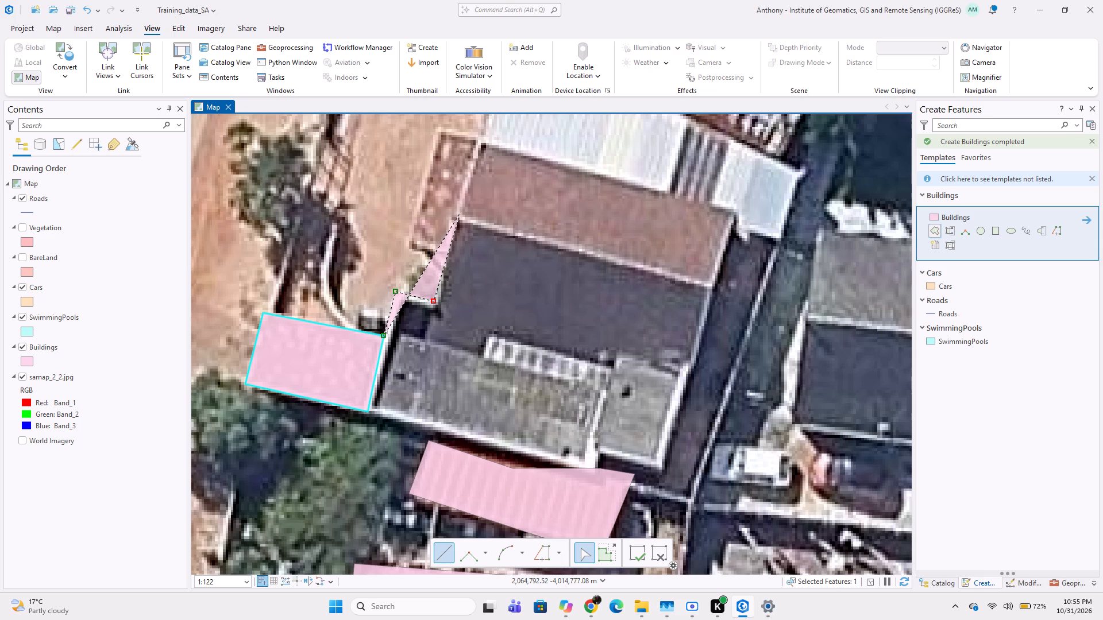
{"action": "key", "text": "ctrl+z"}
{"action": "key", "text": "ctrl+z"}
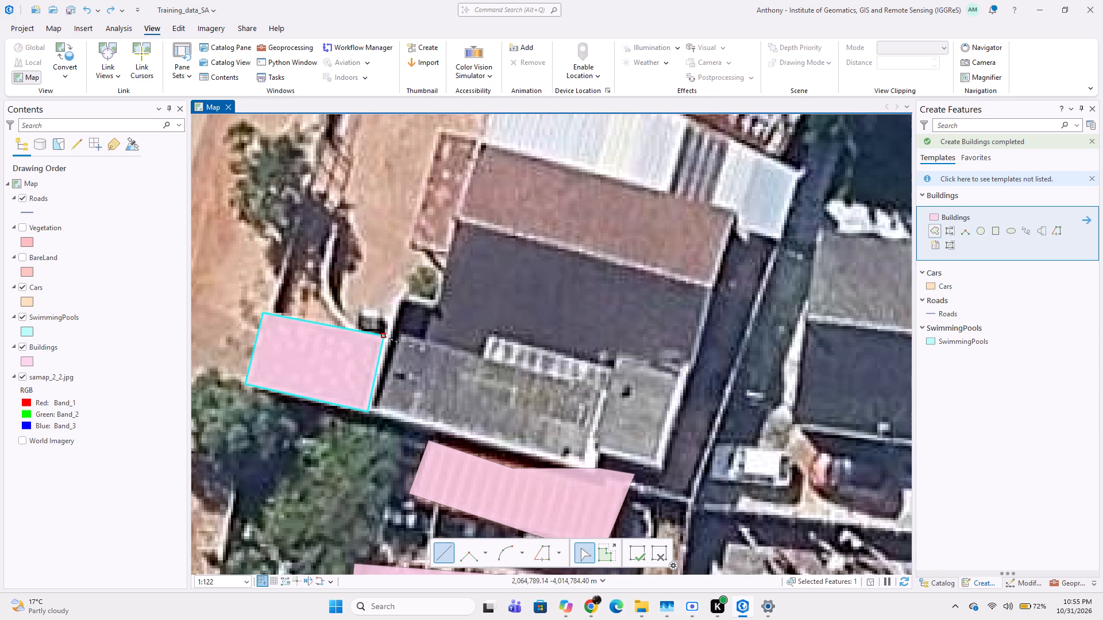
{"action": "left_click", "coordinate": [398, 332]}
{"action": "left_click", "coordinate": [483, 358]}
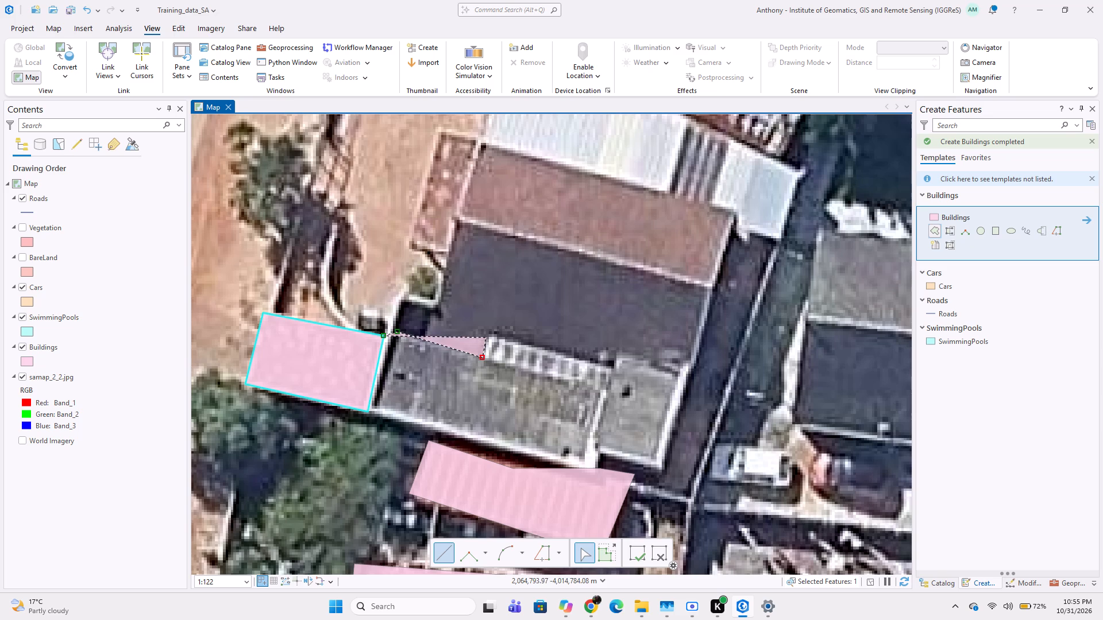
{"action": "left_click", "coordinate": [492, 335]}
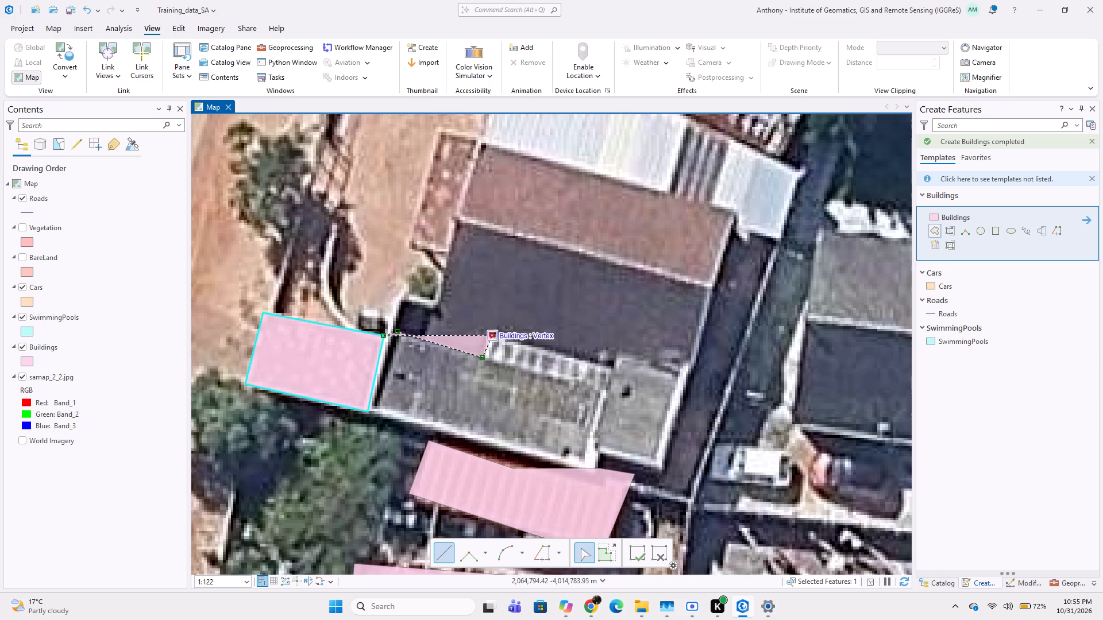
{"action": "left_click", "coordinate": [609, 367]}
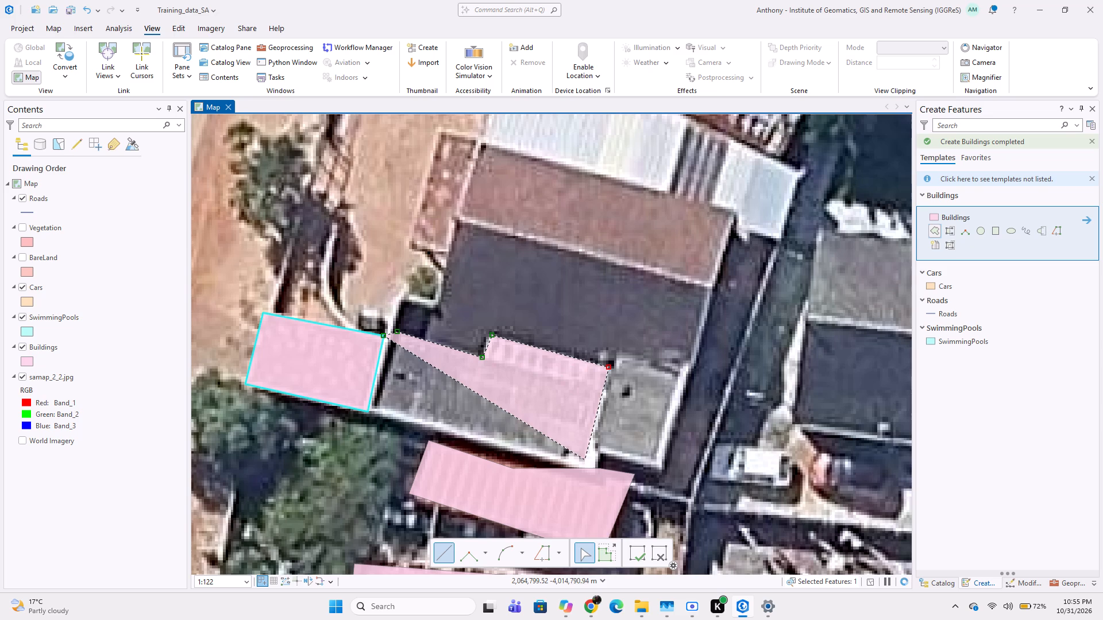
{"action": "left_click", "coordinate": [585, 468]}
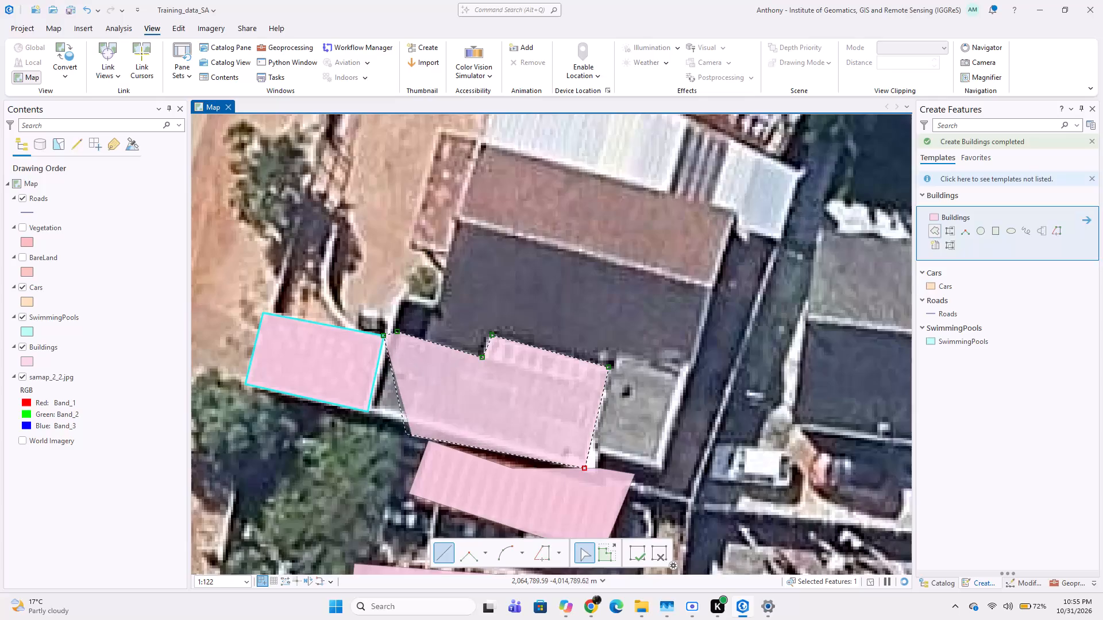
{"action": "double_click", "coordinate": [366, 410]}
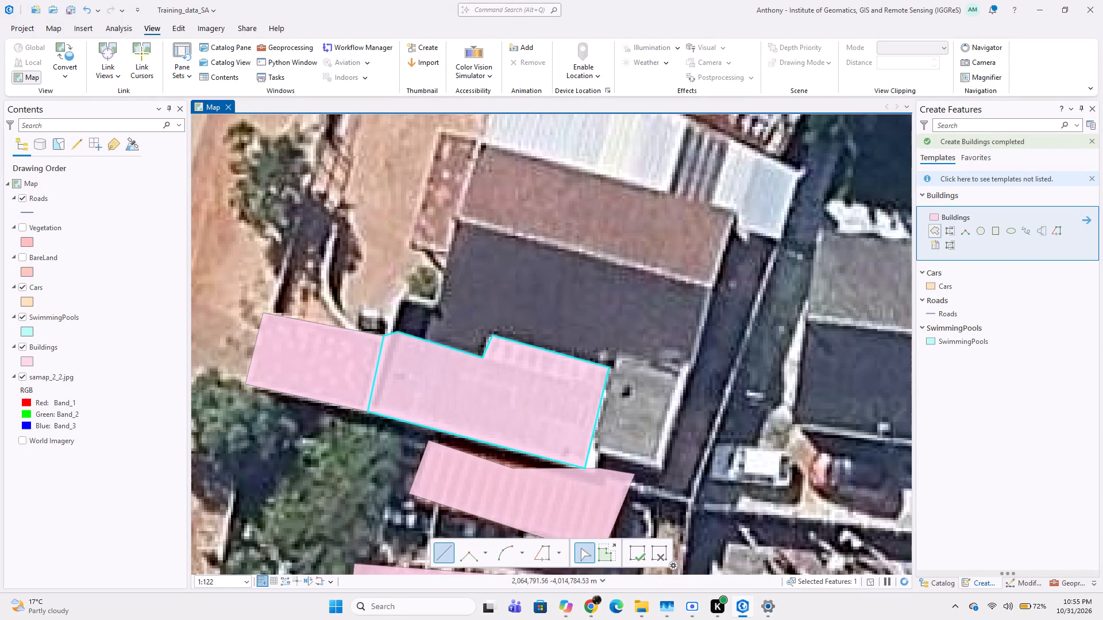
Digitize the dark roof north of the grey flat-roofed extension, with its grey eastern annex, as a Buildings polygon following the extension's stepped edge.
{"action": "left_click", "coordinate": [426, 338]}
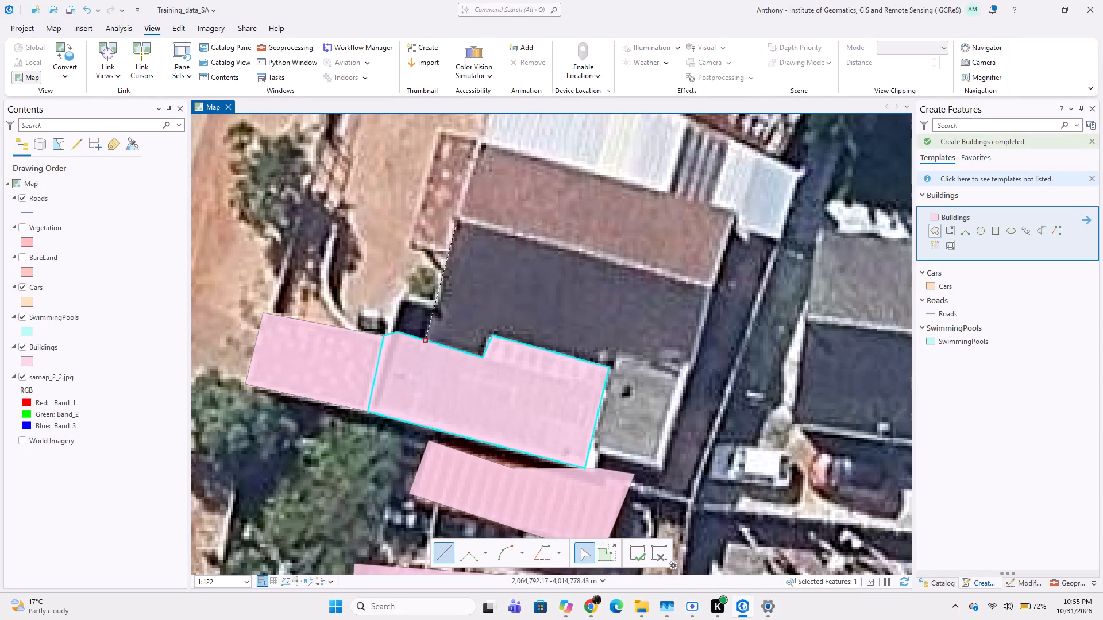
{"action": "left_click", "coordinate": [456, 221]}
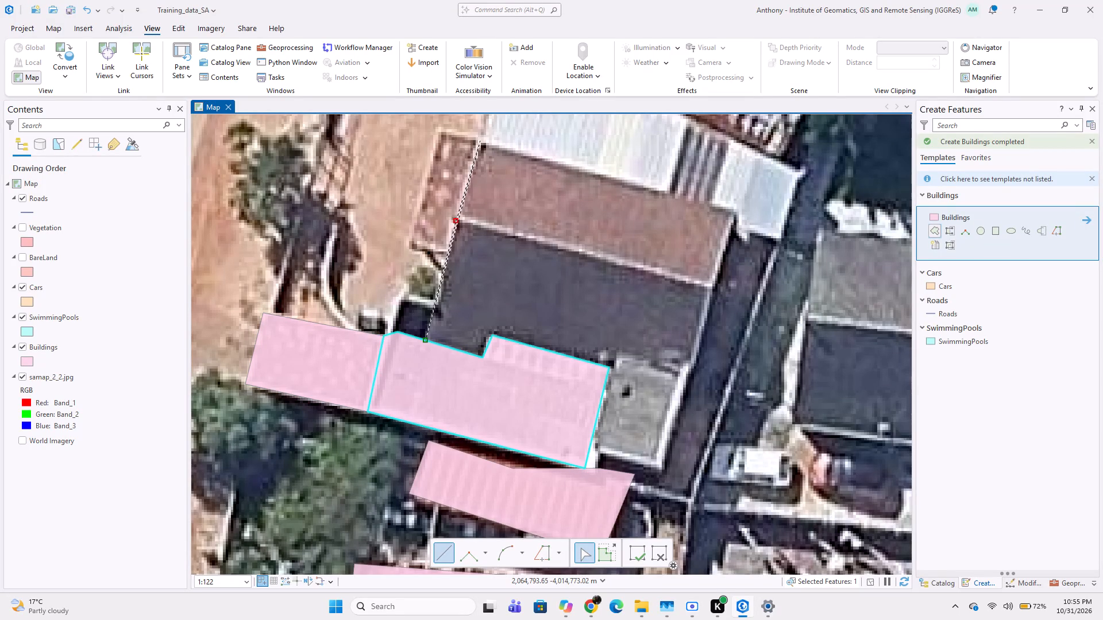
{"action": "left_click", "coordinate": [714, 285]}
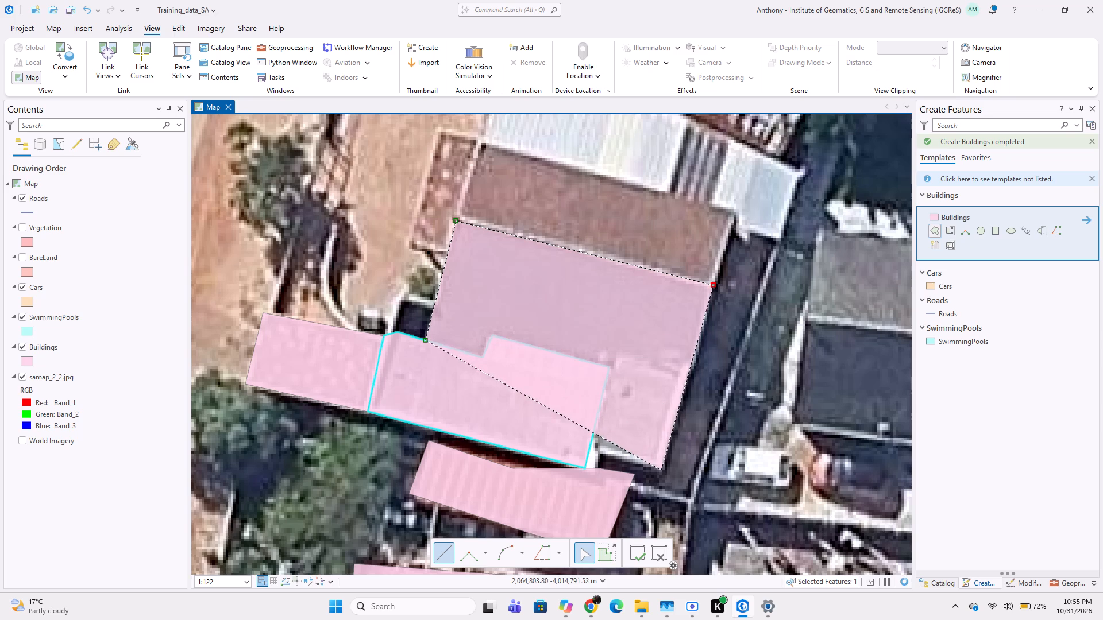
{"action": "left_click", "coordinate": [661, 470]}
{"action": "left_click", "coordinate": [585, 444]}
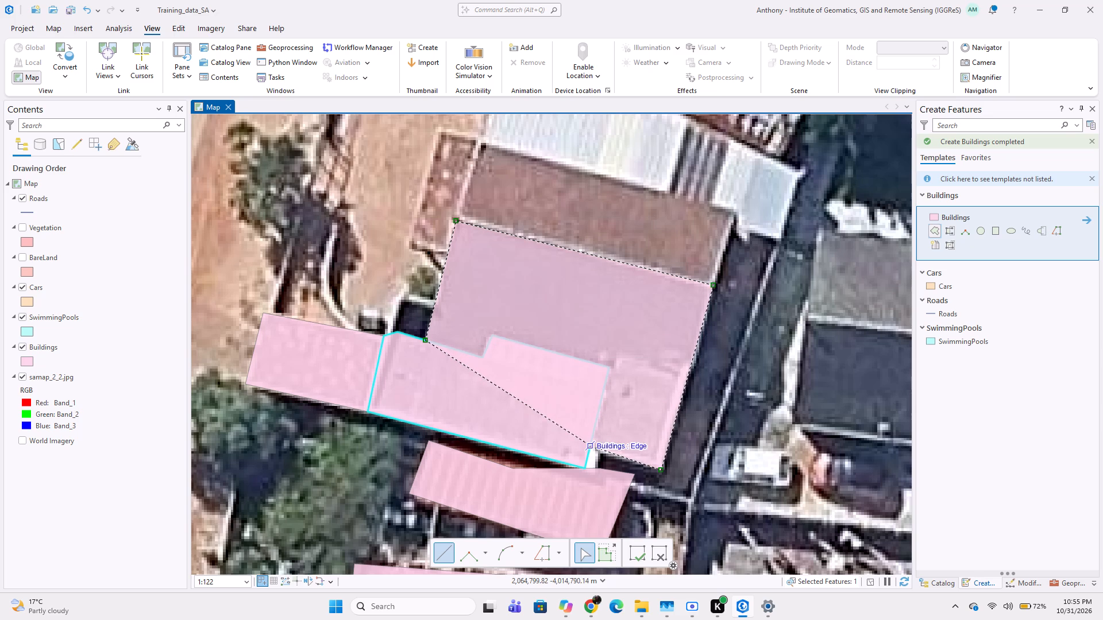
{"action": "left_click", "coordinate": [605, 368]}
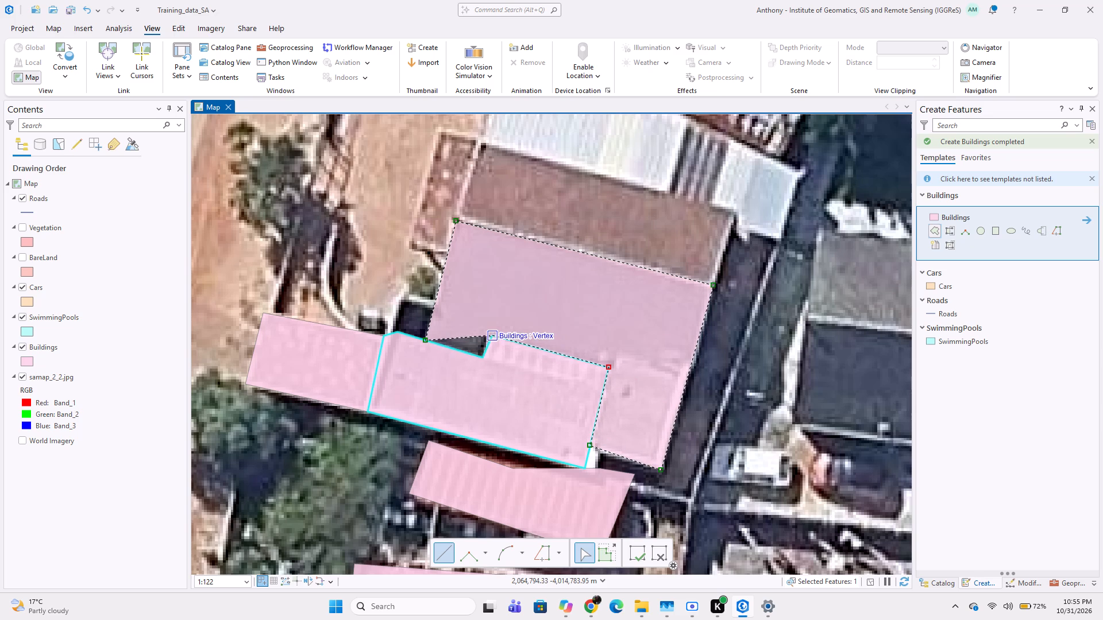
{"action": "left_click", "coordinate": [492, 332]}
{"action": "double_click", "coordinate": [484, 359]}
Digitize the brown roof strip directly north of the dark roof as a four-cornered Buildings polygon sharing the dark roof's northern edge.
{"action": "scroll", "coordinate": [434, 371], "scroll_direction": "down", "scroll_amount": 1}
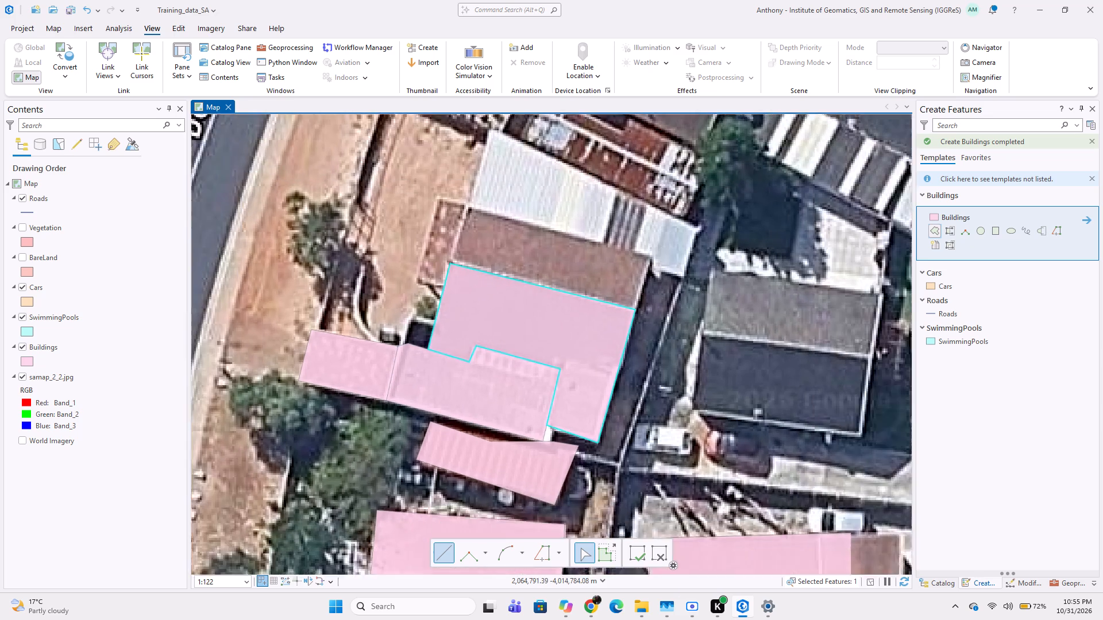
{"action": "middle_click_drag", "start_coordinate": [424, 317], "coordinate": [386, 402]}
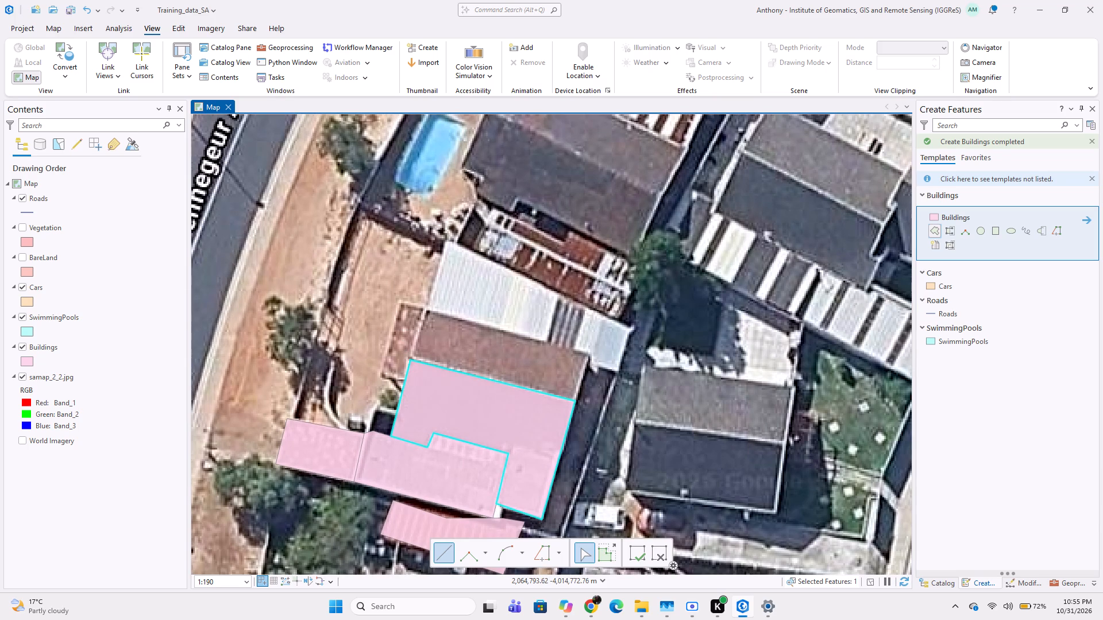
{"action": "left_click", "coordinate": [426, 305]}
{"action": "left_click", "coordinate": [408, 359]}
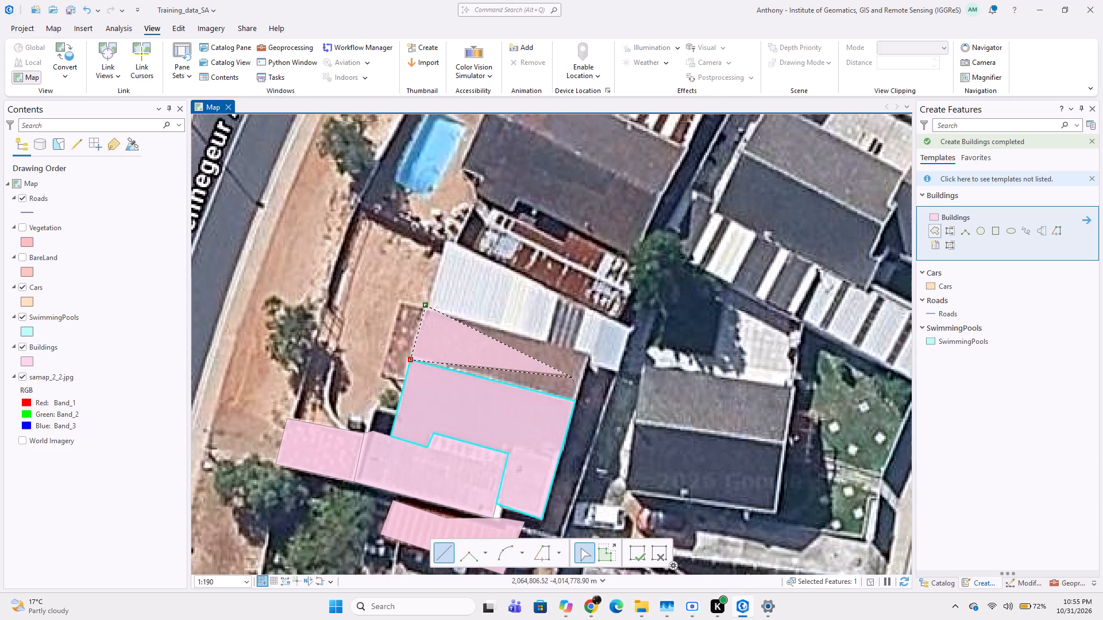
{"action": "left_click", "coordinate": [577, 398]}
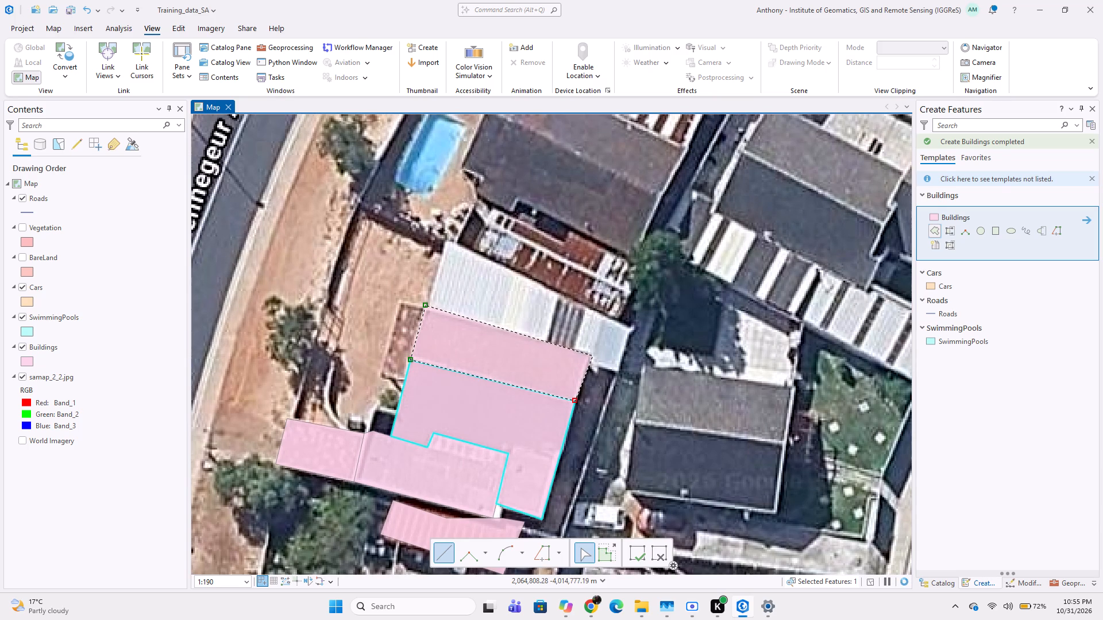
{"action": "double_click", "coordinate": [591, 354]}
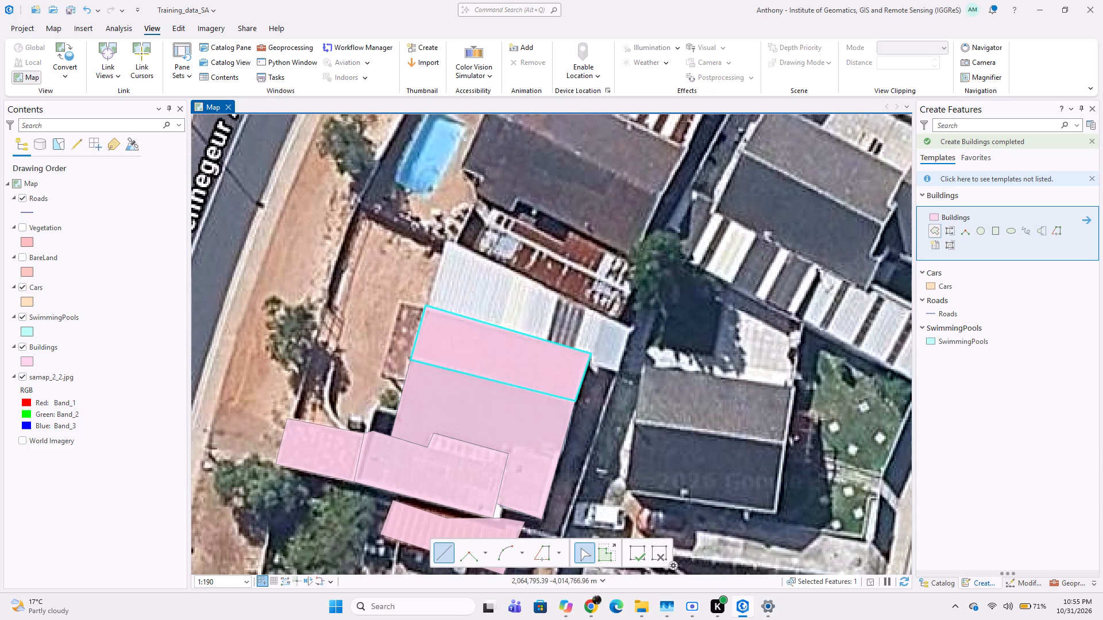
Digitize the white corrugated roof north of the brown strip as a Buildings polygon, including the small jog at its southeastern end.
{"action": "left_click", "coordinate": [444, 239]}
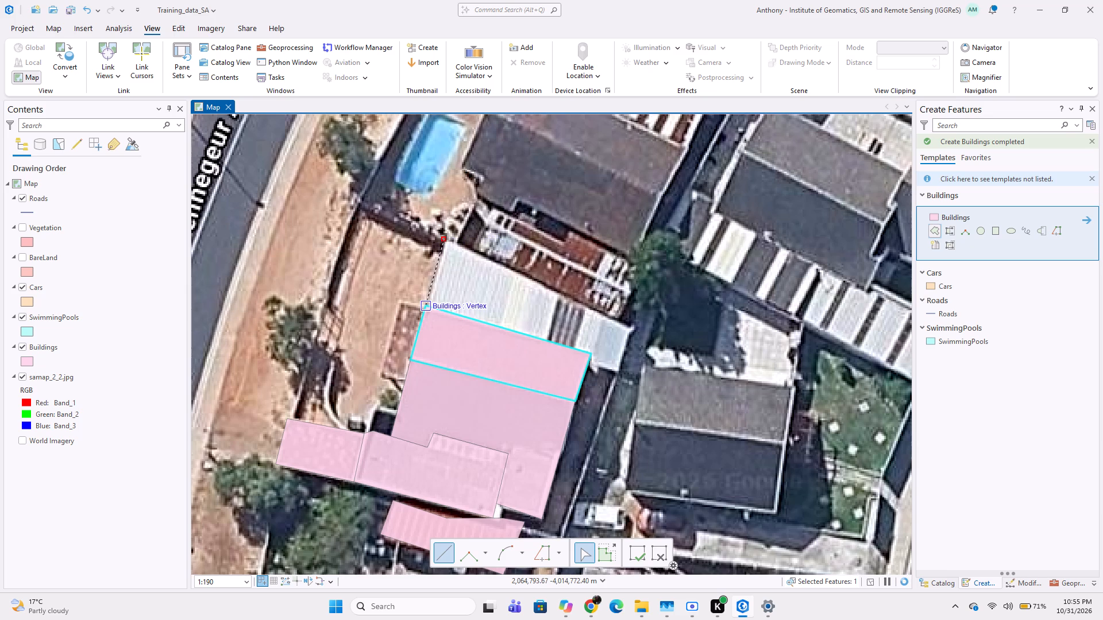
{"action": "left_click", "coordinate": [426, 305]}
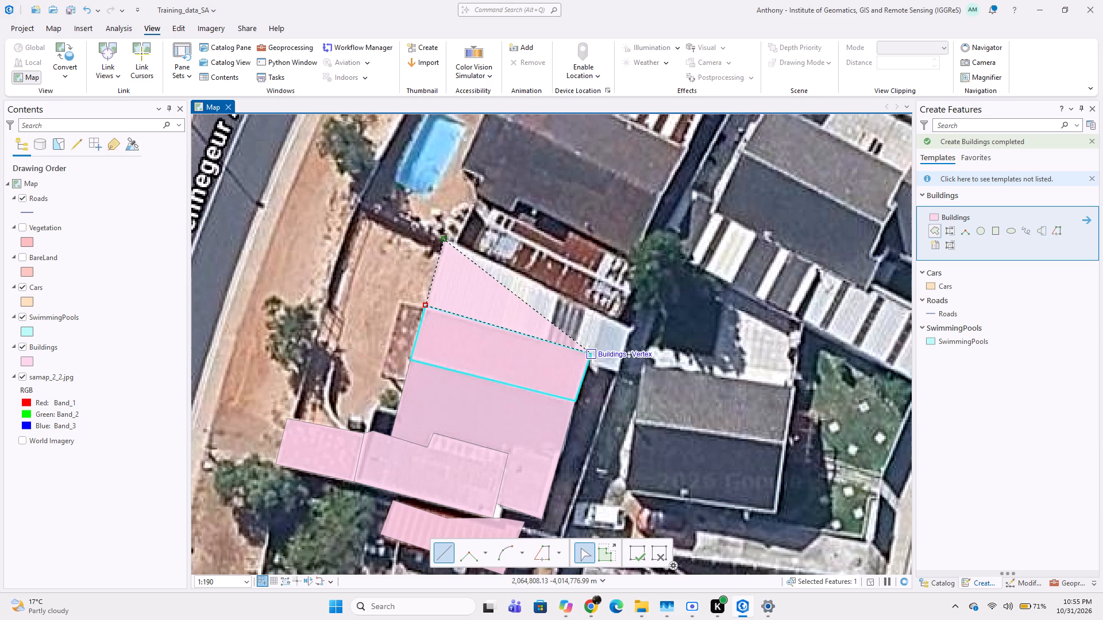
{"action": "left_click", "coordinate": [591, 355]}
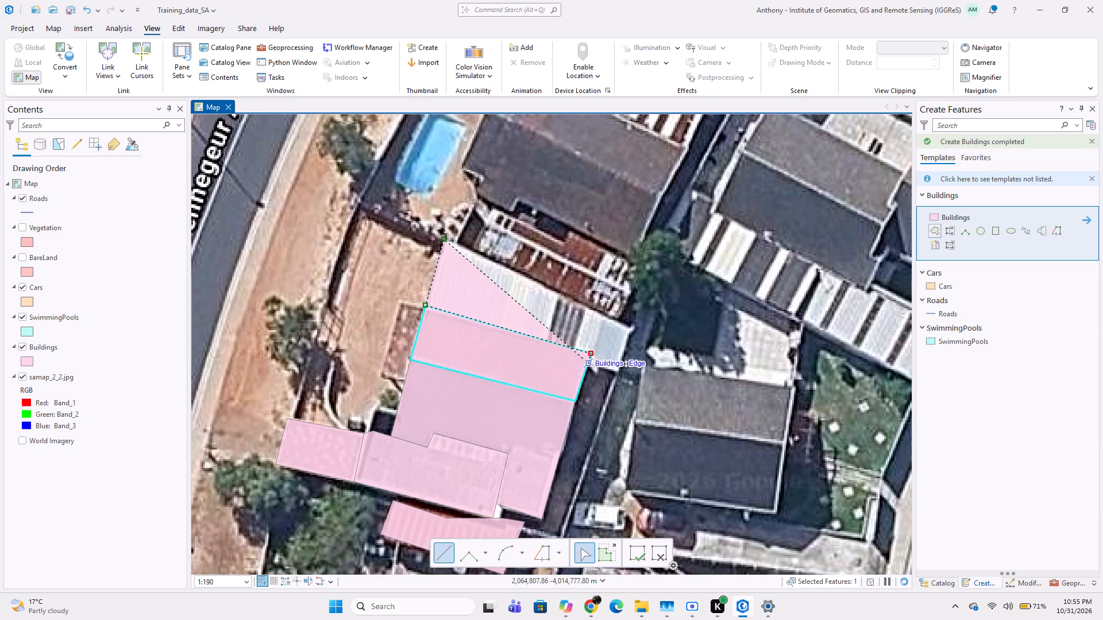
{"action": "left_click", "coordinate": [591, 364]}
{"action": "left_click", "coordinate": [619, 374]}
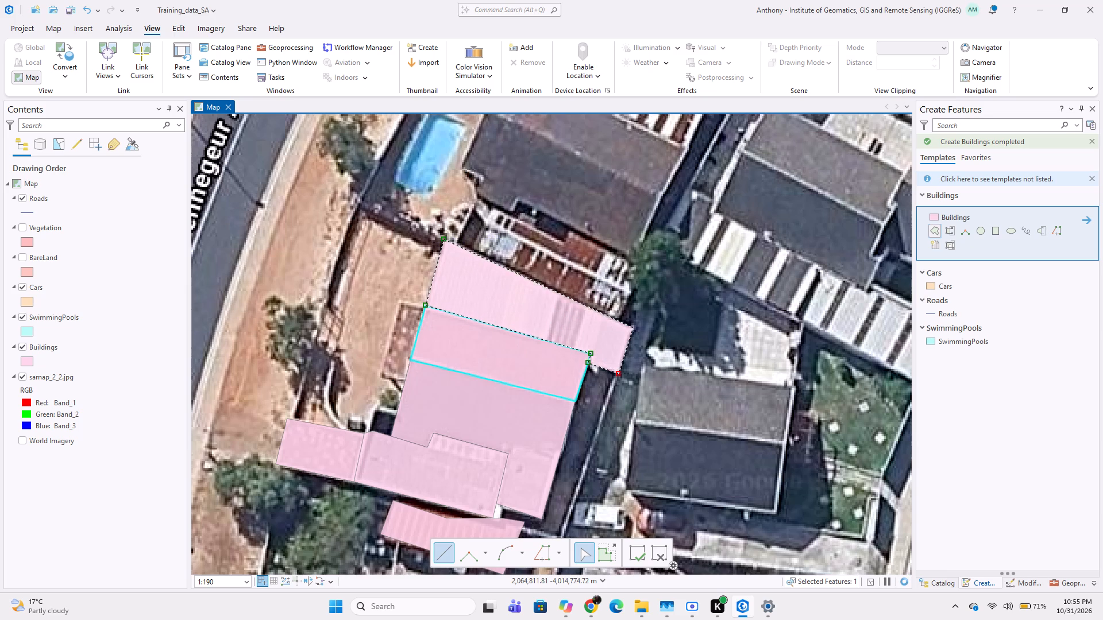
{"action": "double_click", "coordinate": [633, 328]}
Digitize the narrow rusty-red and white roof north of the white corrugated roof as a Buildings polygon with a notched northern edge.
{"action": "middle_click_drag", "start_coordinate": [514, 334], "coordinate": [487, 394]}
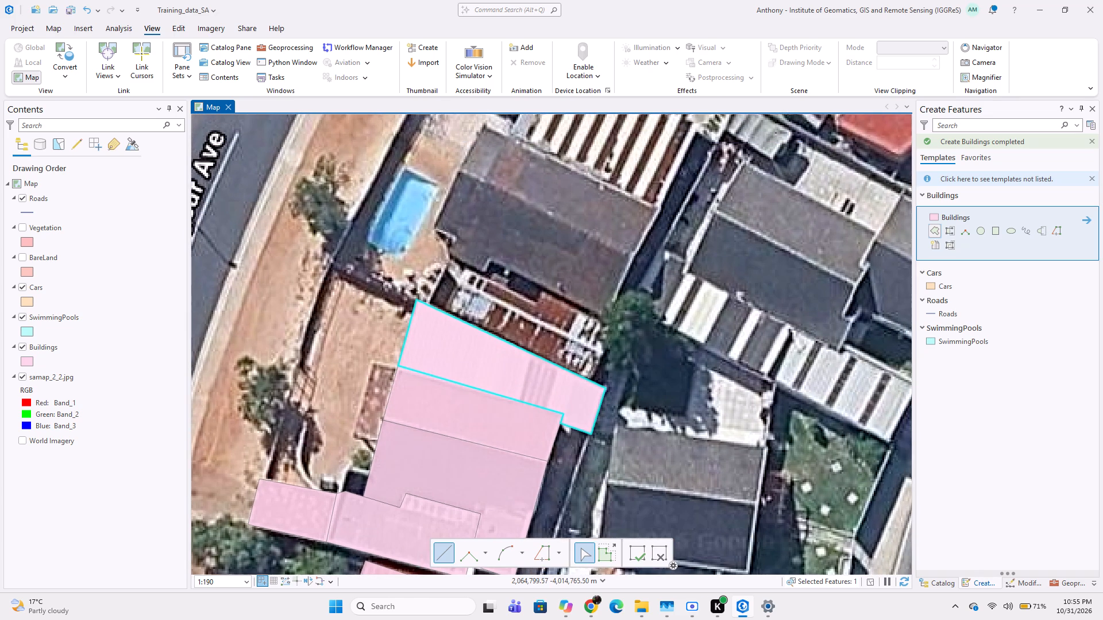
{"action": "left_click", "coordinate": [468, 263]}
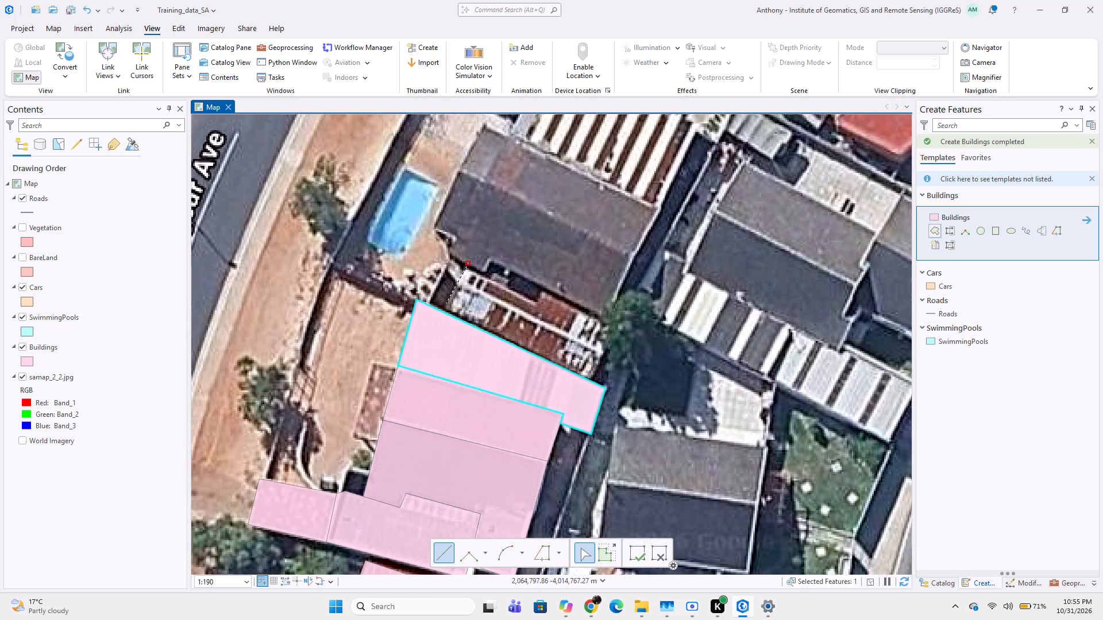
{"action": "left_click", "coordinate": [442, 307]}
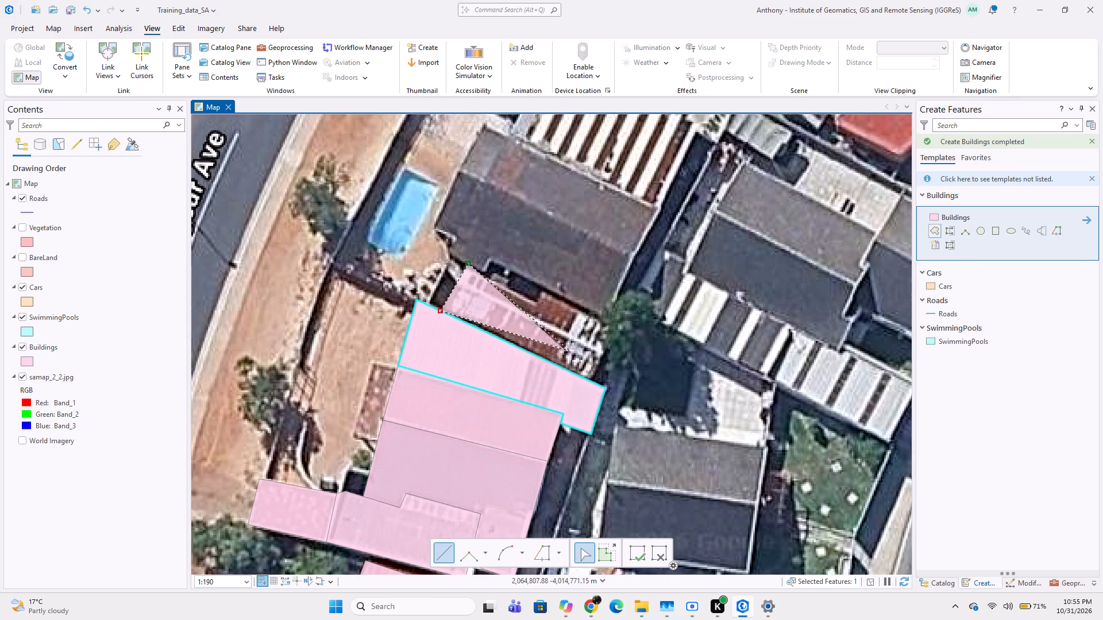
{"action": "left_click", "coordinate": [591, 379]}
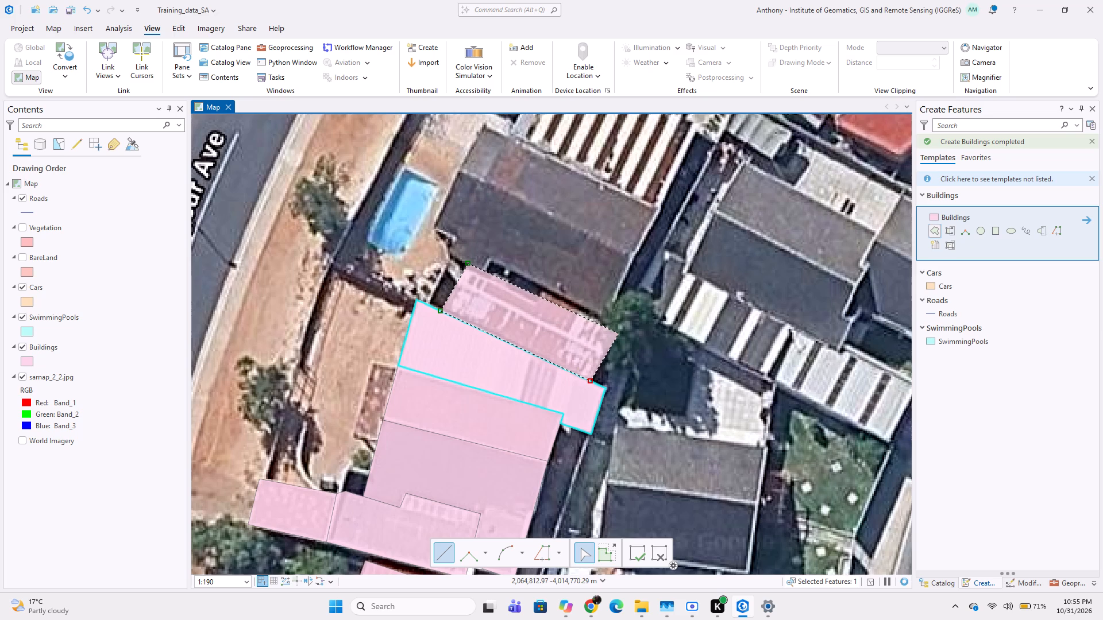
{"action": "left_click", "coordinate": [619, 334]}
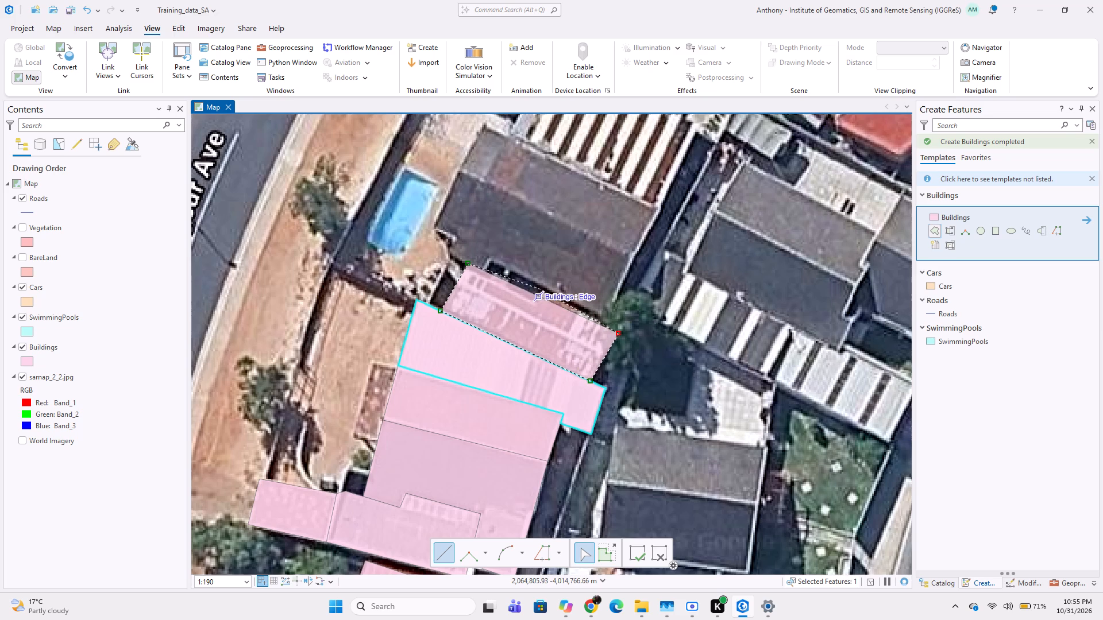
{"action": "left_click", "coordinate": [545, 289]}
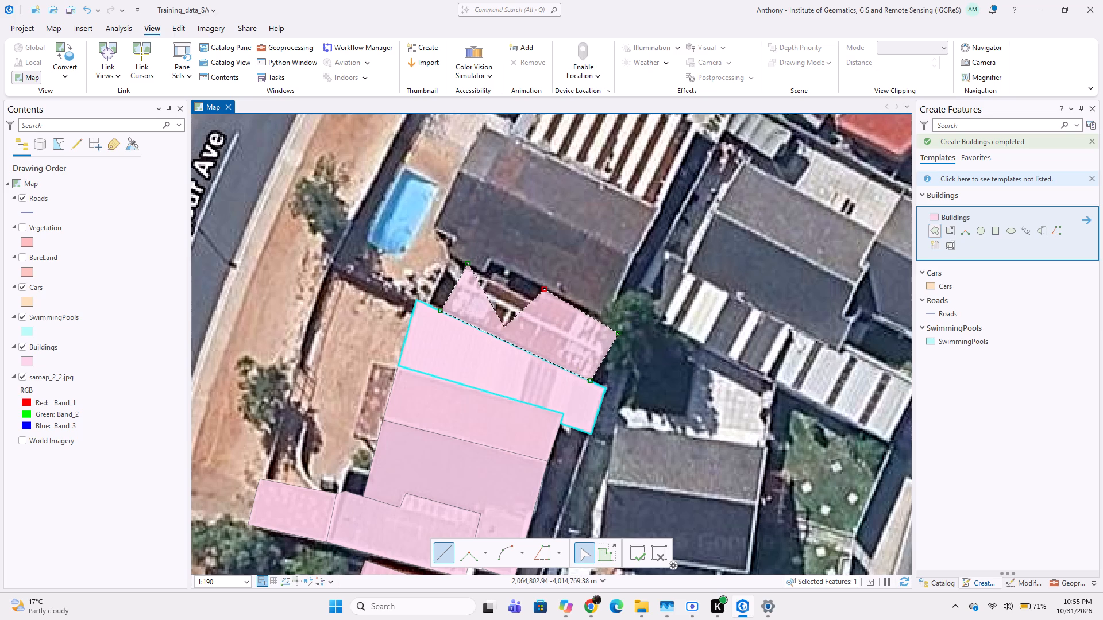
{"action": "left_click", "coordinate": [537, 303]}
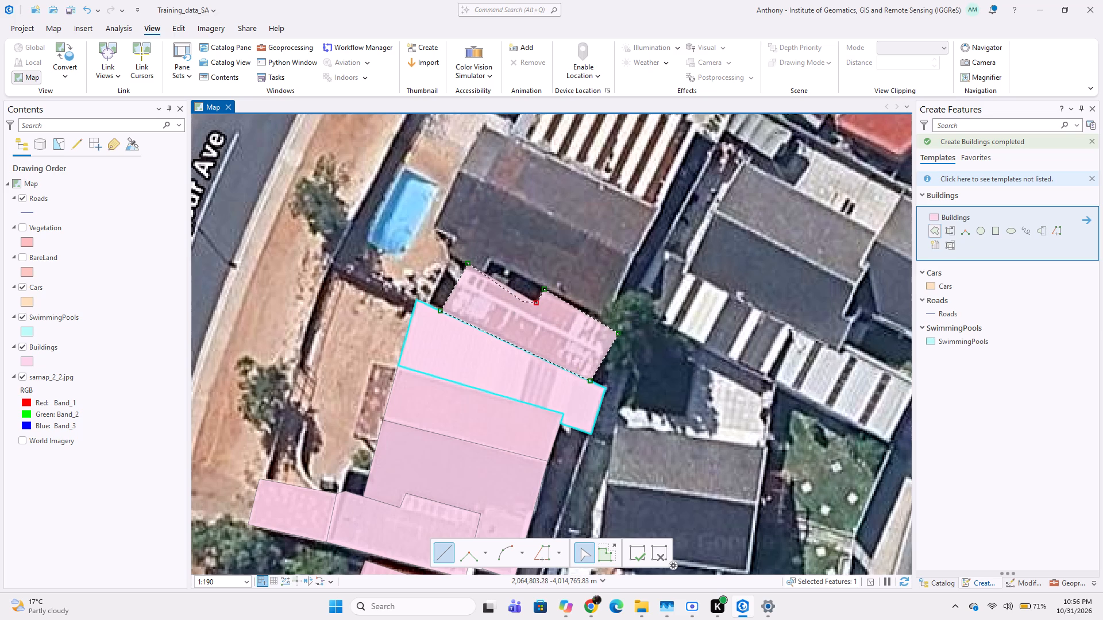
{"action": "double_click", "coordinate": [534, 305]}
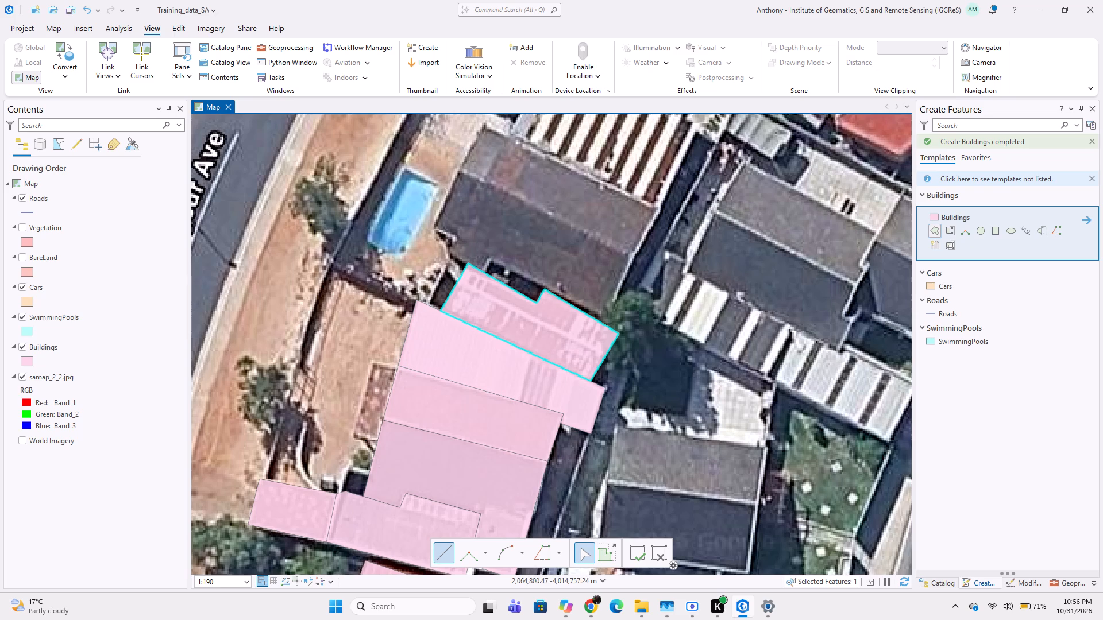
Digitize the large dark-roofed house east of the swimming pool as a Buildings polygon, following the recesses along its southern edge and southwestern corner.
{"action": "middle_click_drag", "start_coordinate": [462, 181], "coordinate": [444, 257]}
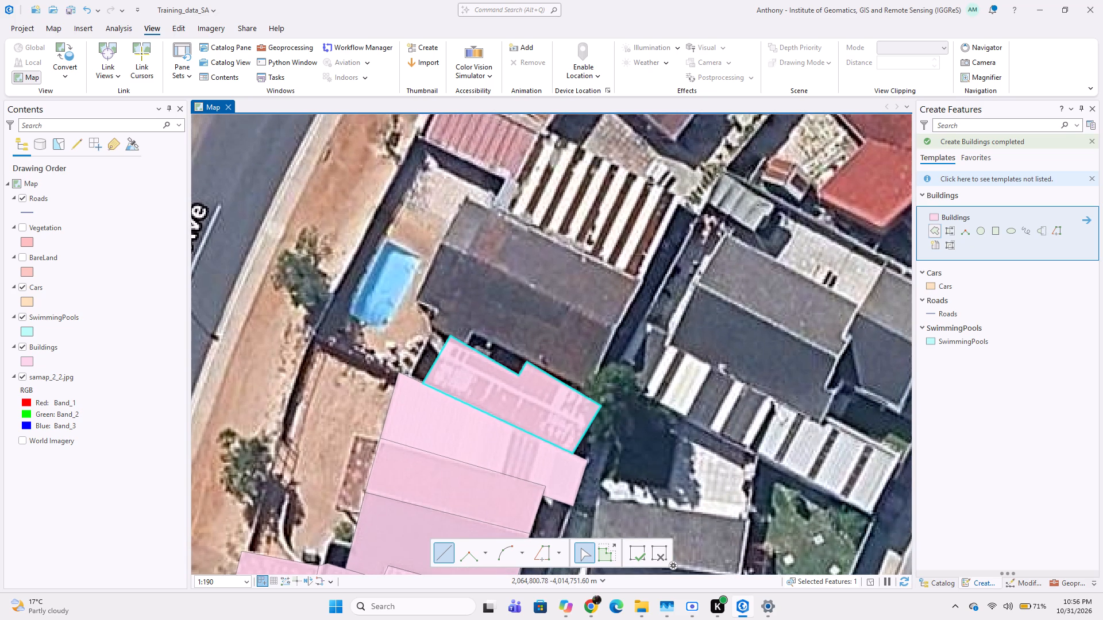
{"action": "left_click", "coordinate": [460, 195]}
{"action": "left_click", "coordinate": [647, 277]}
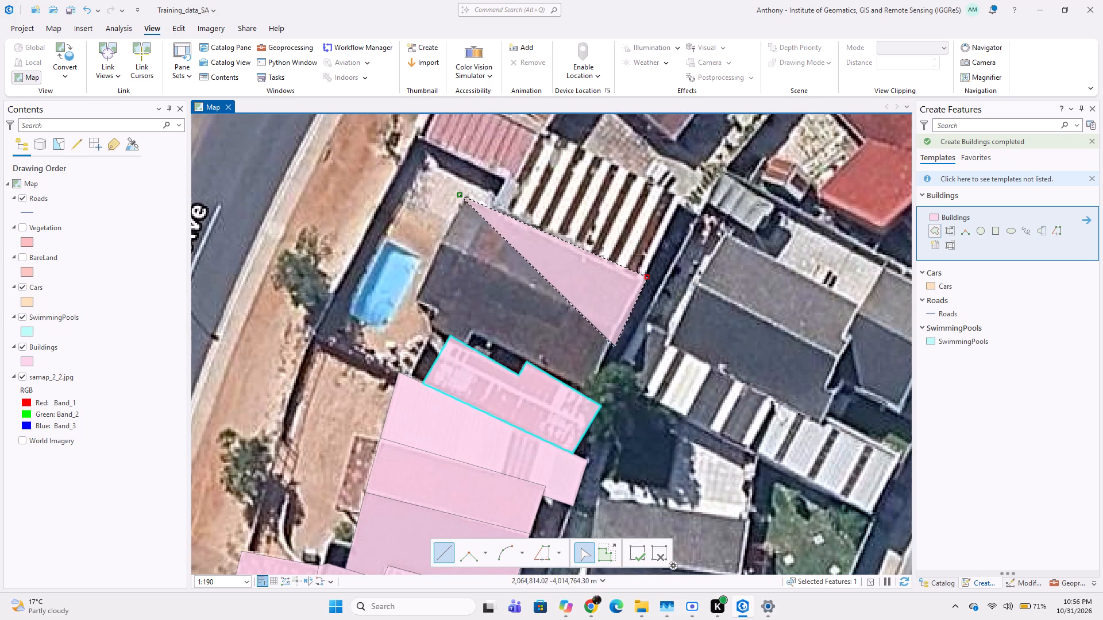
{"action": "left_click", "coordinate": [613, 330]}
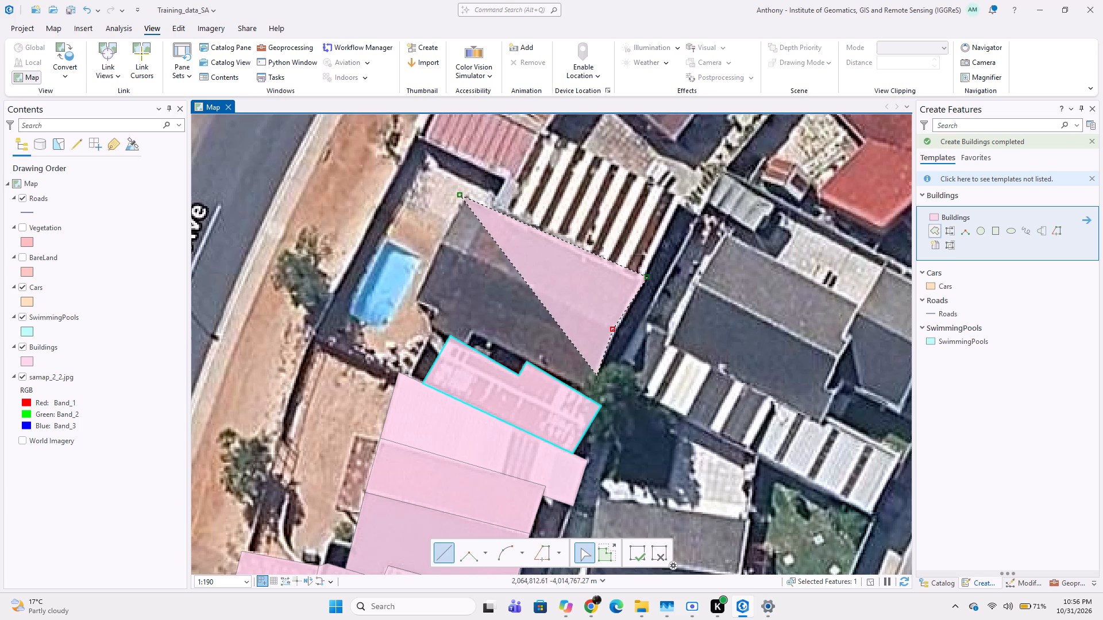
{"action": "left_click", "coordinate": [595, 378]}
{"action": "left_click", "coordinate": [587, 382]}
{"action": "left_click", "coordinate": [583, 392]}
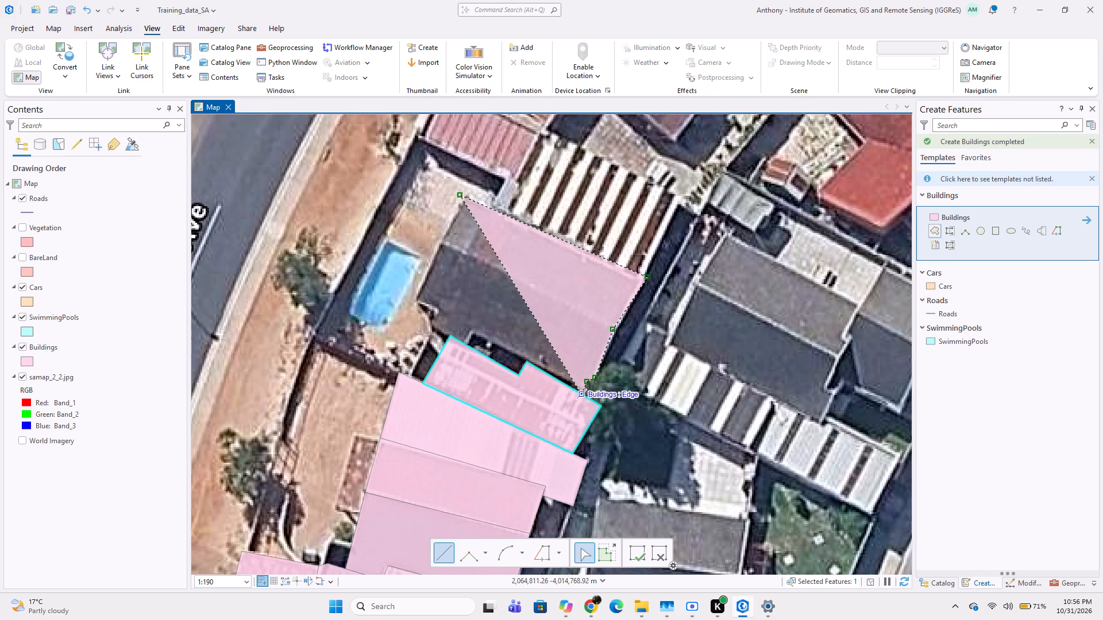
{"action": "left_click", "coordinate": [529, 362]}
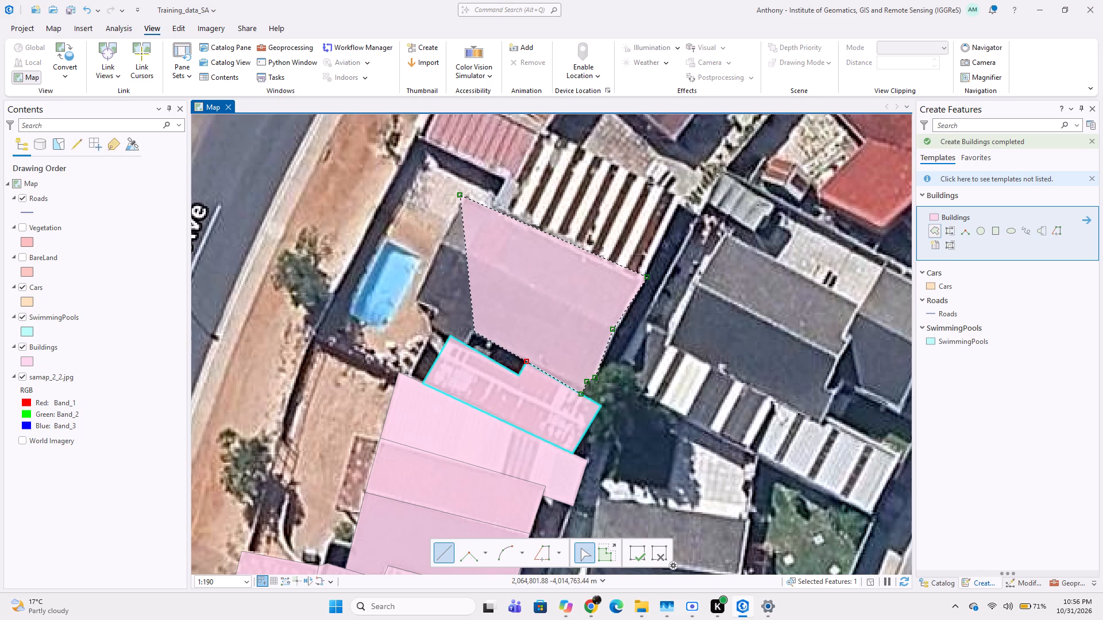
{"action": "left_click", "coordinate": [472, 332]}
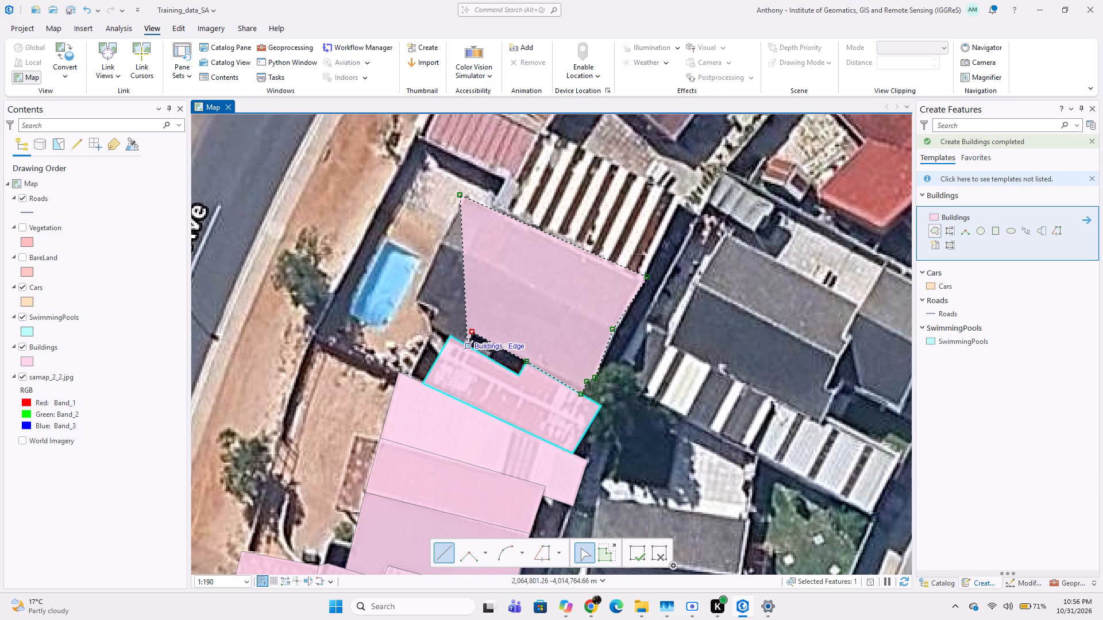
{"action": "left_click", "coordinate": [466, 347]}
{"action": "left_click", "coordinate": [454, 338]}
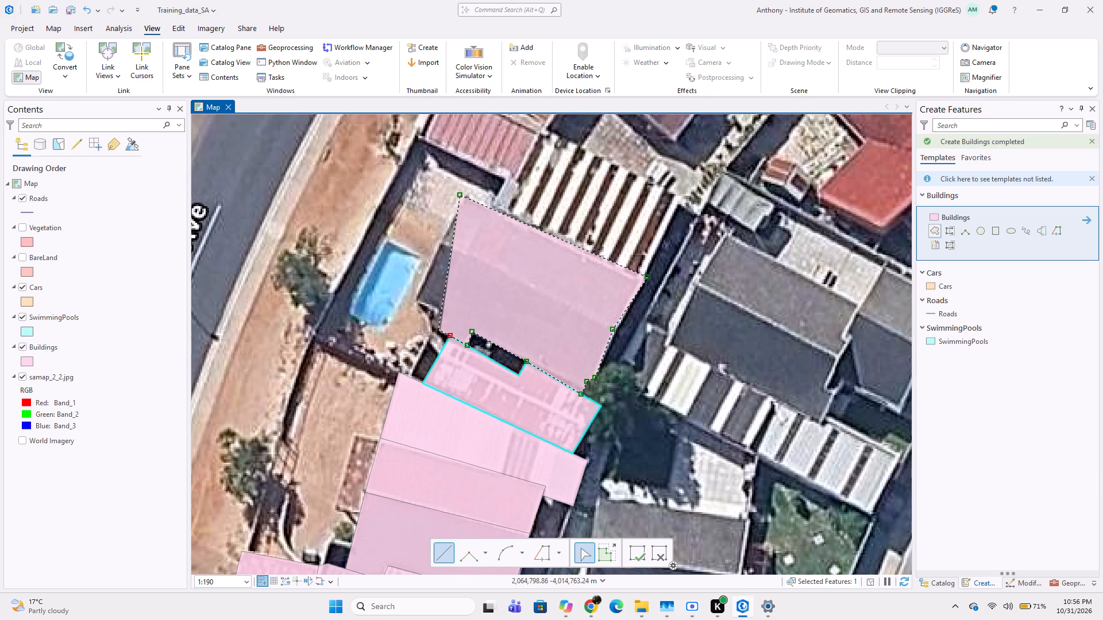
{"action": "left_click", "coordinate": [430, 328]}
{"action": "left_click", "coordinate": [438, 316]}
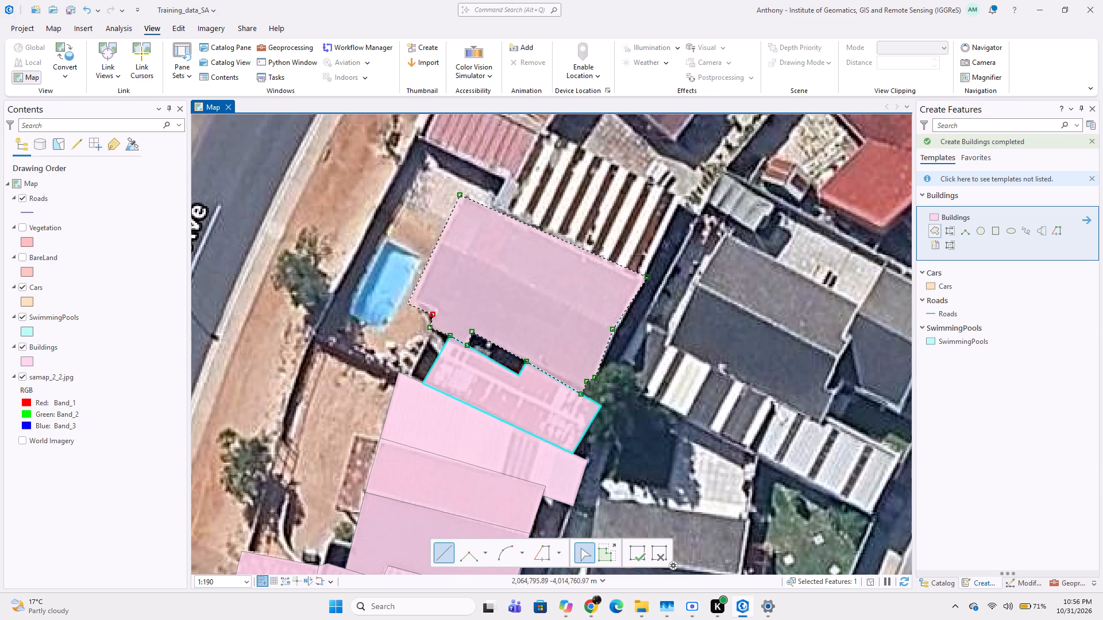
{"action": "double_click", "coordinate": [412, 300]}
Digitize the pool west of the large dark-roofed house as a SwimmingPools polygon, following its rounded southern end.
{"action": "scroll", "coordinate": [377, 313], "scroll_direction": "down", "scroll_amount": 2}
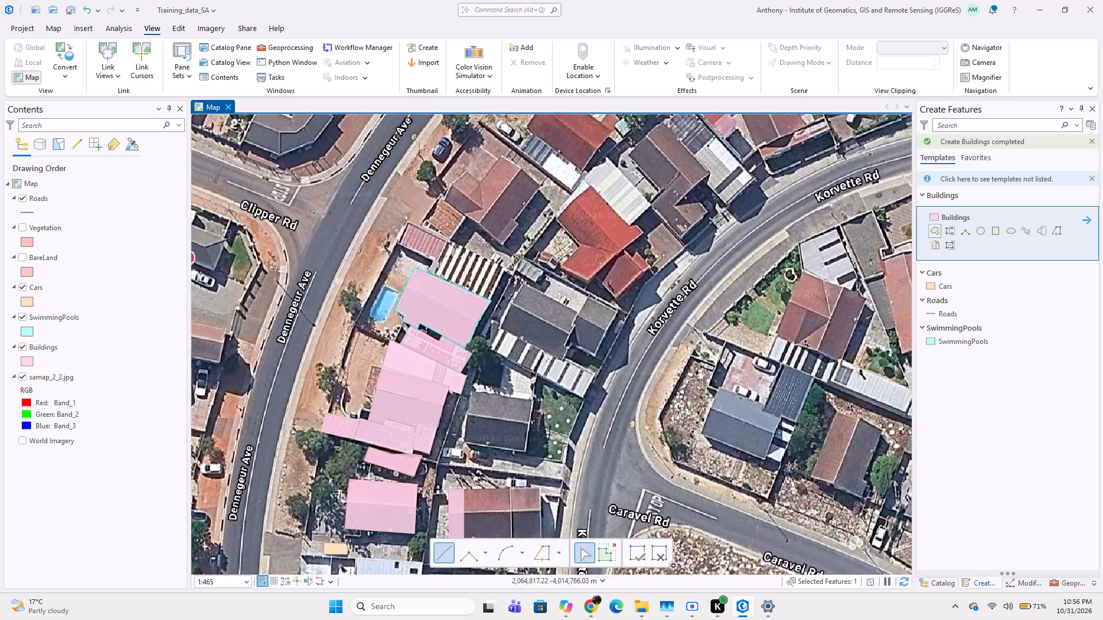
{"action": "middle_click_drag", "start_coordinate": [499, 309], "coordinate": [460, 375]}
{"action": "middle_click_drag", "start_coordinate": [390, 297], "coordinate": [378, 243]}
{"action": "middle_click_drag", "start_coordinate": [344, 312], "coordinate": [406, 265]}
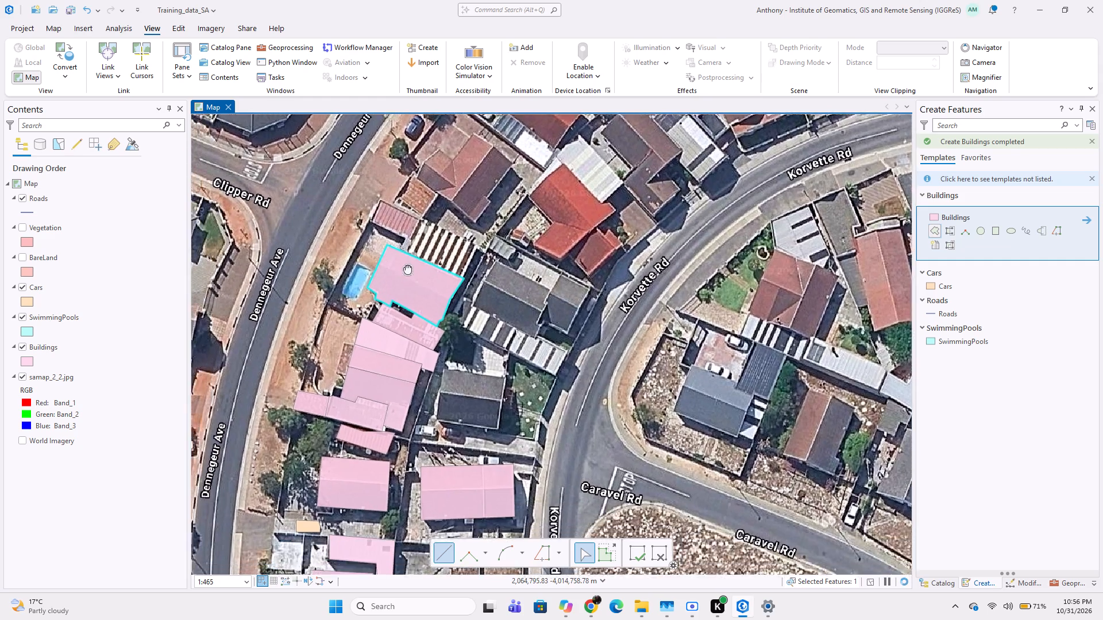
{"action": "middle_click_drag", "start_coordinate": [406, 265], "coordinate": [416, 265]}
{"action": "left_click", "coordinate": [965, 339]}
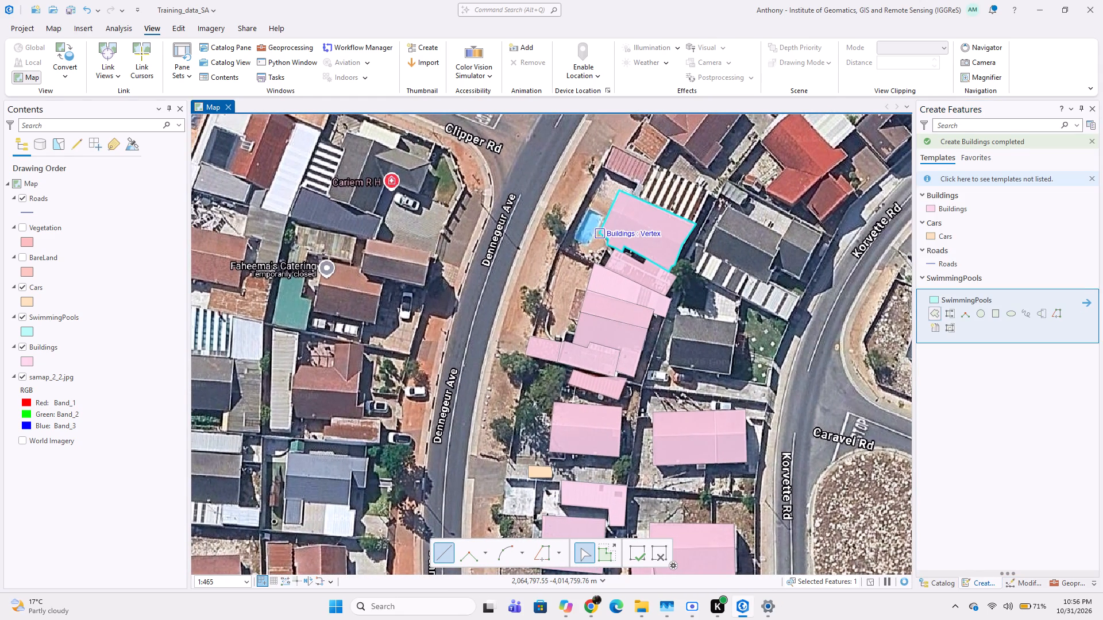
{"action": "scroll", "coordinate": [577, 217], "scroll_direction": "up", "scroll_amount": 1}
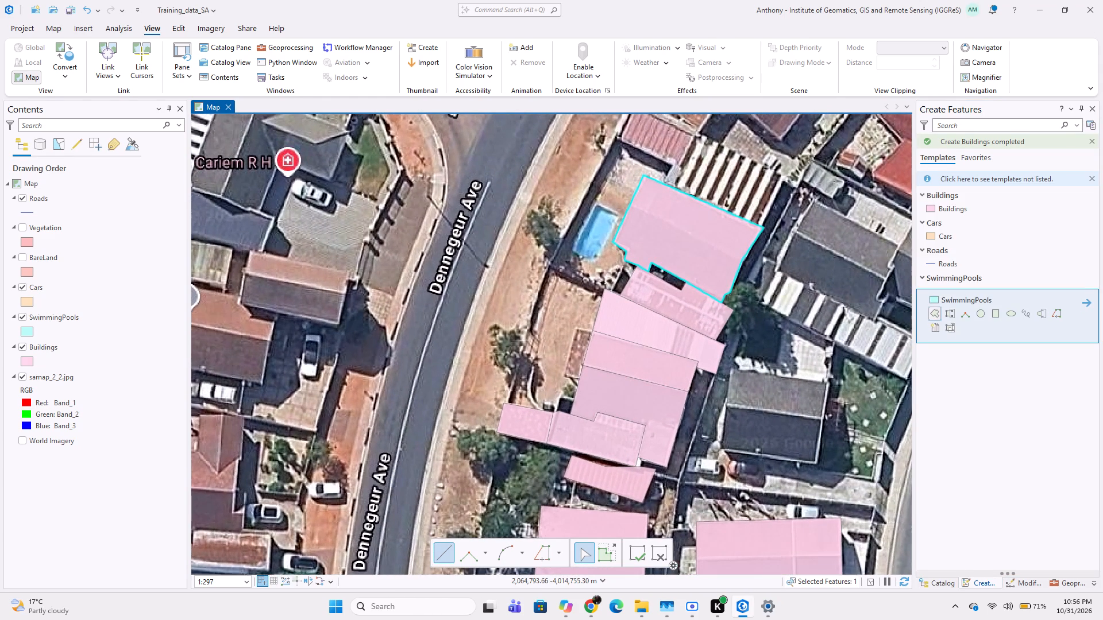
{"action": "left_click", "coordinate": [597, 201]}
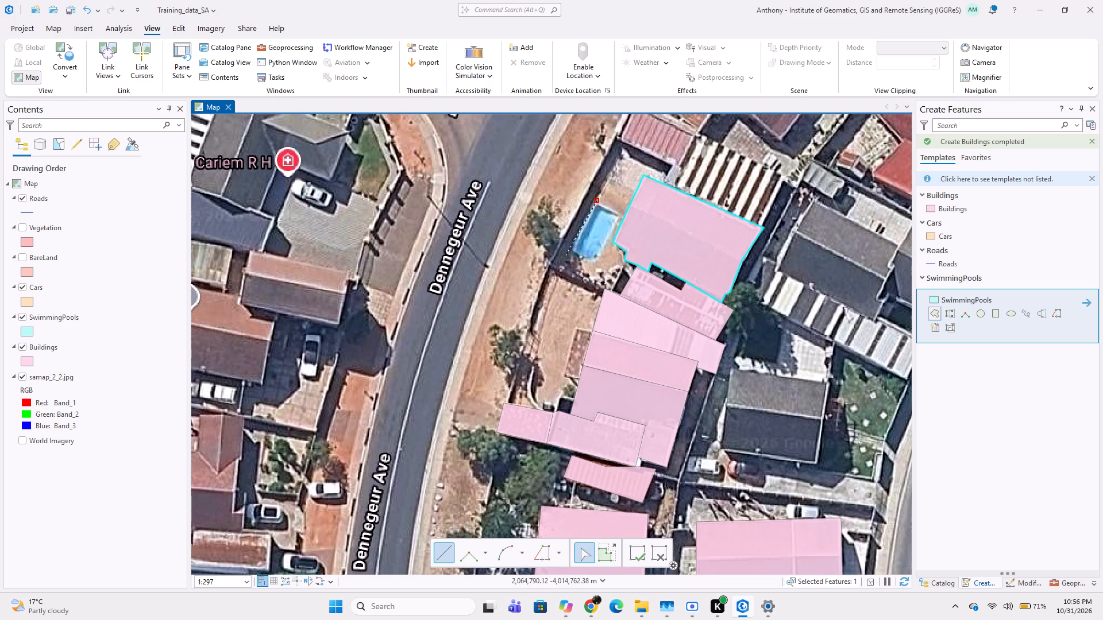
{"action": "left_click", "coordinate": [569, 249]}
{"action": "left_click", "coordinate": [579, 257]}
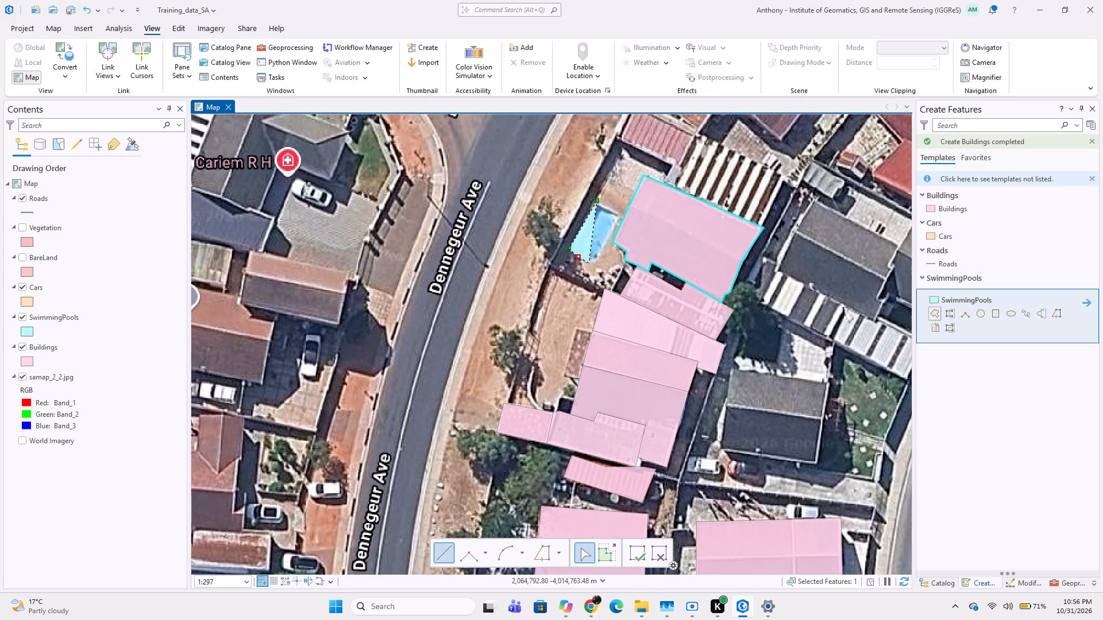
{"action": "left_click", "coordinate": [589, 263]}
{"action": "left_click", "coordinate": [595, 259]}
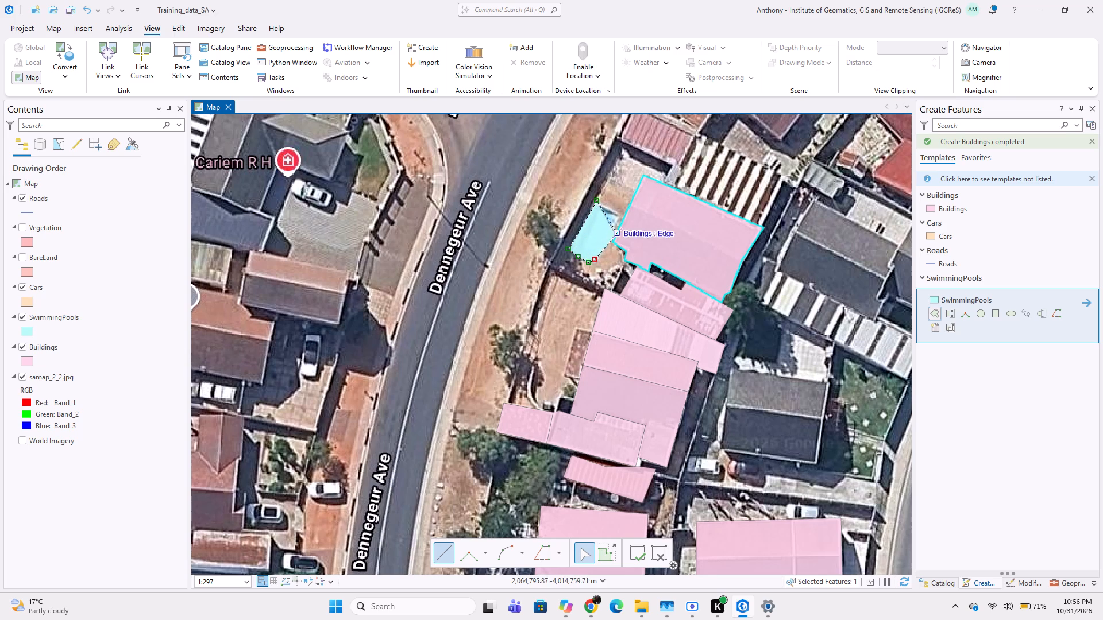
{"action": "double_click", "coordinate": [617, 215]}
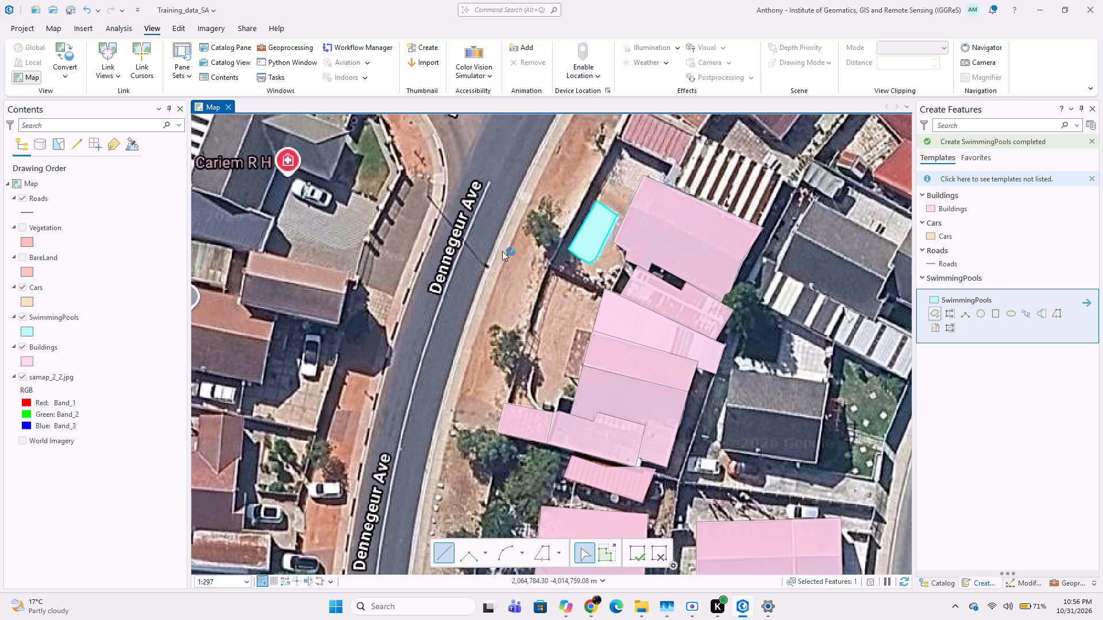
Digitize the white-striped roof directly north of the large house as a four-cornered Buildings polygon sharing the house's northern edge.
{"action": "scroll", "coordinate": [585, 269], "scroll_direction": "down", "scroll_amount": 1}
{"action": "middle_click_drag", "start_coordinate": [712, 261], "coordinate": [685, 338]}
{"action": "scroll", "coordinate": [647, 276], "scroll_direction": "up", "scroll_amount": 1}
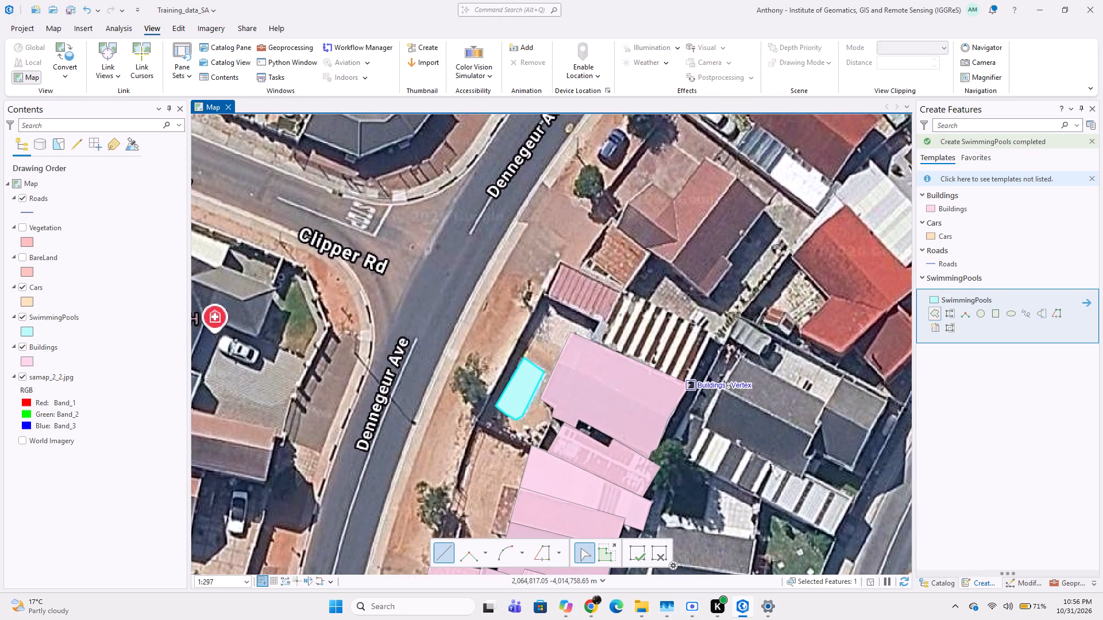
{"action": "left_click", "coordinate": [692, 383]}
{"action": "left_click", "coordinate": [714, 334]}
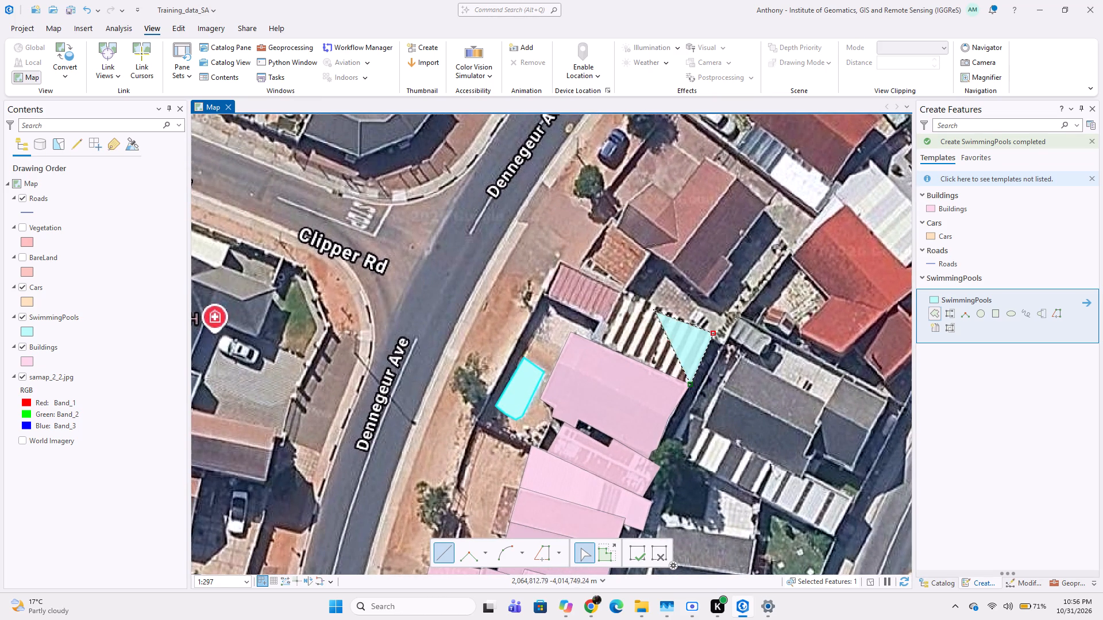
{"action": "left_click", "coordinate": [623, 289]}
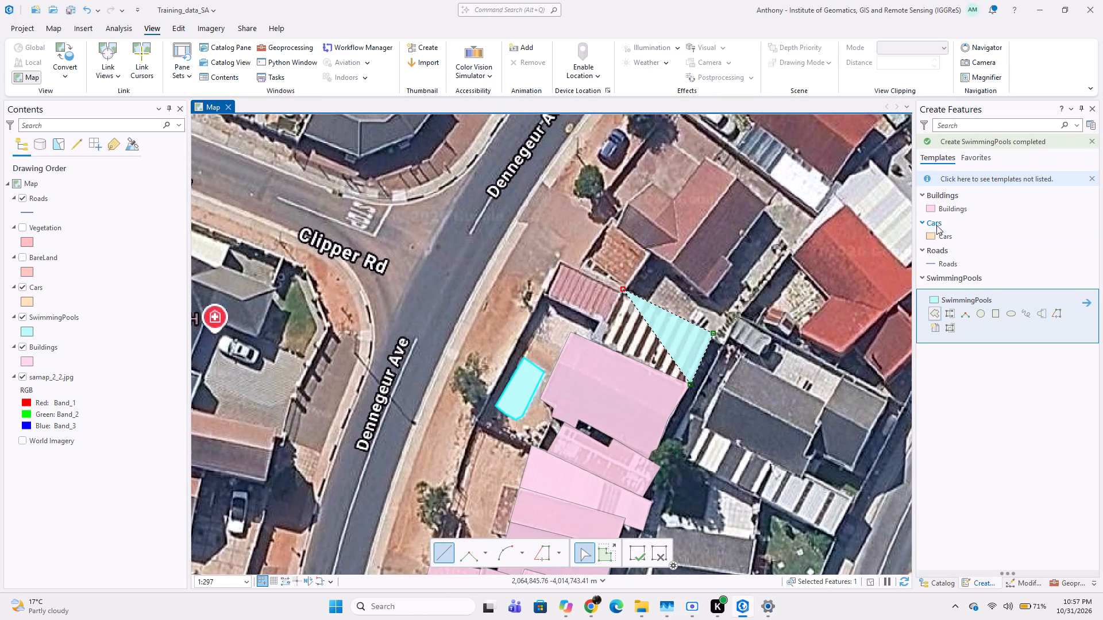
{"action": "left_click", "coordinate": [943, 211]}
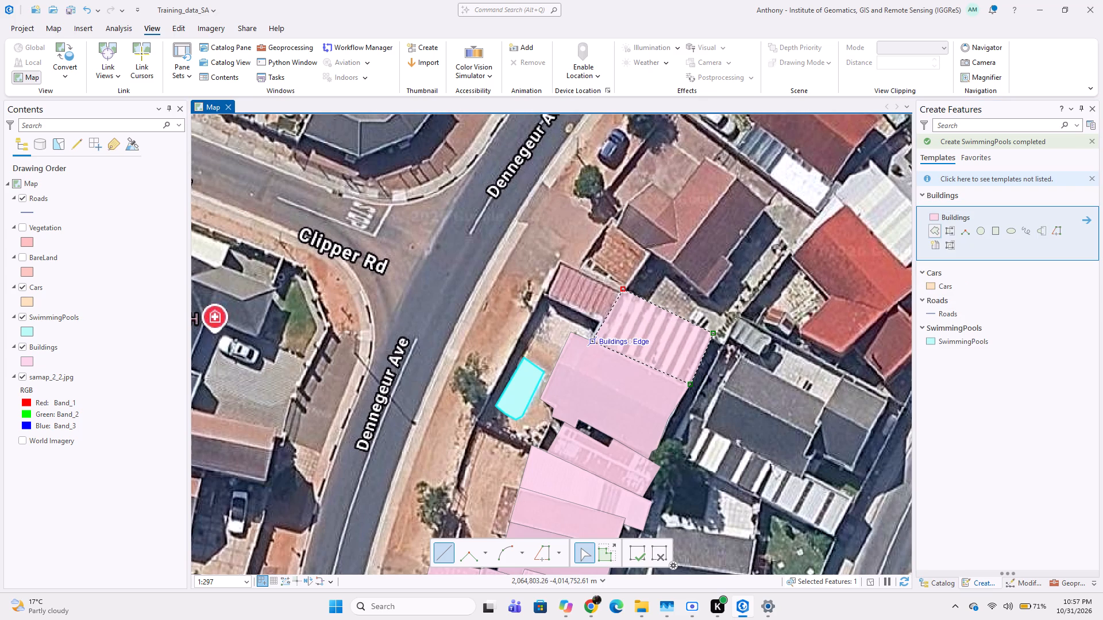
{"action": "double_click", "coordinate": [595, 339]}
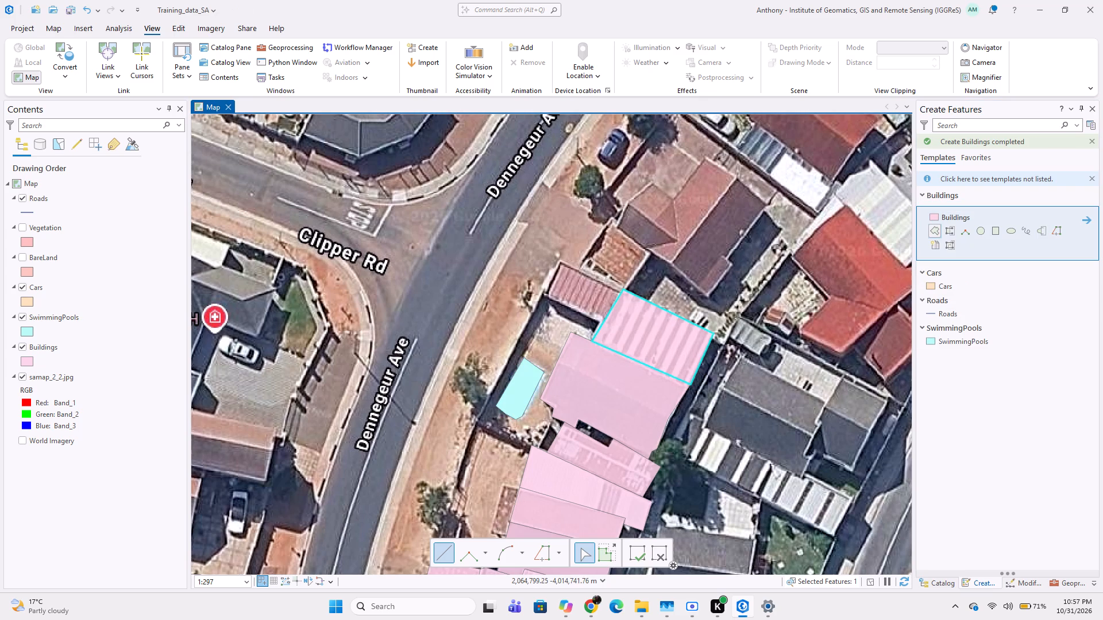
Digitize the small red ribbed roof northwest of the striped roof as a four-cornered Buildings polygon meeting the striped roof's northwestern corner.
{"action": "left_click", "coordinate": [559, 259]}
{"action": "left_click", "coordinate": [623, 285]}
{"action": "left_click", "coordinate": [601, 321]}
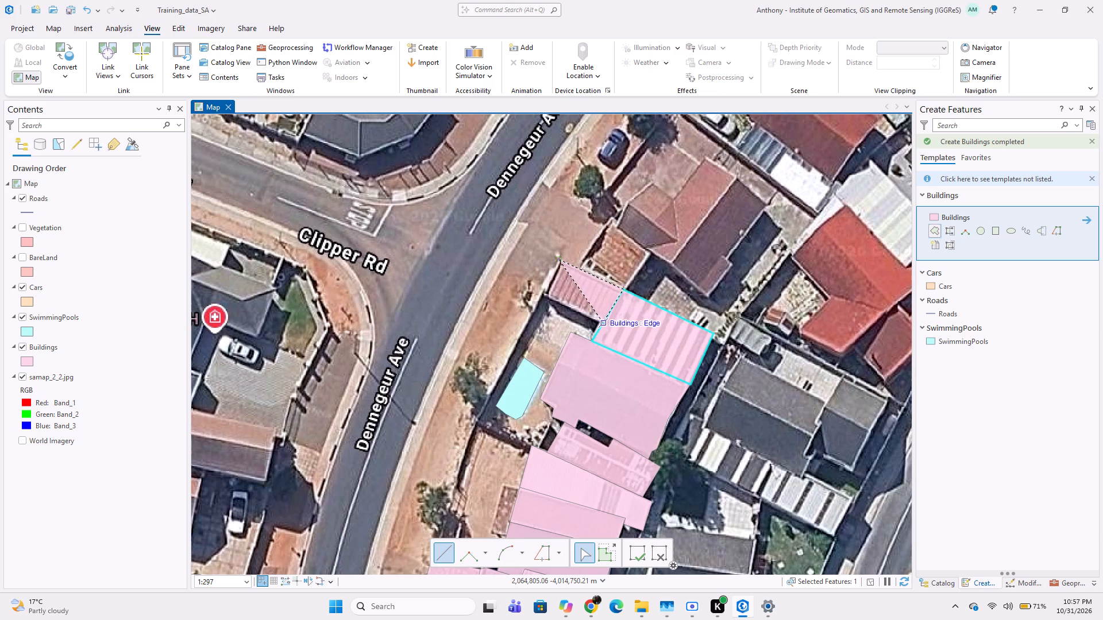
{"action": "double_click", "coordinate": [542, 293]}
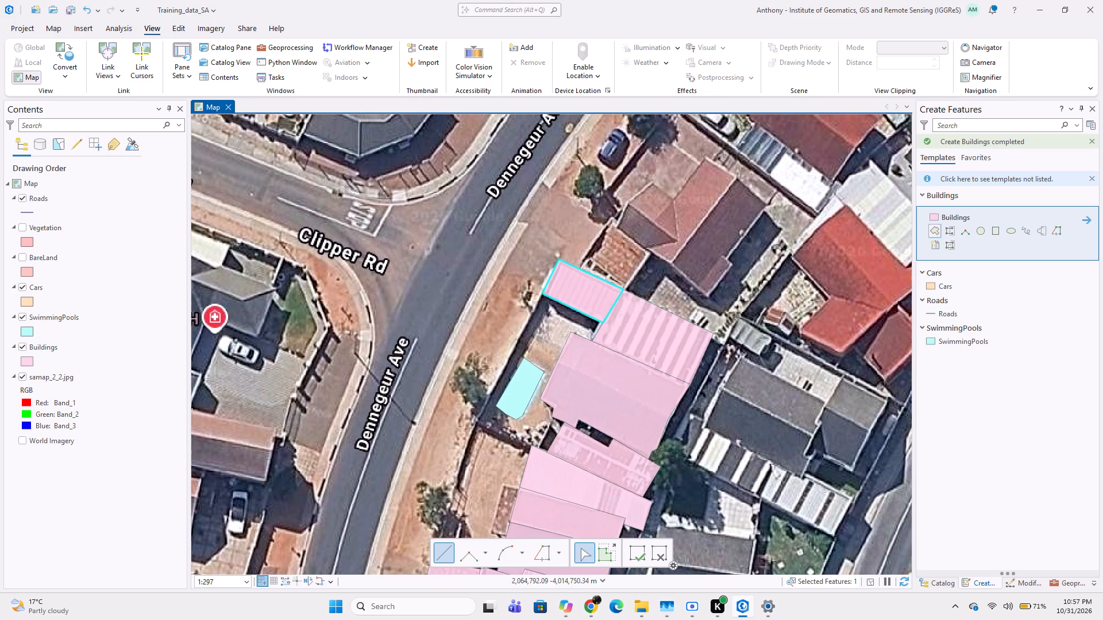
Digitize the orange-brown tiled roof north of the red ribbed roof as a four-cornered Buildings polygon adjoining the ribbed roof's northern edge.
{"action": "middle_click_drag", "start_coordinate": [597, 273], "coordinate": [579, 295]}
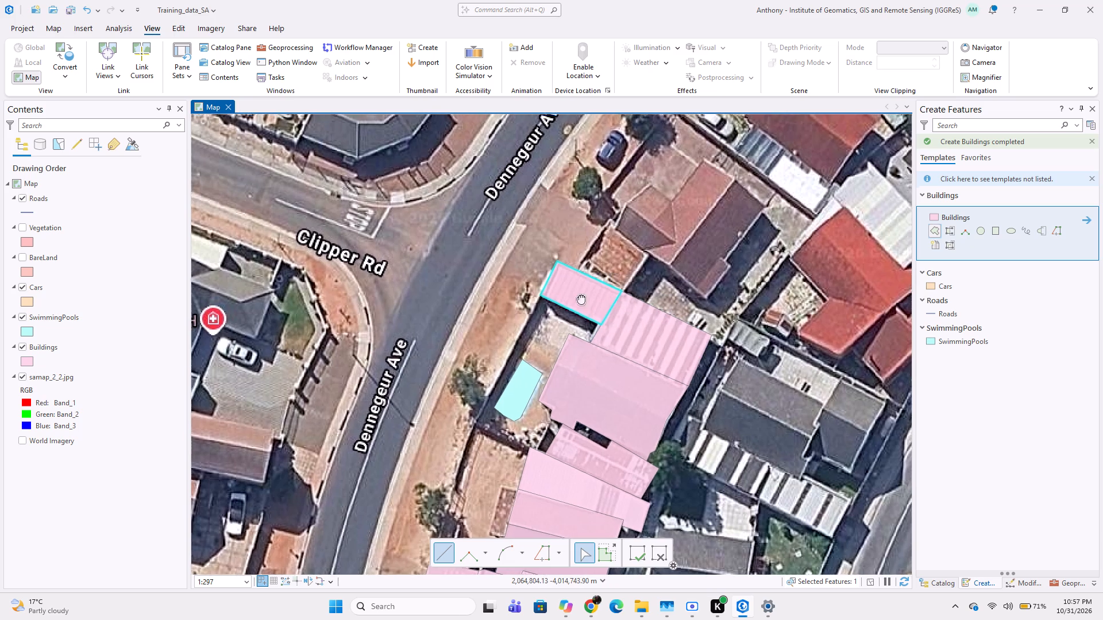
{"action": "middle_click_drag", "start_coordinate": [579, 295], "coordinate": [555, 325]}
{"action": "scroll", "coordinate": [570, 276], "scroll_direction": "down", "scroll_amount": 1}
{"action": "scroll", "coordinate": [570, 276], "scroll_direction": "up", "scroll_amount": 3}
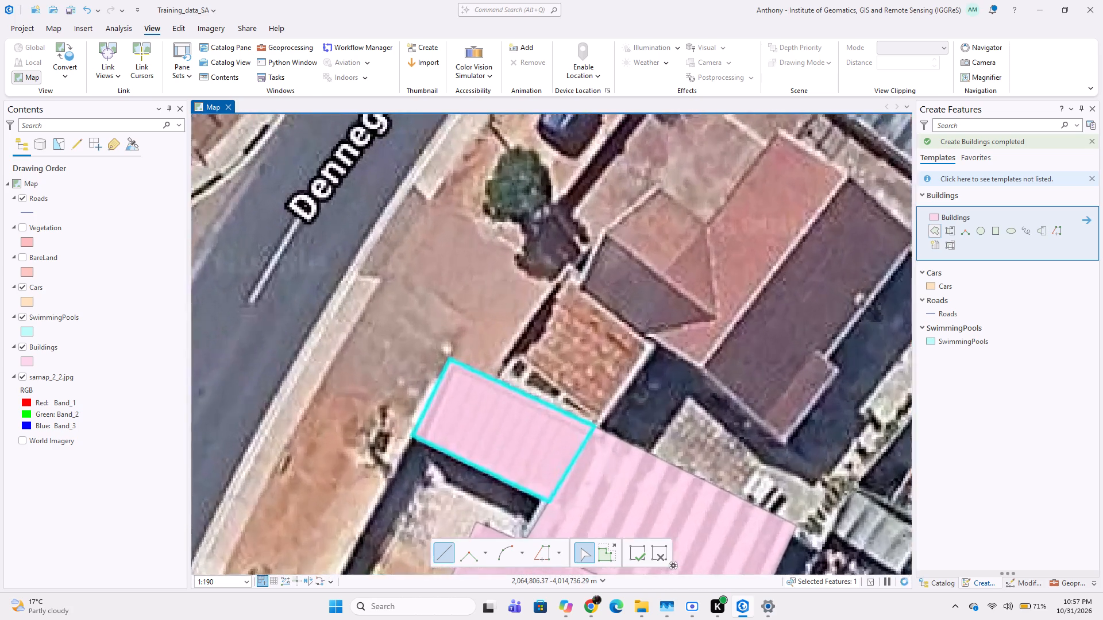
{"action": "left_click", "coordinate": [565, 269]}
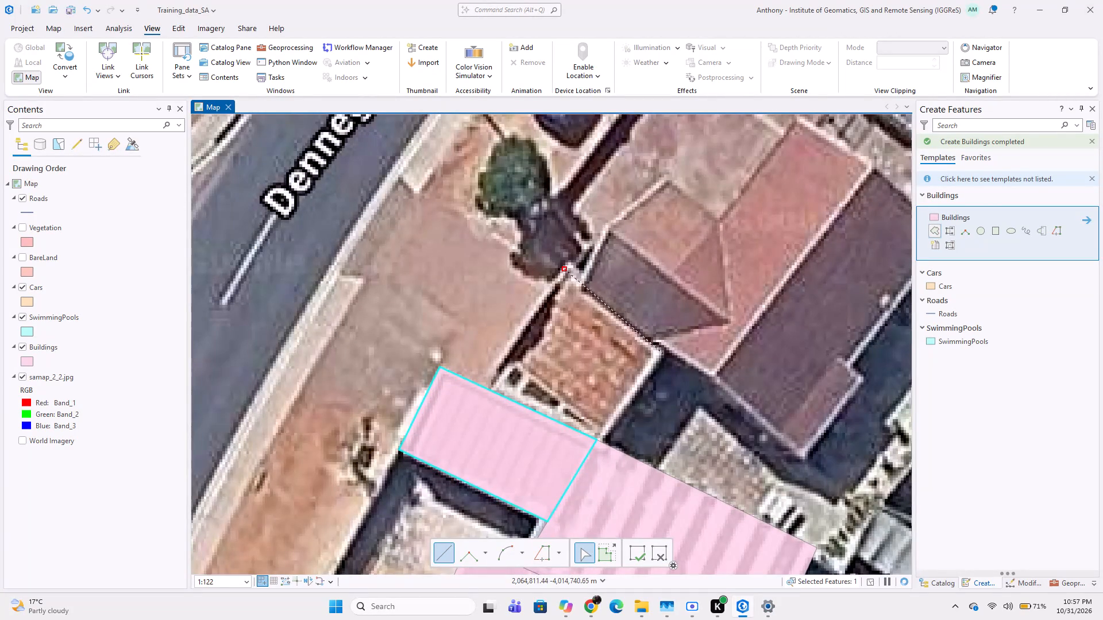
{"action": "left_click", "coordinate": [664, 354]}
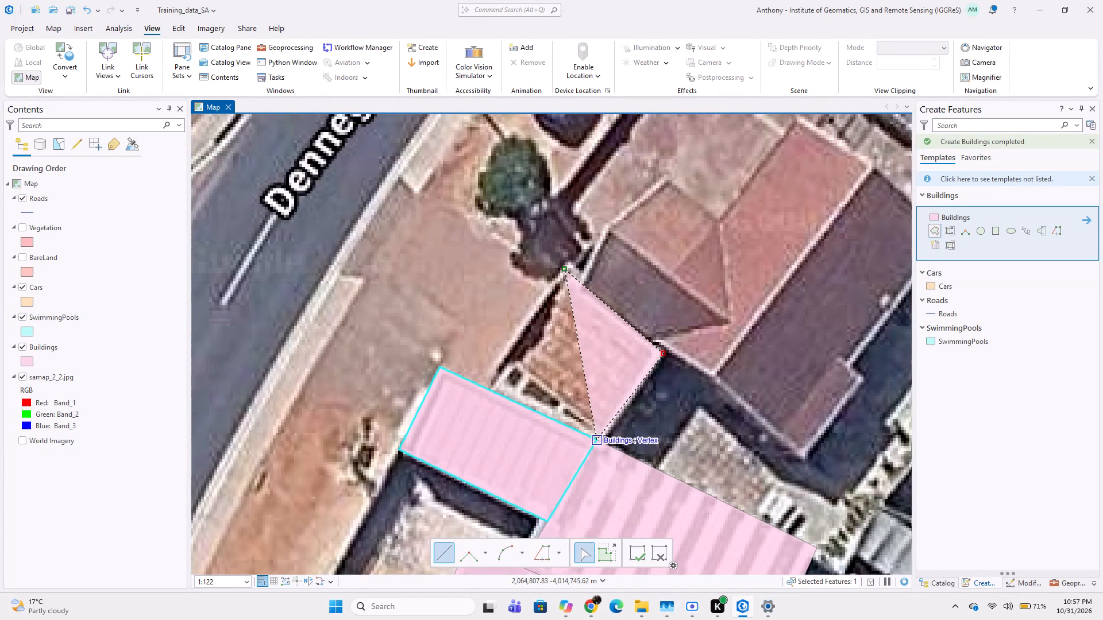
{"action": "left_click", "coordinate": [595, 438]}
{"action": "double_click", "coordinate": [484, 388]}
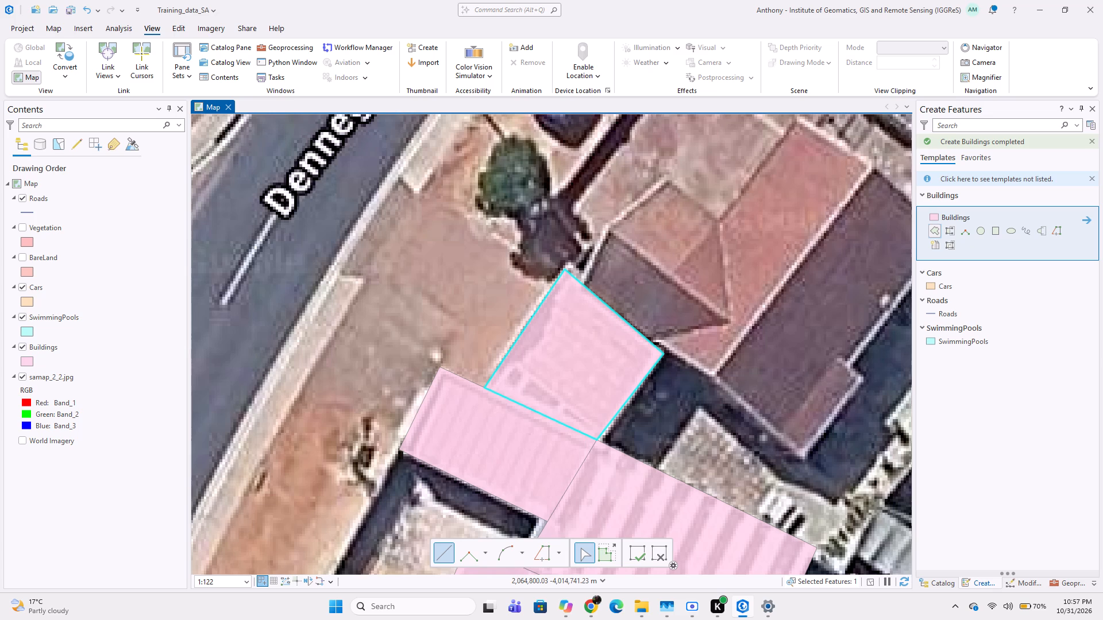
Digitize the large red and brown hipped-roof house northeast of the tiled roof as a Buildings polygon, including its western wing and southeastern jog.
{"action": "middle_click_drag", "start_coordinate": [605, 338], "coordinate": [575, 334]}
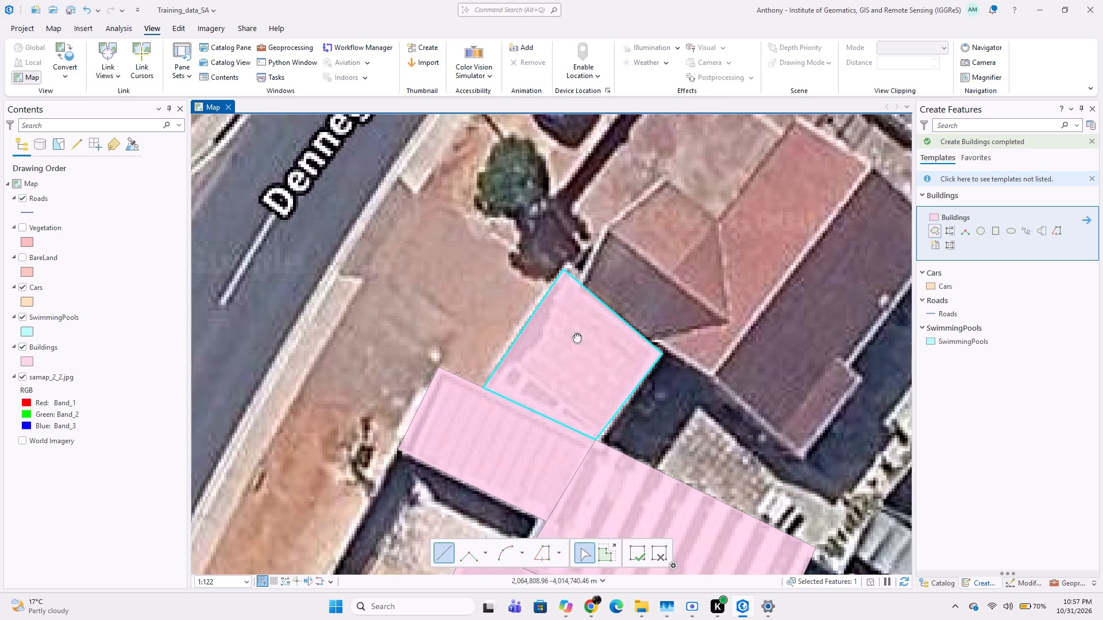
{"action": "middle_click_drag", "start_coordinate": [575, 334], "coordinate": [535, 330]}
{"action": "middle_click_drag", "start_coordinate": [523, 251], "coordinate": [581, 321]}
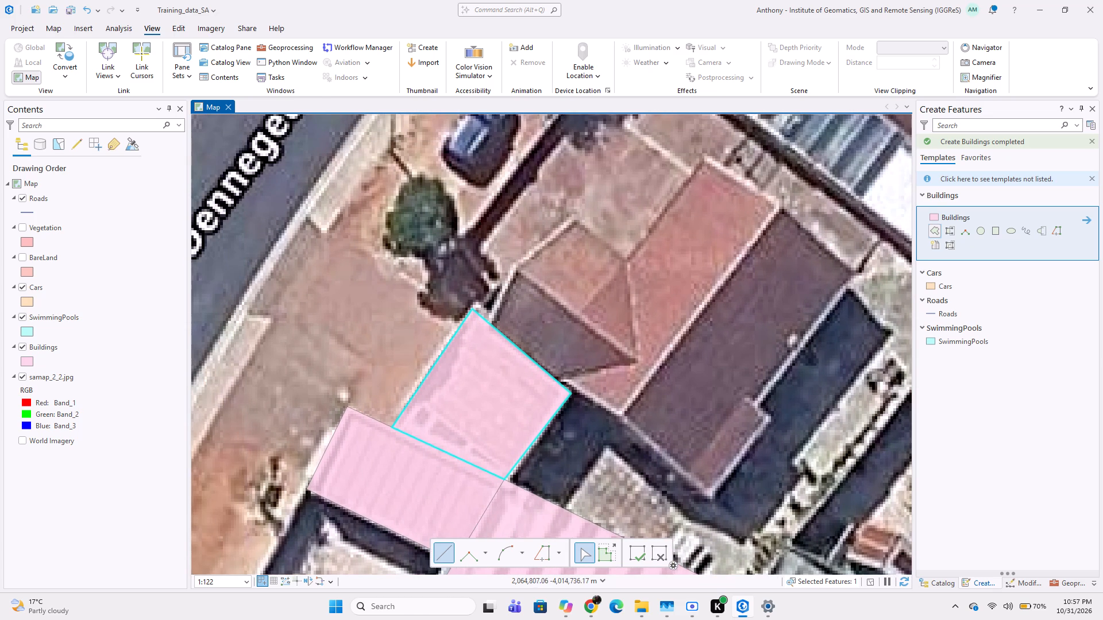
{"action": "left_click", "coordinate": [484, 323]}
{"action": "left_click", "coordinate": [514, 265]}
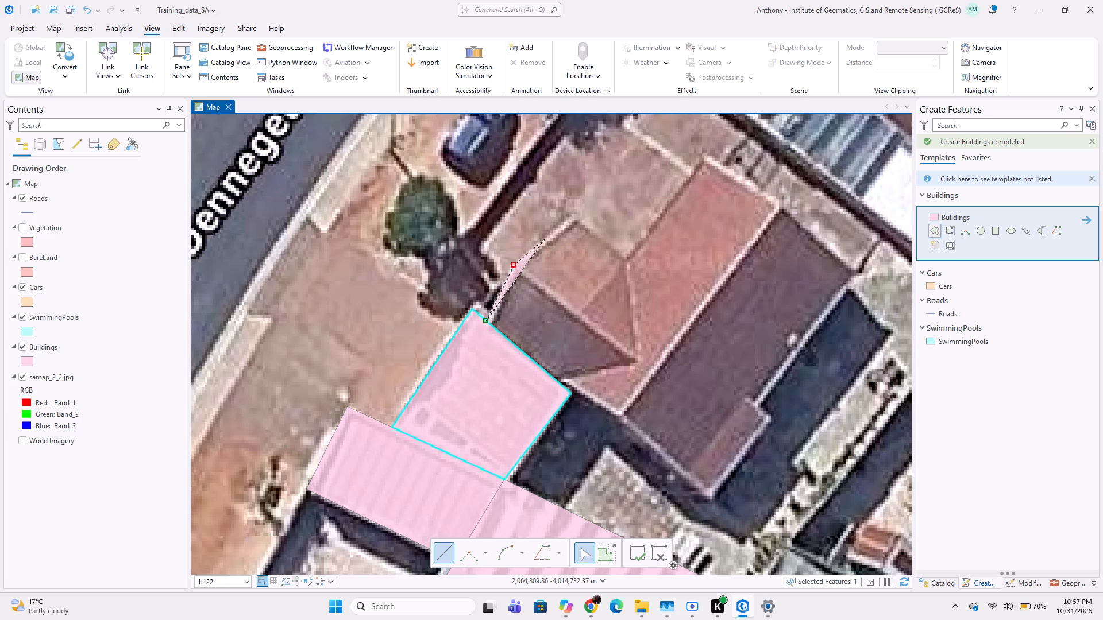
{"action": "left_click", "coordinate": [570, 219]}
{"action": "left_click", "coordinate": [625, 259]}
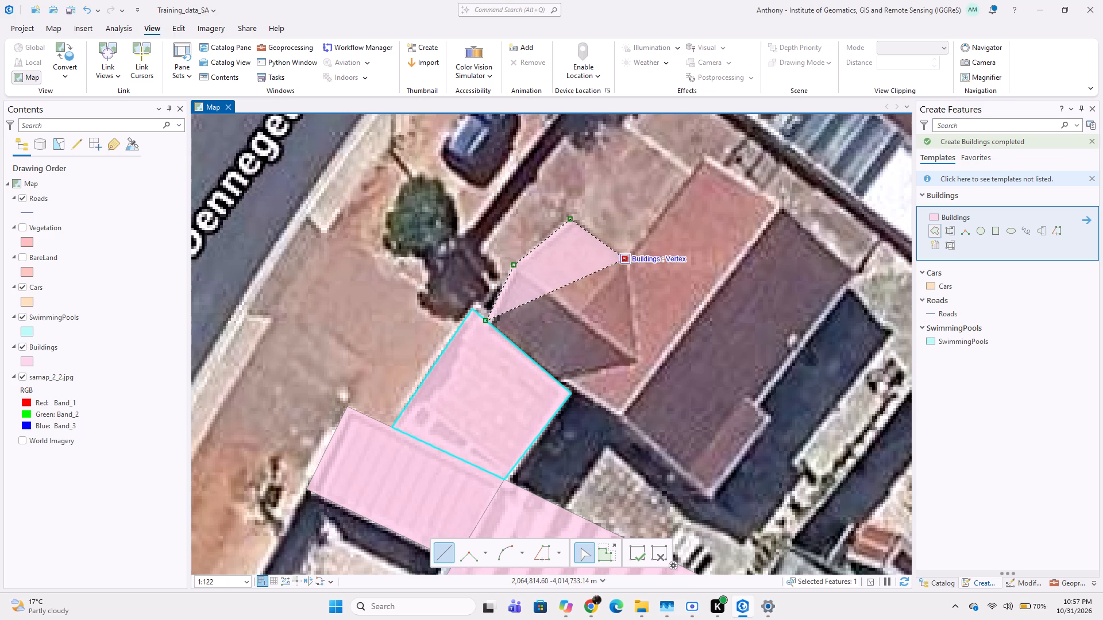
{"action": "left_click", "coordinate": [701, 155]}
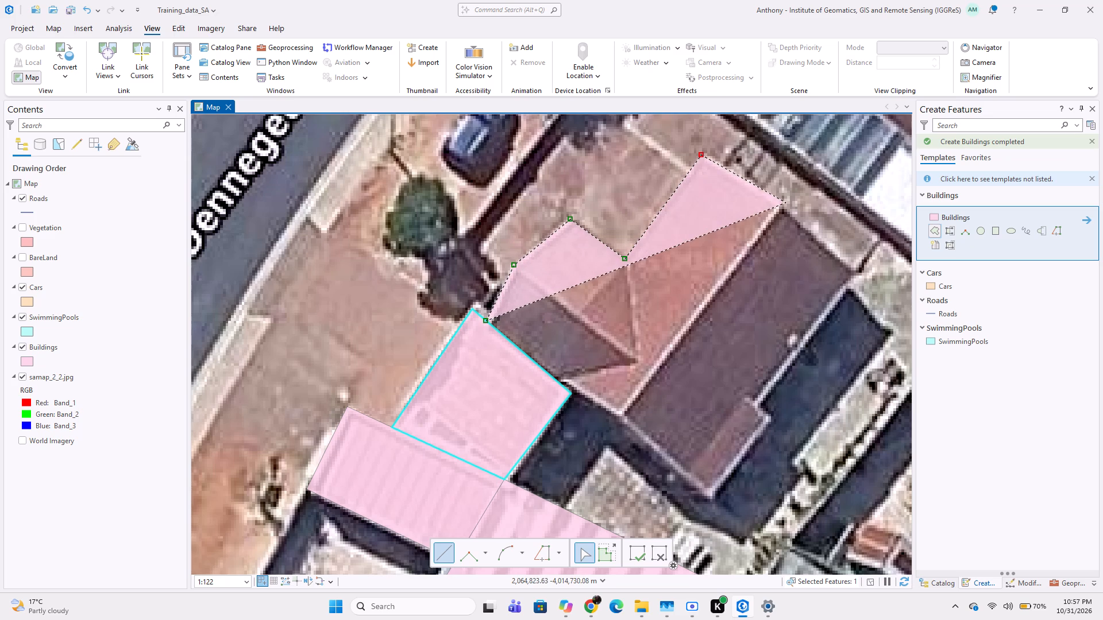
{"action": "left_click", "coordinate": [786, 203]}
{"action": "left_click", "coordinate": [856, 273]}
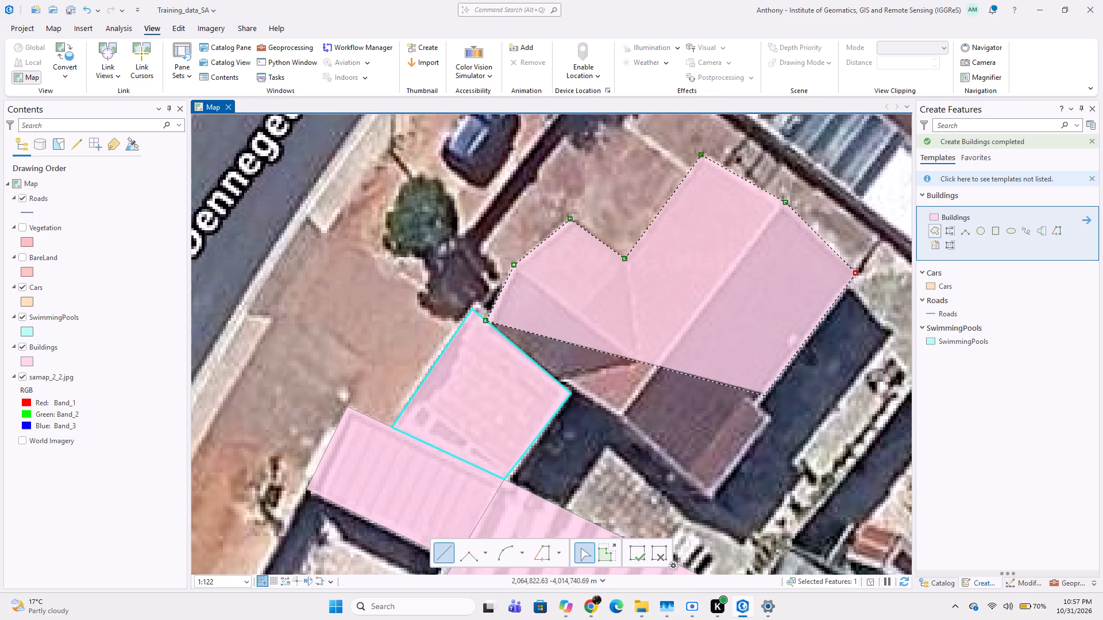
{"action": "left_click", "coordinate": [760, 400]}
{"action": "left_click", "coordinate": [772, 414]}
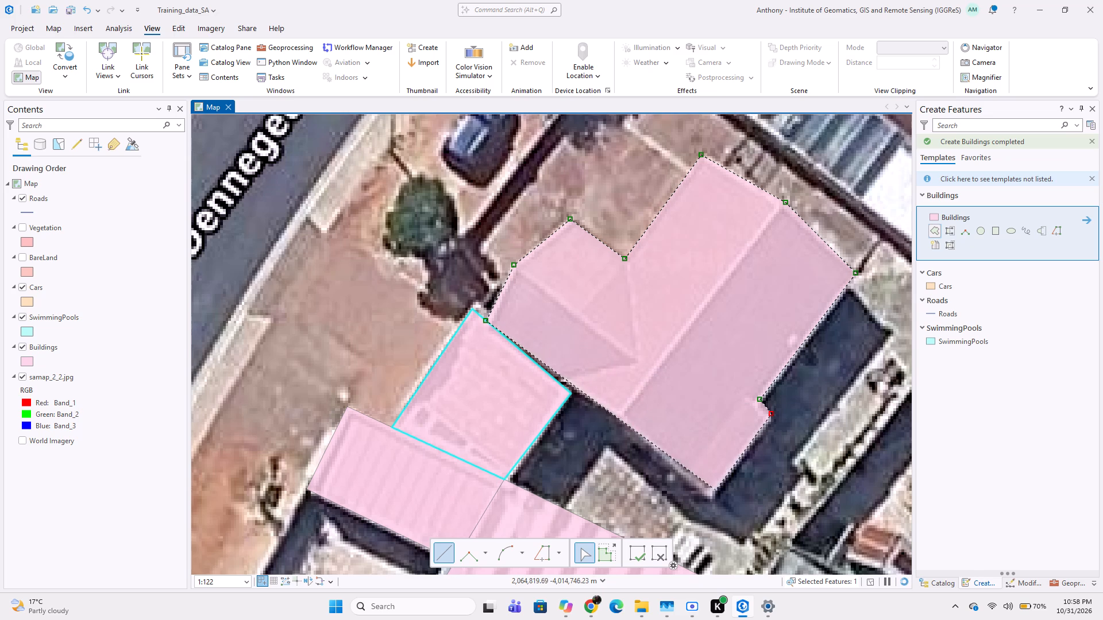
{"action": "left_click", "coordinate": [708, 498]}
{"action": "left_click", "coordinate": [625, 420]}
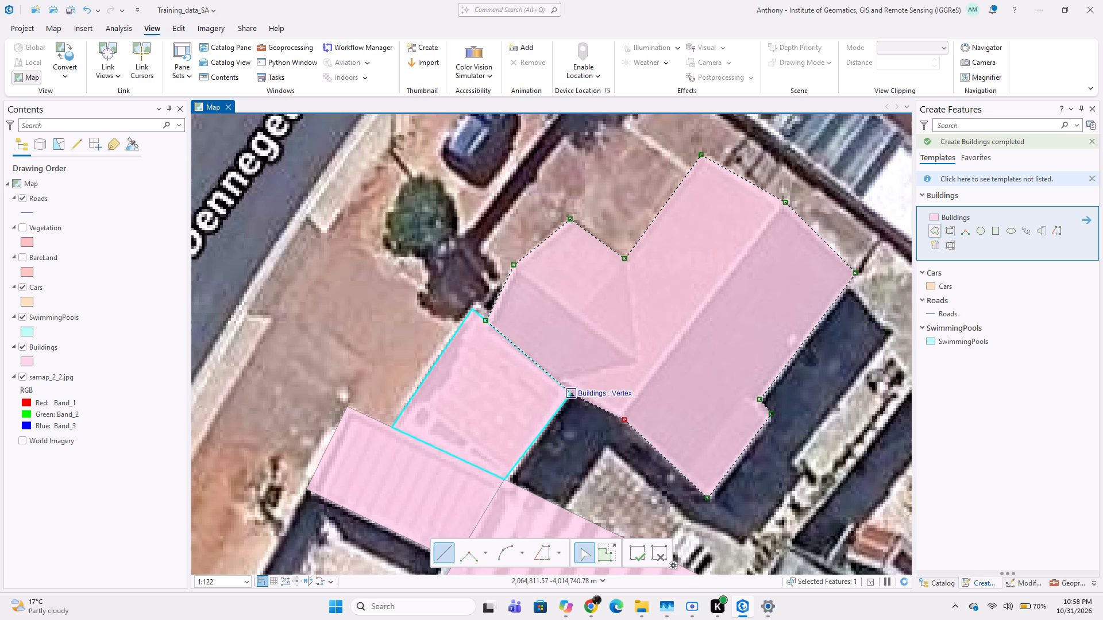
{"action": "double_click", "coordinate": [573, 396]}
Digitize the dark gabled roof west of the Korvette Rd and Caravel Rd junction, beside the green lawn, as a Buildings polygon.
{"action": "scroll", "coordinate": [637, 410], "scroll_direction": "down", "scroll_amount": 3}
{"action": "middle_click_drag", "start_coordinate": [669, 448], "coordinate": [649, 418]}
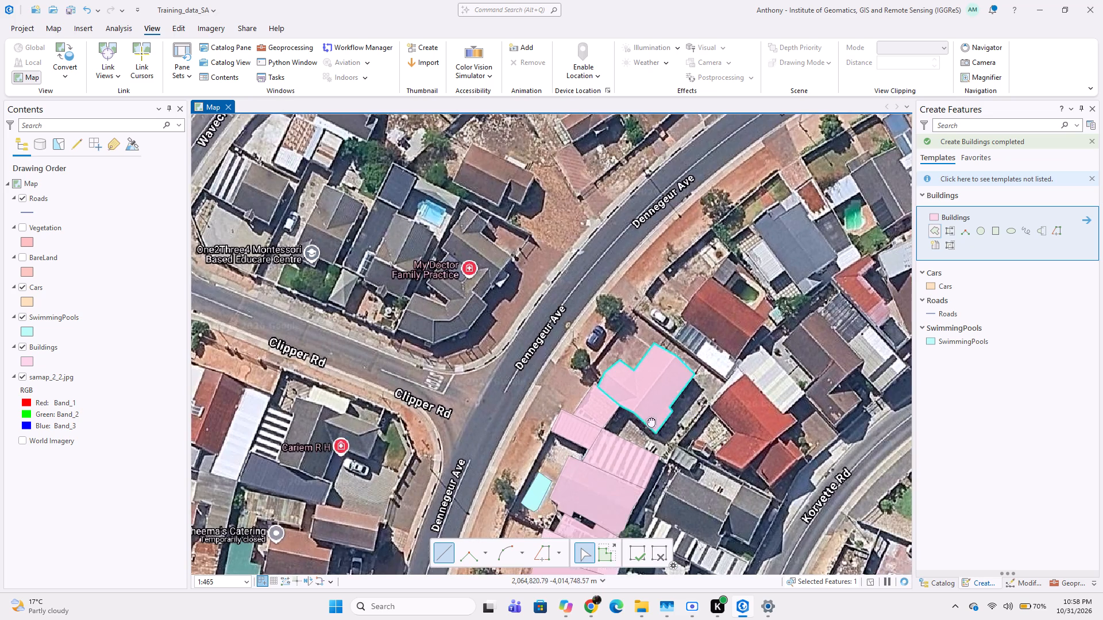
{"action": "middle_click_drag", "start_coordinate": [649, 418], "coordinate": [597, 344]}
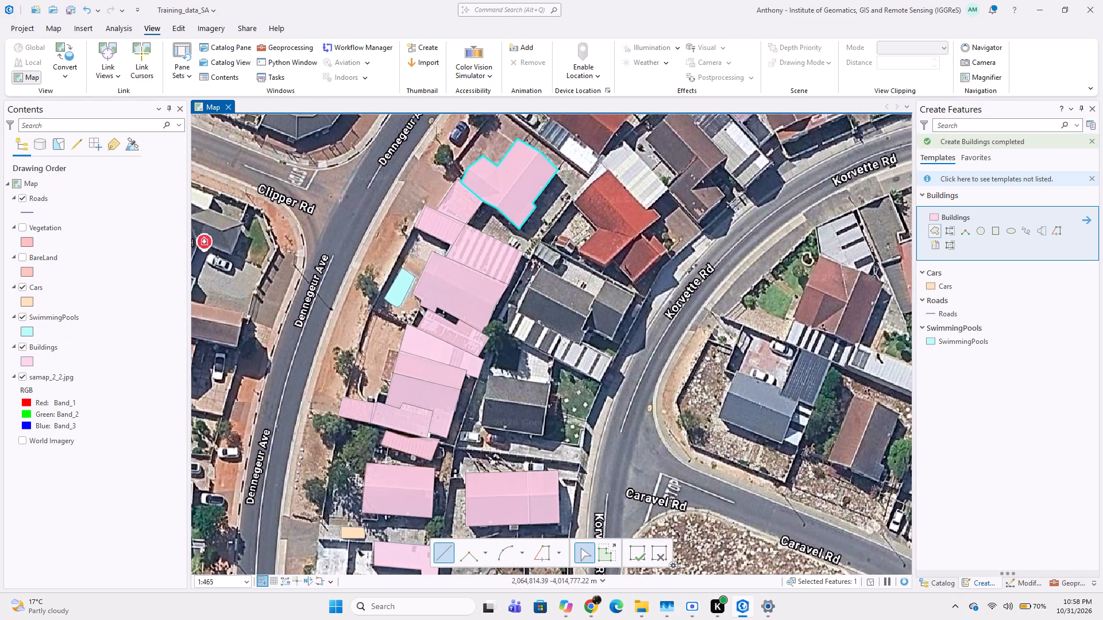
{"action": "scroll", "coordinate": [484, 378], "scroll_direction": "up", "scroll_amount": 1}
{"action": "left_click", "coordinate": [491, 374]}
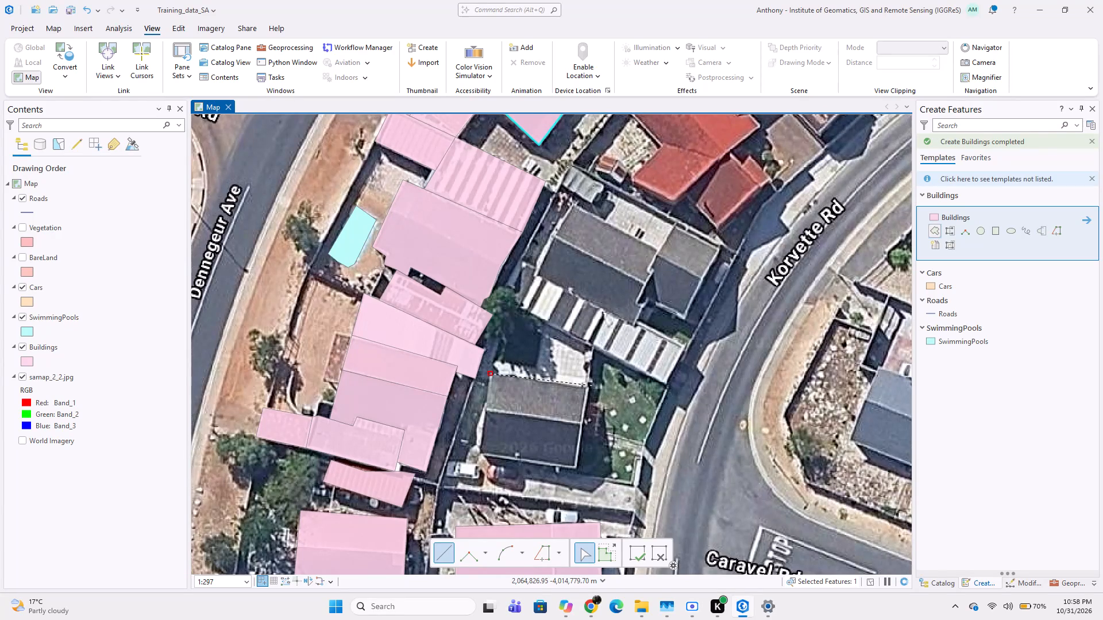
{"action": "left_click", "coordinate": [589, 387]}
{"action": "left_click", "coordinate": [579, 466]}
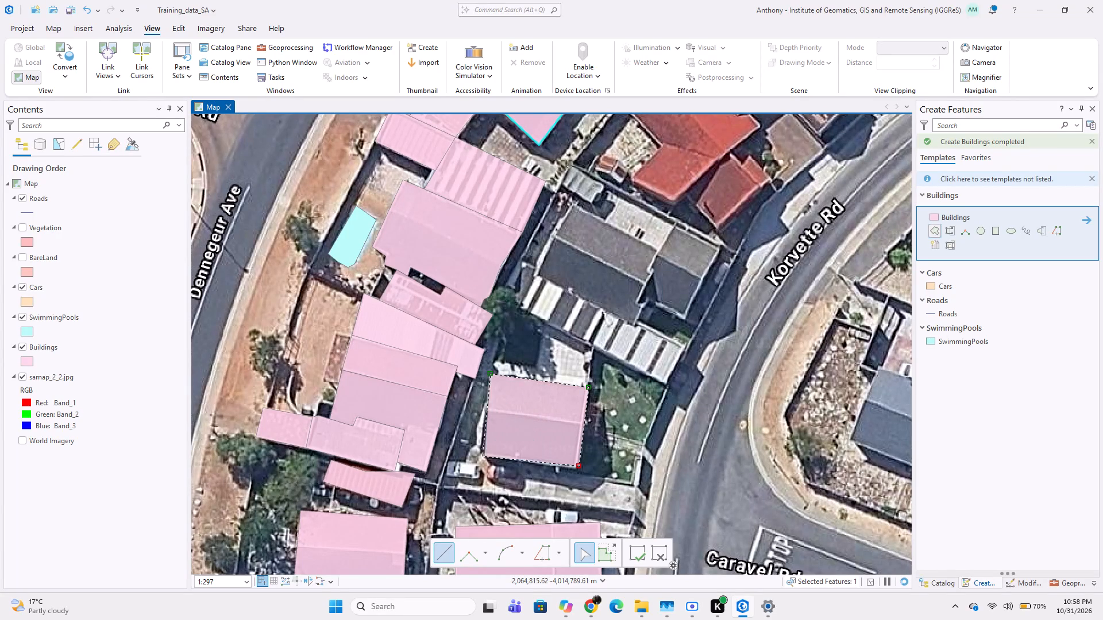
{"action": "double_click", "coordinate": [480, 452]}
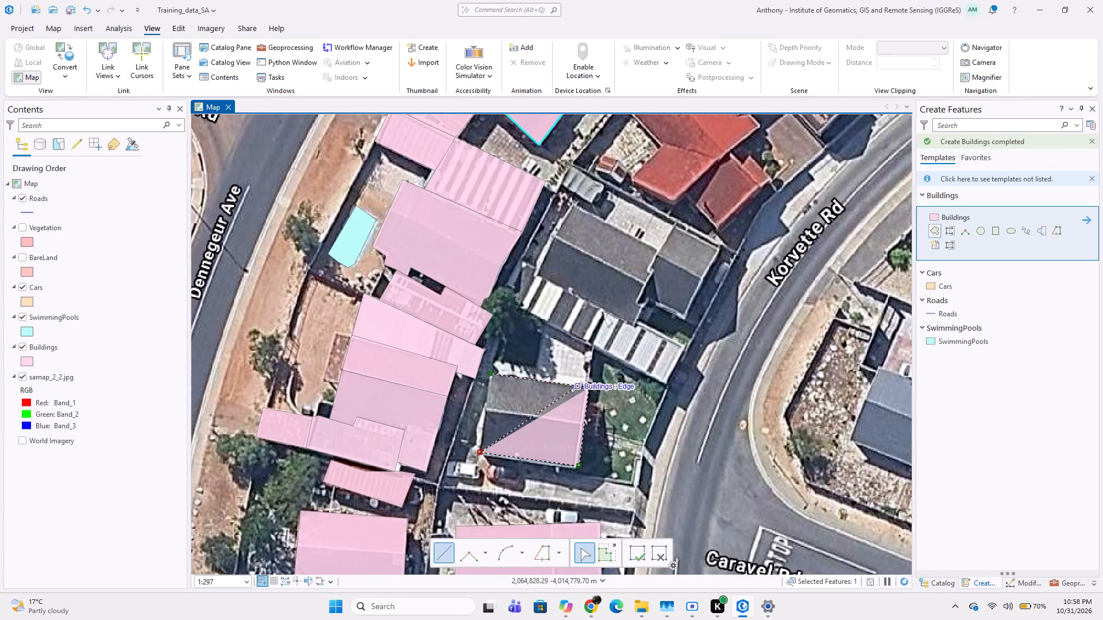
{"action": "double_click", "coordinate": [487, 408]}
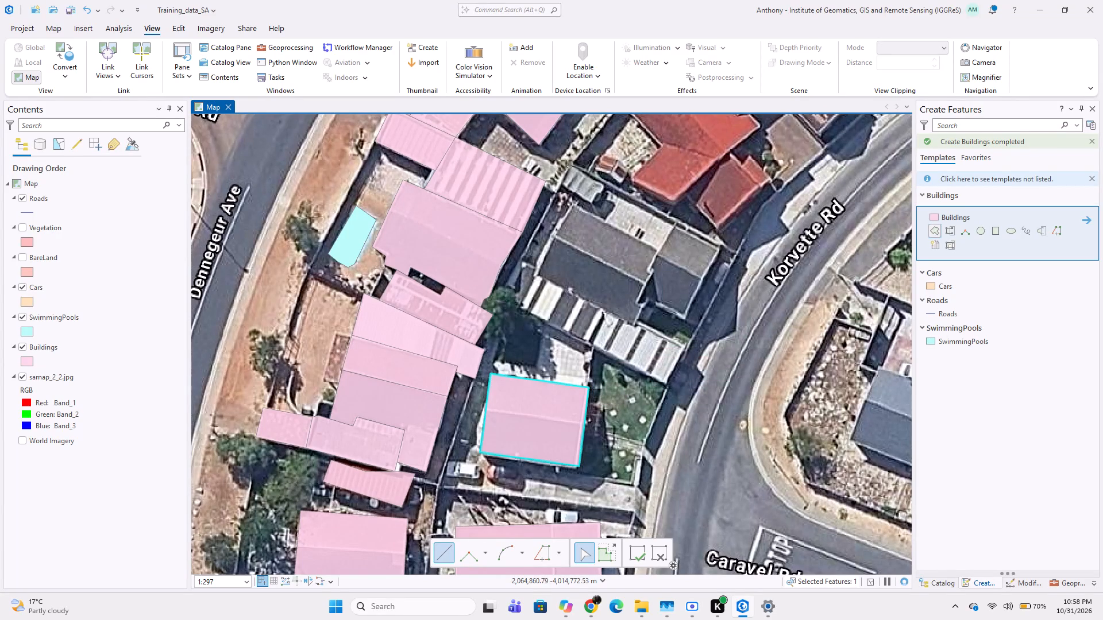
Digitize the white vehicle off the southwestern corner of the newly outlined gabled-roof house as a four-cornered Cars polygon.
{"action": "left_click", "coordinate": [945, 283]}
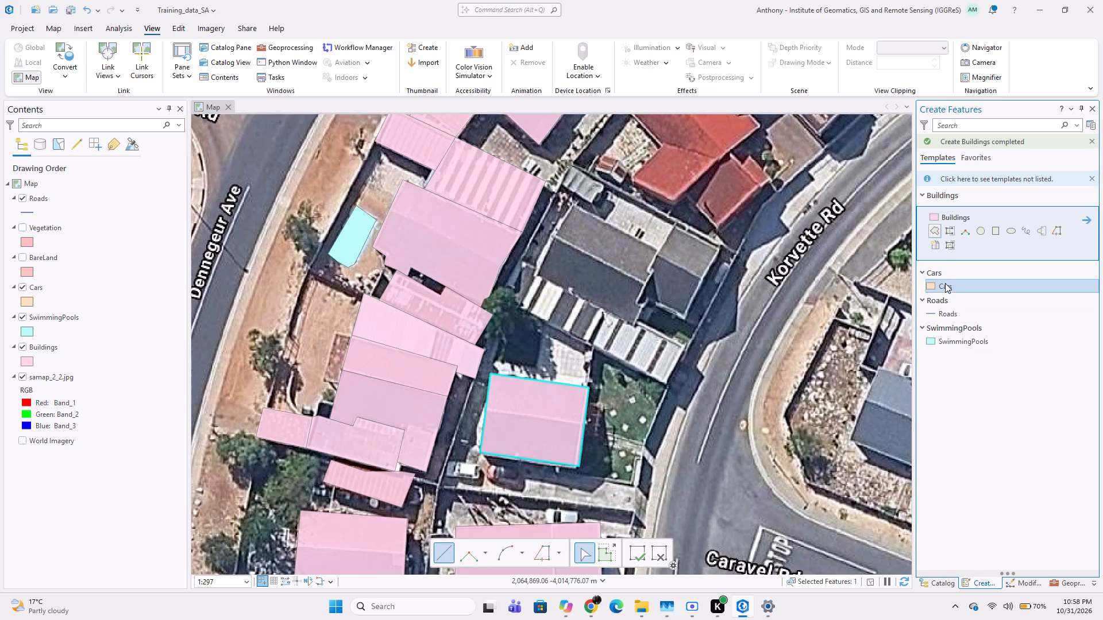
{"action": "scroll", "coordinate": [519, 488], "scroll_direction": "up", "scroll_amount": 1}
{"action": "scroll", "coordinate": [472, 470], "scroll_direction": "up", "scroll_amount": 1}
{"action": "middle_click_drag", "start_coordinate": [396, 450], "coordinate": [468, 434]}
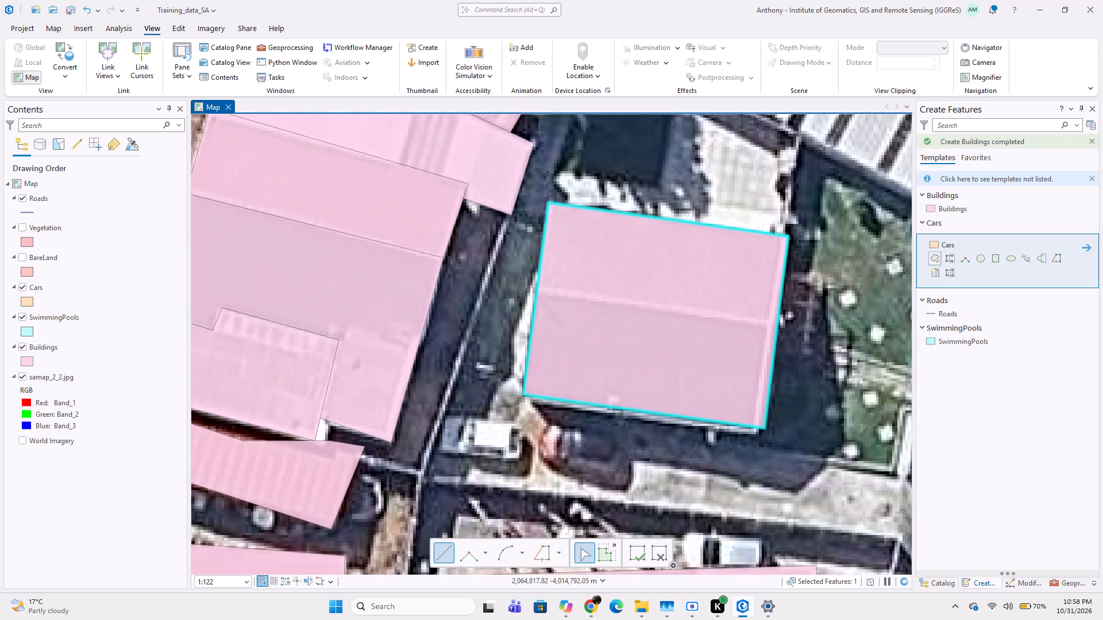
{"action": "left_click", "coordinate": [444, 416]}
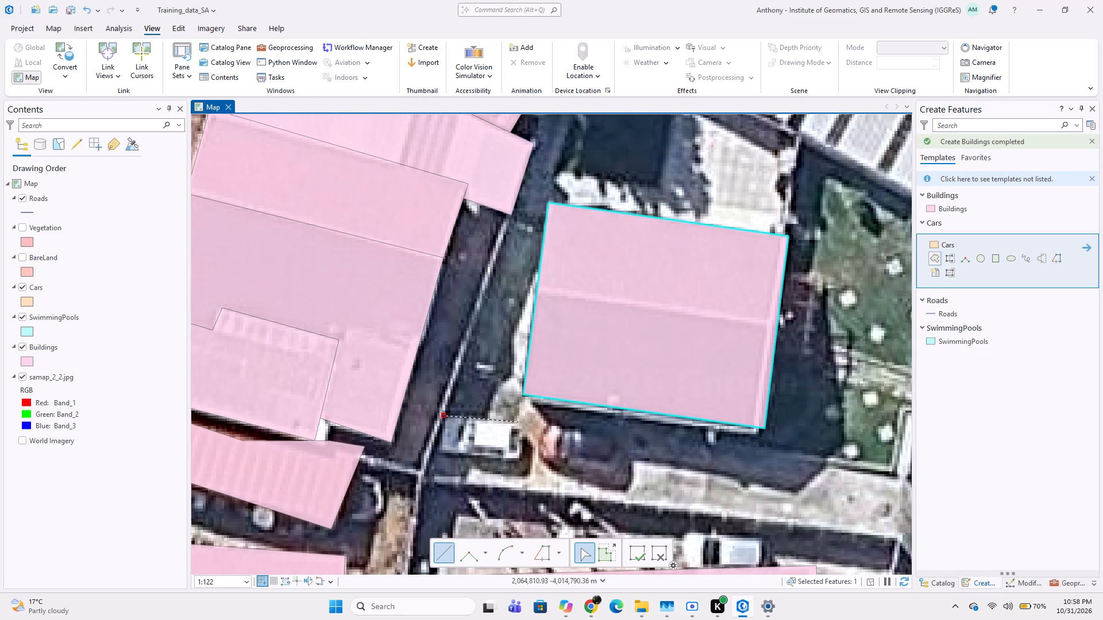
{"action": "left_click", "coordinate": [520, 420]}
{"action": "left_click", "coordinate": [520, 458]}
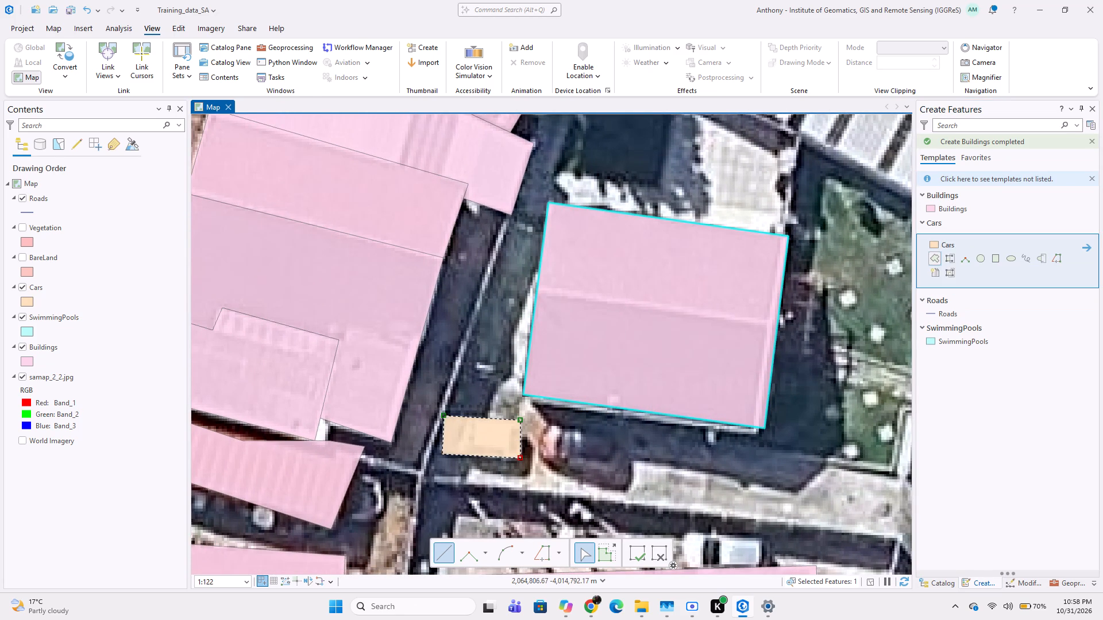
{"action": "double_click", "coordinate": [436, 452]}
Digitize the dark red car just east of the white vehicle as a six-cornered Cars polygon following its rounded front.
{"action": "scroll", "coordinate": [484, 454], "scroll_direction": "down", "scroll_amount": 2}
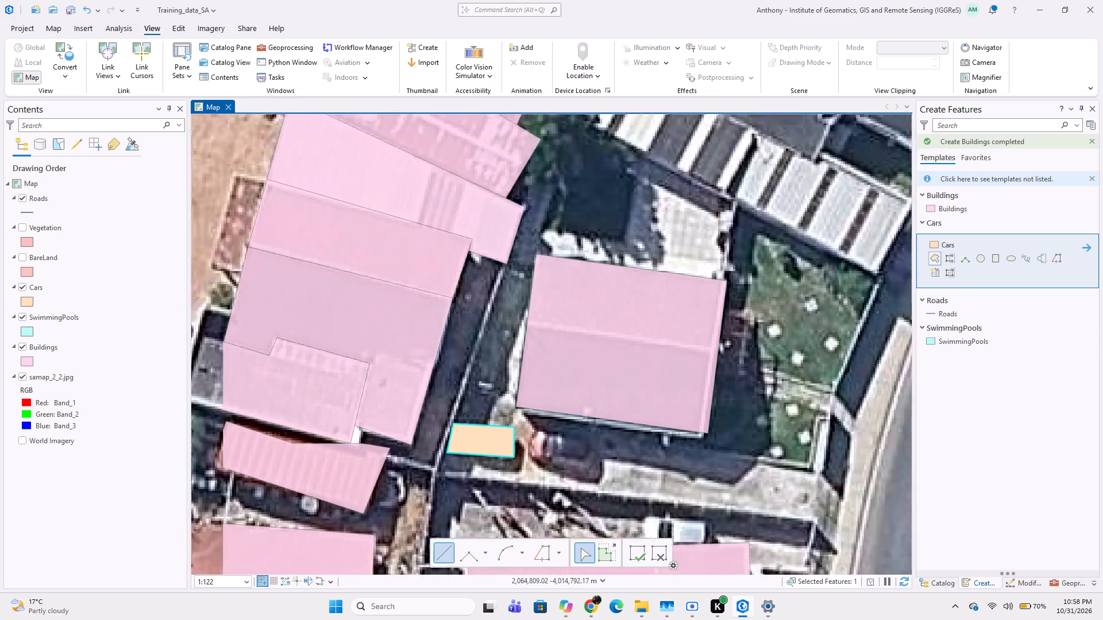
{"action": "middle_click_drag", "start_coordinate": [581, 472], "coordinate": [629, 382]}
{"action": "scroll", "coordinate": [567, 376], "scroll_direction": "up", "scroll_amount": 2}
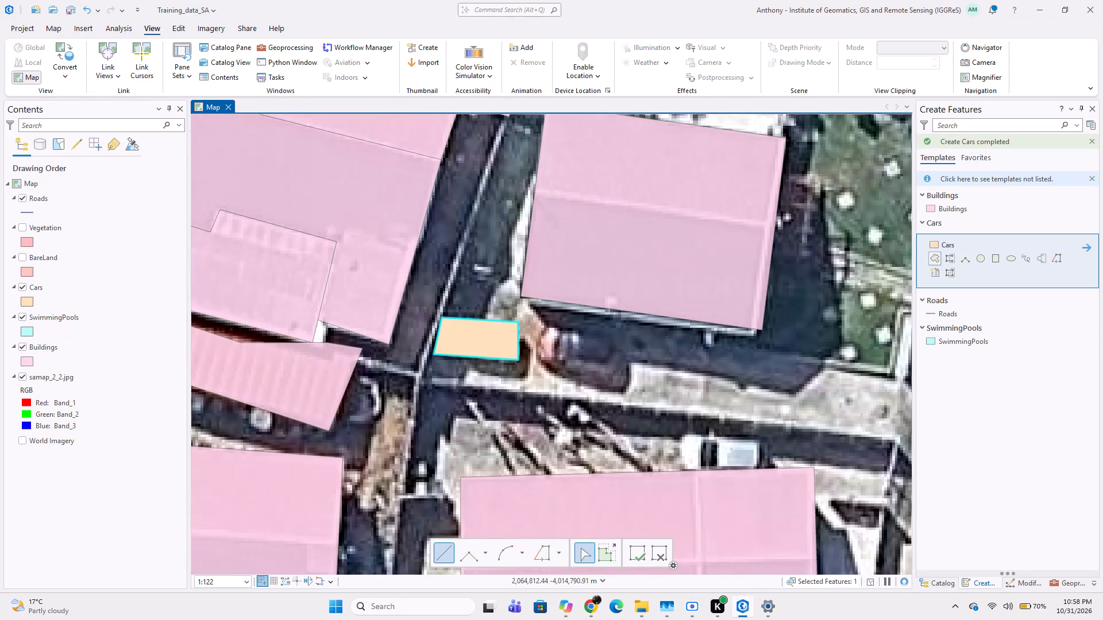
{"action": "left_click", "coordinate": [545, 320]}
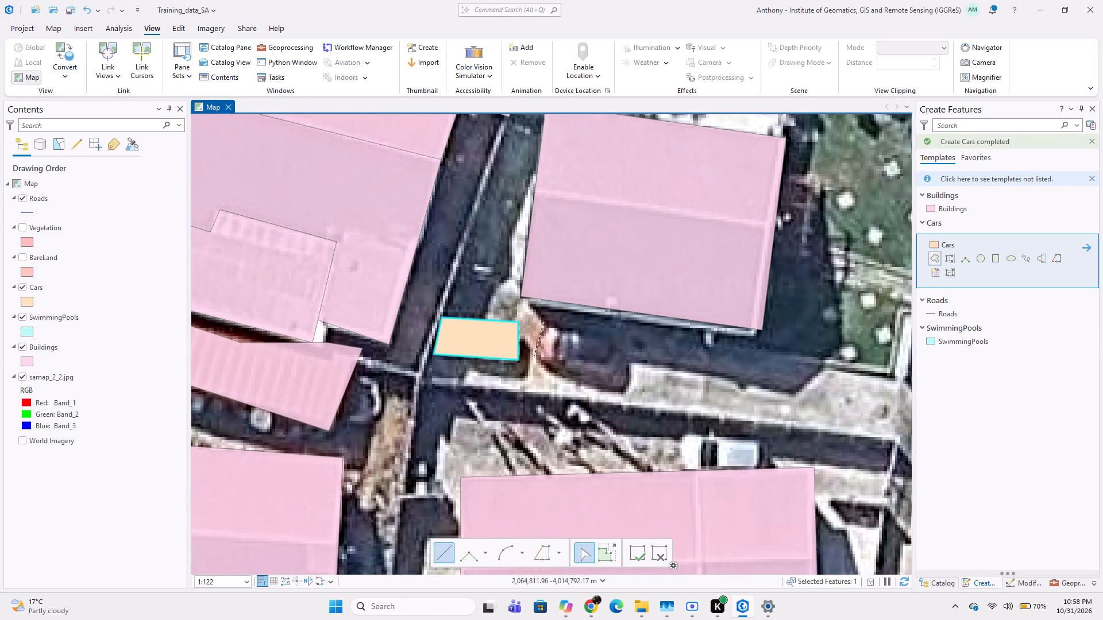
{"action": "left_click", "coordinate": [534, 356]}
{"action": "left_click_drag", "start_coordinate": [557, 370], "coordinate": [565, 371]}
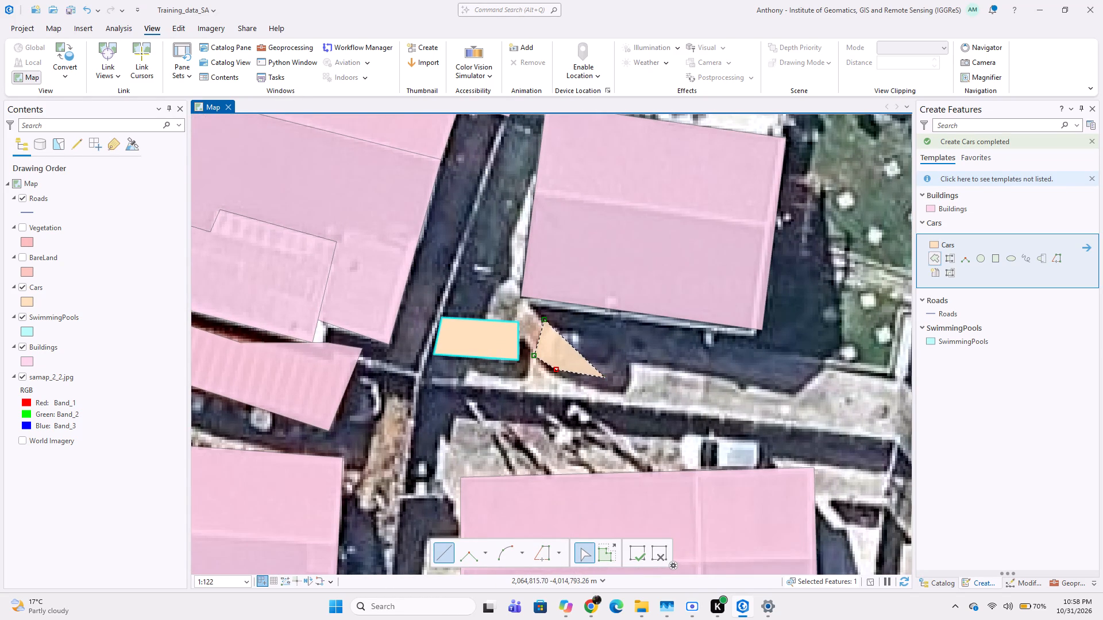
{"action": "left_click", "coordinate": [605, 378]}
{"action": "left_click", "coordinate": [621, 368]}
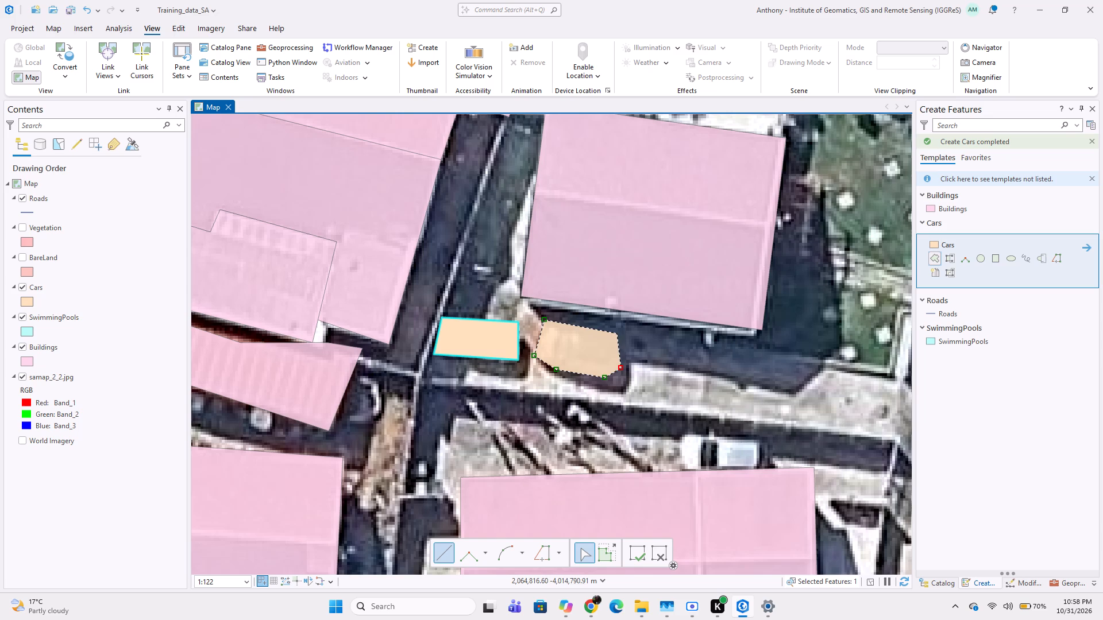
{"action": "double_click", "coordinate": [617, 334]}
Digitize the white vehicle parked against the northern edge of the next house south as a five-cornered Cars polygon.
{"action": "middle_click_drag", "start_coordinate": [639, 374], "coordinate": [583, 317]}
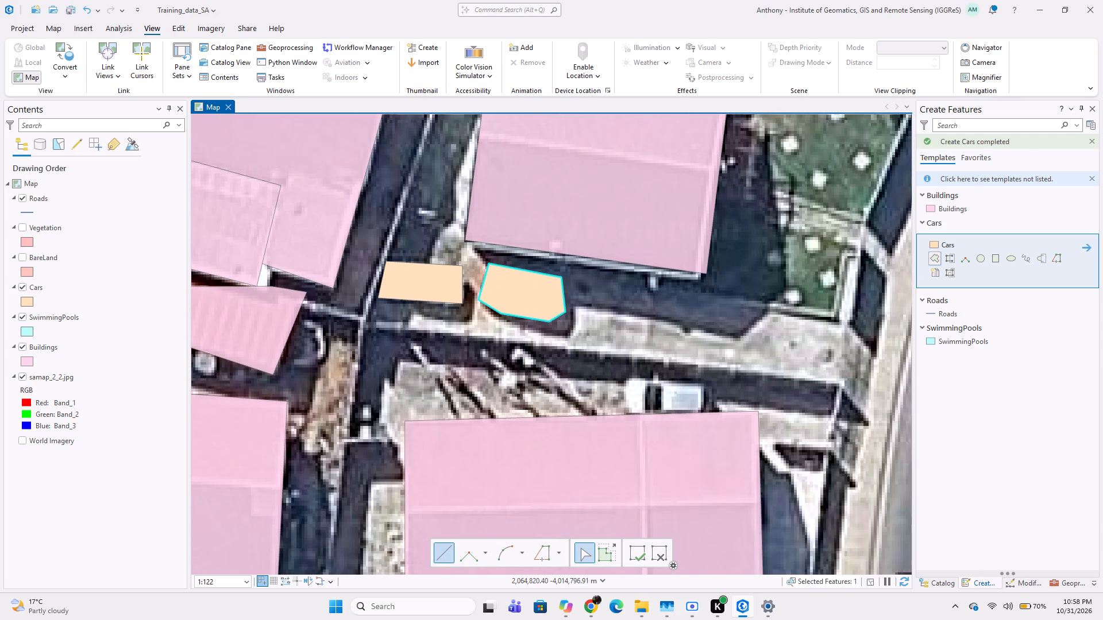
{"action": "left_click", "coordinate": [627, 372]}
{"action": "left_click", "coordinate": [623, 390]}
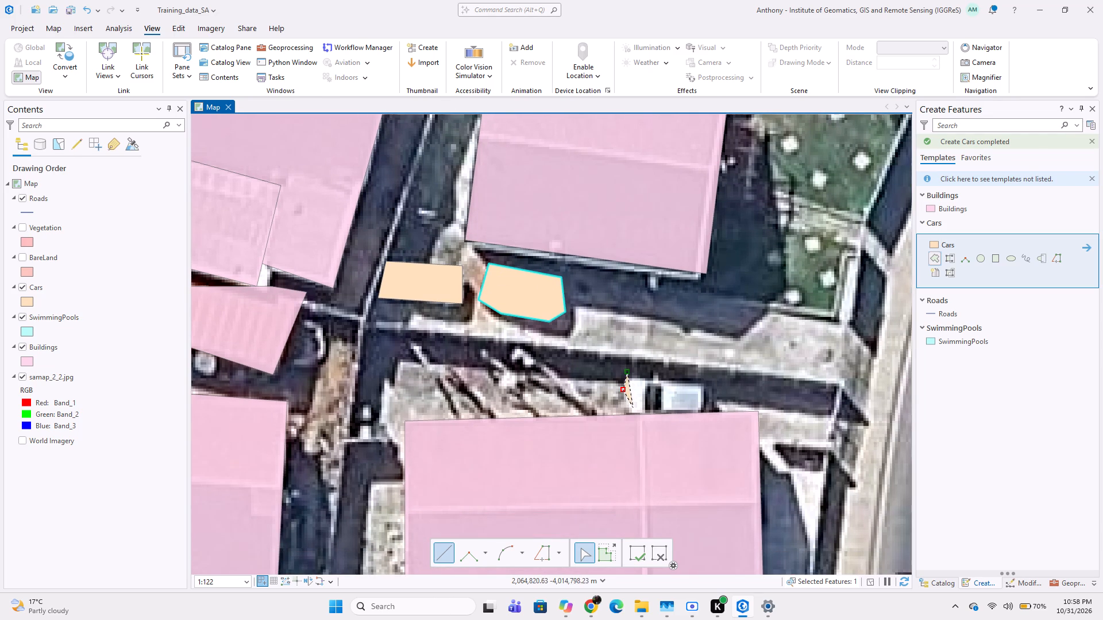
{"action": "left_click", "coordinate": [627, 416]}
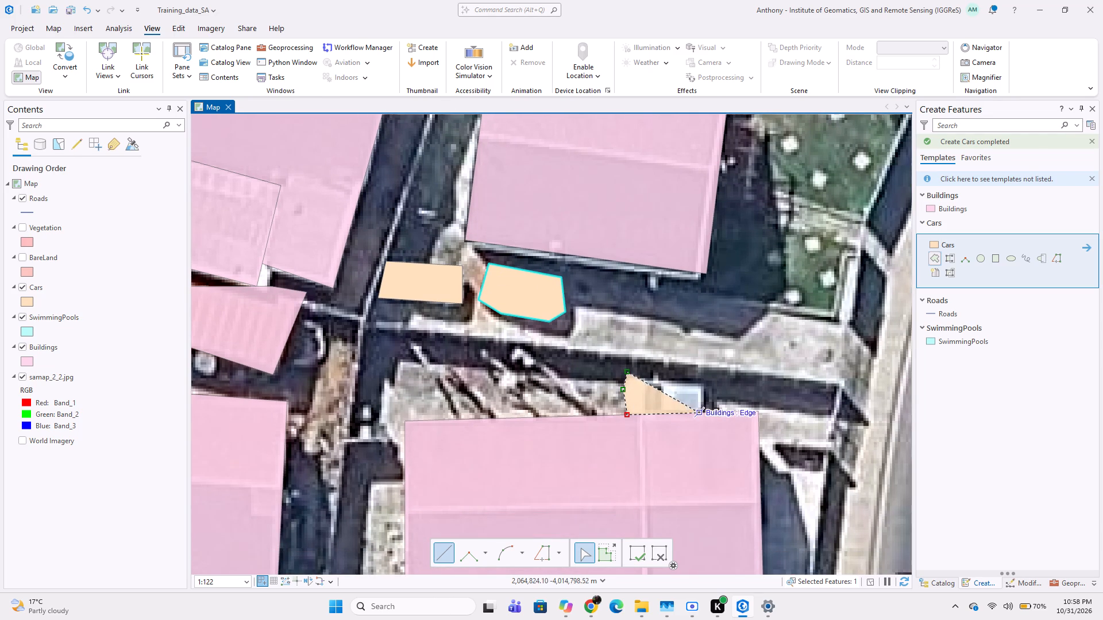
{"action": "left_click", "coordinate": [715, 414]}
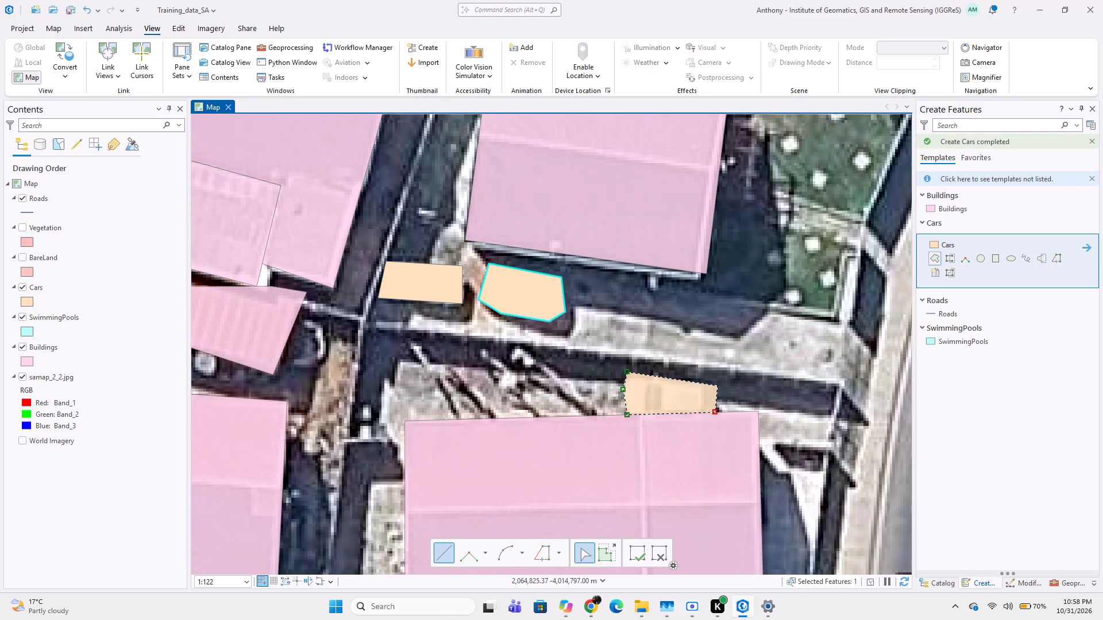
{"action": "double_click", "coordinate": [718, 386]}
Save the project with the newly digitized features.
{"action": "scroll", "coordinate": [597, 387], "scroll_direction": "down", "scroll_amount": 2}
{"action": "middle_click_drag", "start_coordinate": [533, 384], "coordinate": [601, 374]}
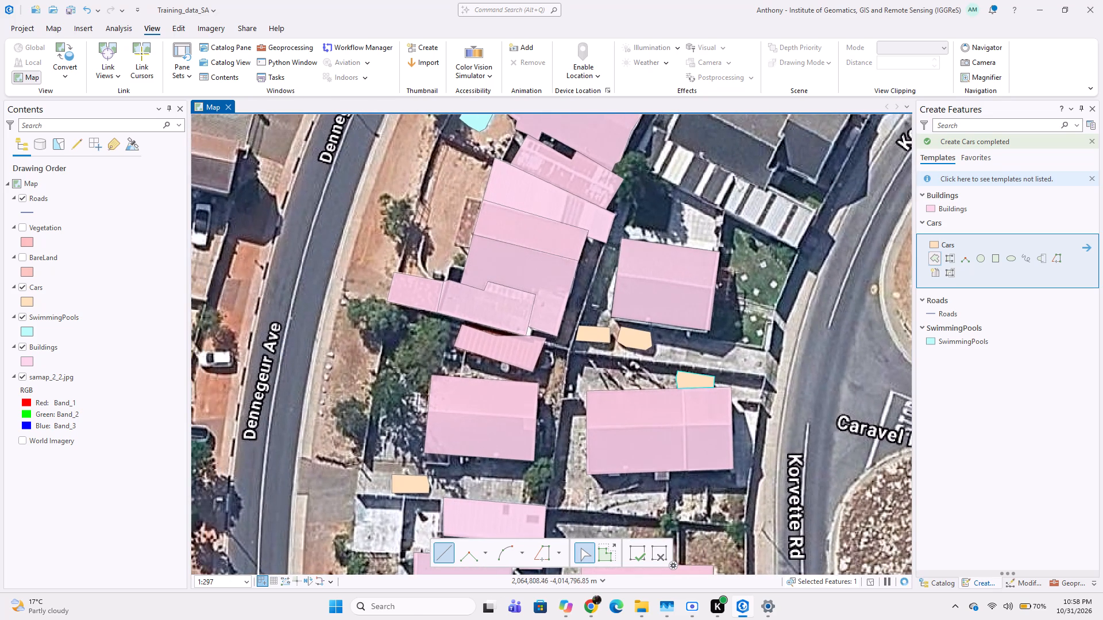
{"action": "middle_click_drag", "start_coordinate": [625, 390], "coordinate": [617, 426]}
{"action": "scroll", "coordinate": [567, 410], "scroll_direction": "down", "scroll_amount": 2}
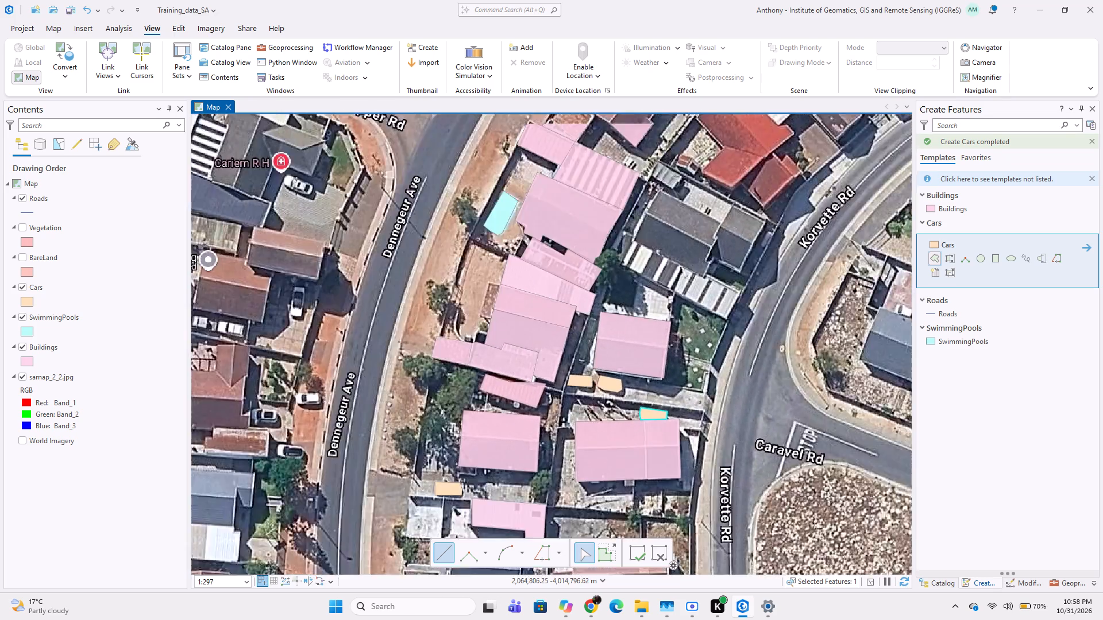
{"action": "middle_click_drag", "start_coordinate": [545, 448], "coordinate": [543, 436]}
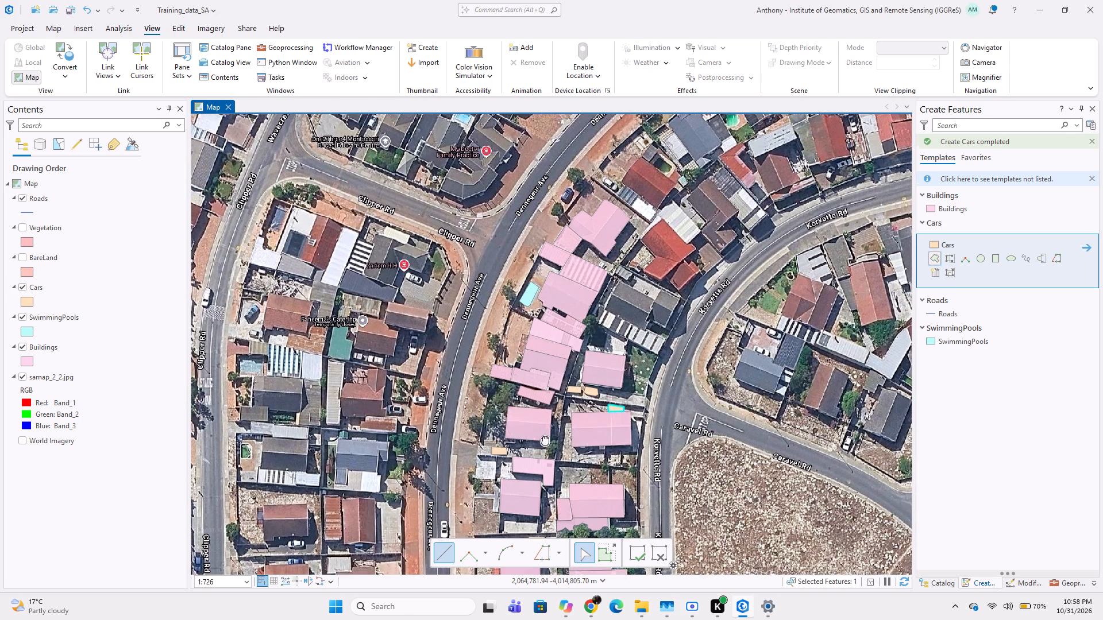
{"action": "middle_click_drag", "start_coordinate": [543, 436], "coordinate": [535, 408]}
{"action": "middle_click_drag", "start_coordinate": [557, 325], "coordinate": [562, 363]}
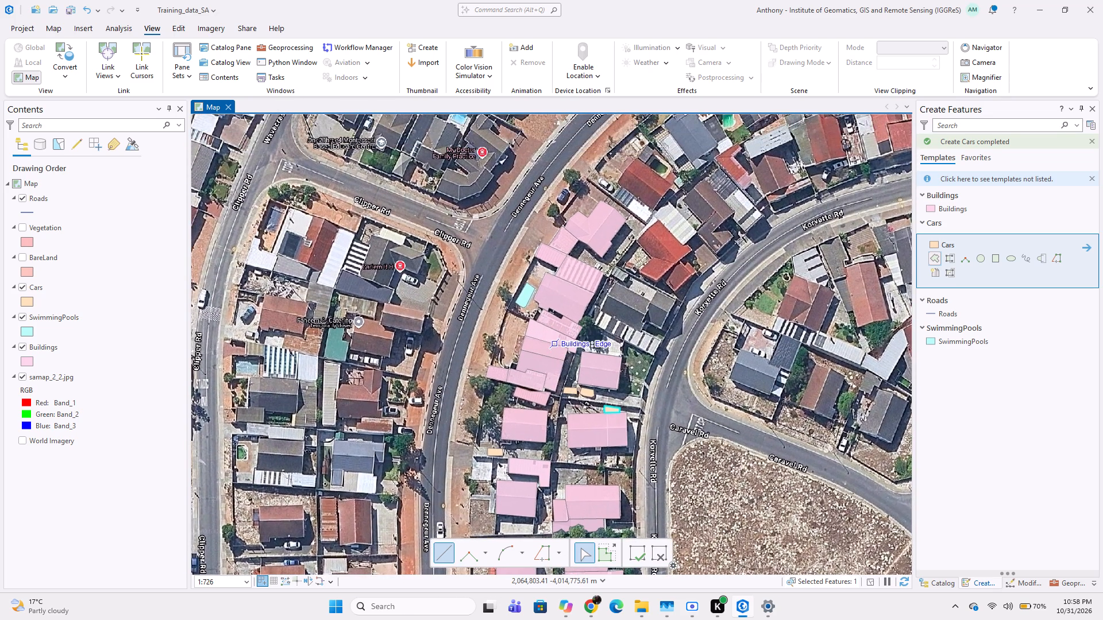
{"action": "key", "text": "ctrl+s"}
Examine the digitizing coverage across the imagery around Dennegeur Ave and Korvette Rd for areas still without polygons.
{"action": "scroll", "coordinate": [627, 366], "scroll_direction": "down", "scroll_amount": 2}
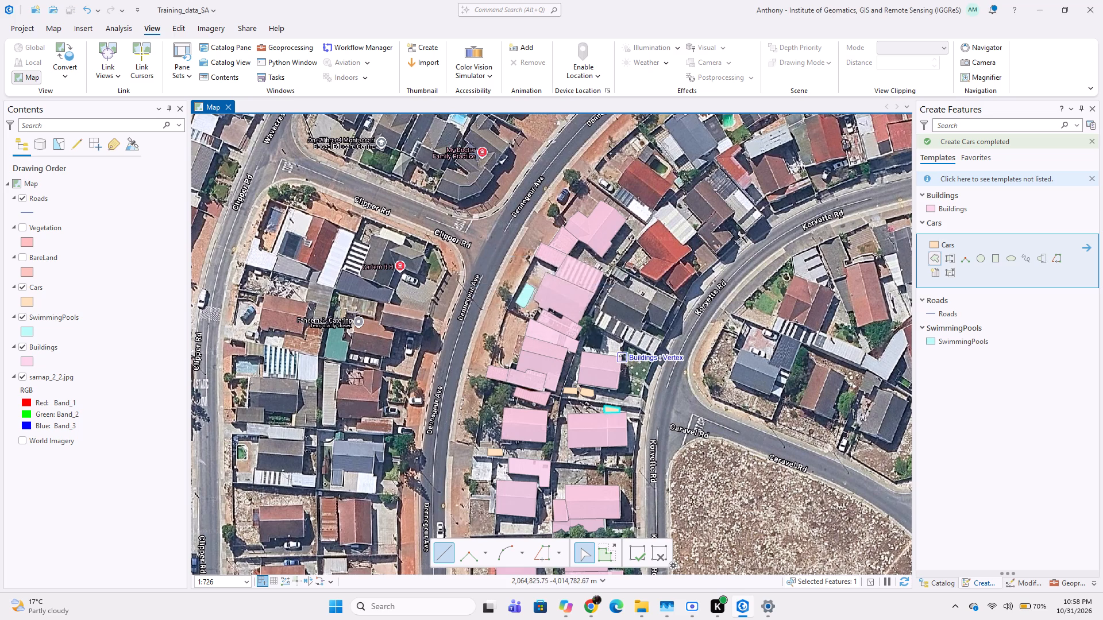
{"action": "scroll", "coordinate": [625, 354], "scroll_direction": "down", "scroll_amount": 5}
{"action": "middle_click_drag", "start_coordinate": [611, 347], "coordinate": [567, 285]}
{"action": "scroll", "coordinate": [567, 284], "scroll_direction": "up", "scroll_amount": 1}
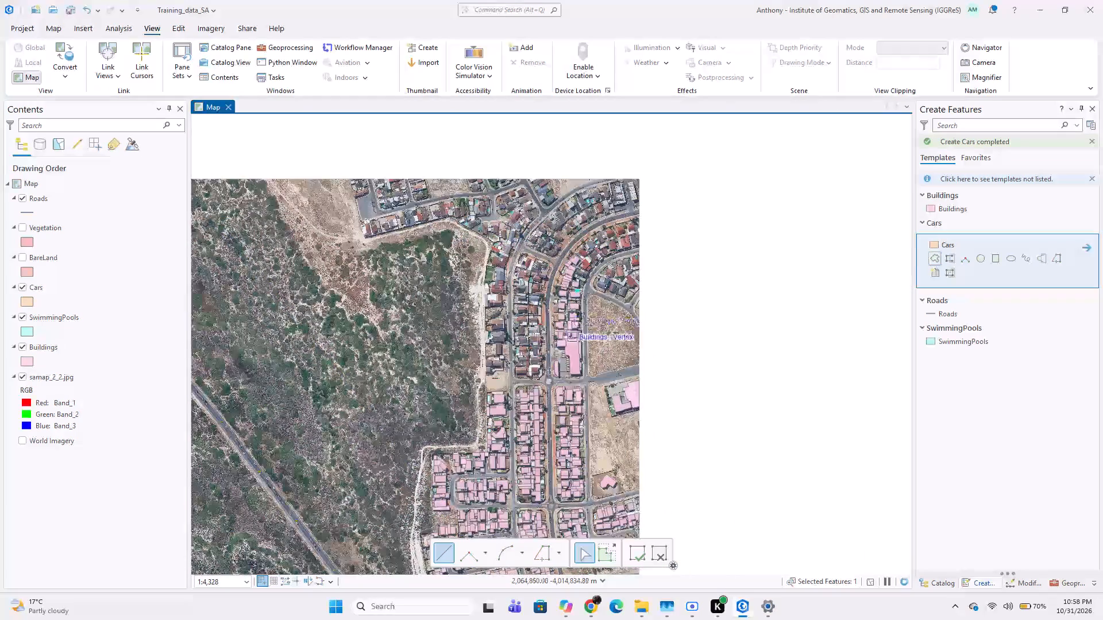
{"action": "middle_click_drag", "start_coordinate": [557, 363], "coordinate": [543, 324]}
{"action": "middle_click_drag", "start_coordinate": [595, 233], "coordinate": [575, 287]}
{"action": "scroll", "coordinate": [557, 265], "scroll_direction": "up", "scroll_amount": 1}
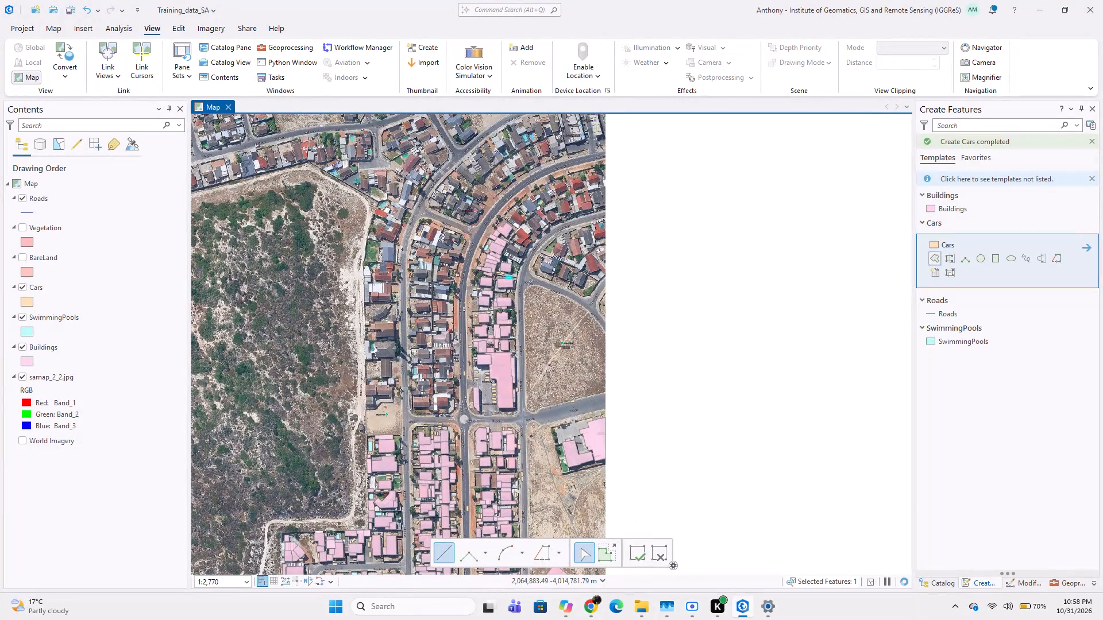
{"action": "scroll", "coordinate": [519, 297], "scroll_direction": "up", "scroll_amount": 1}
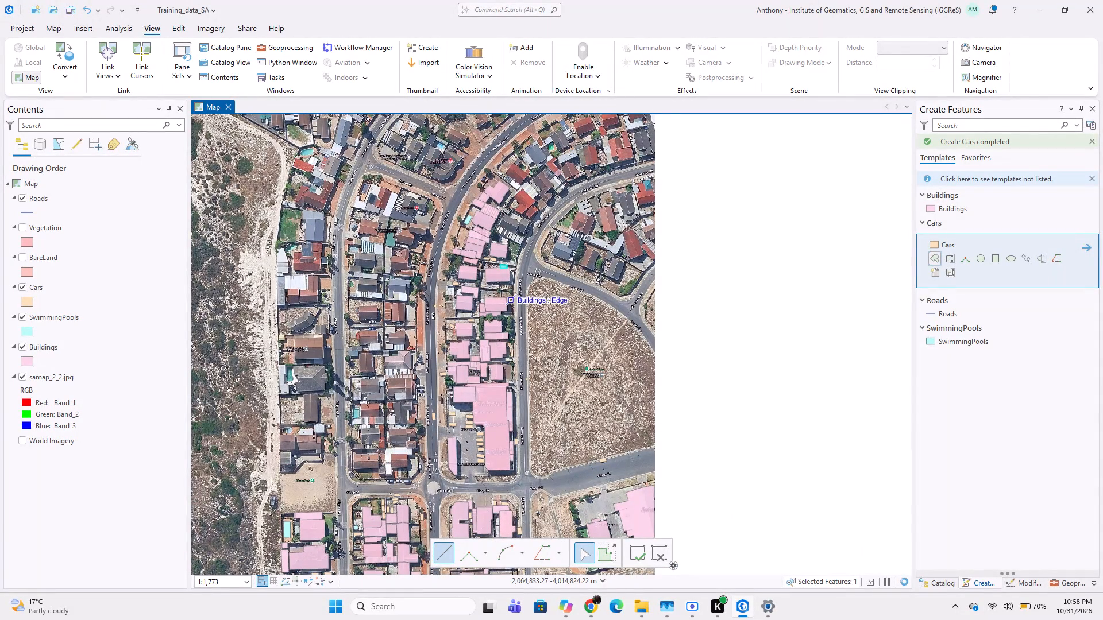
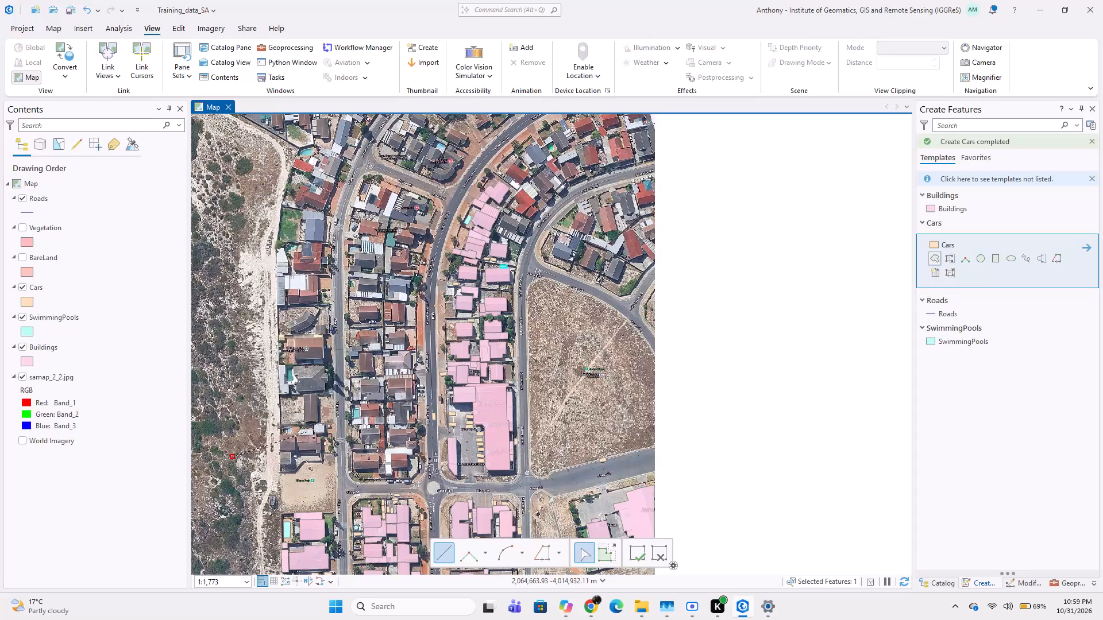
Examine the houses along Korvette Rd, north of Caravel Rd, for buildings still without polygons.
{"action": "key", "text": "Escape"}
{"action": "middle_click_drag", "start_coordinate": [483, 286], "coordinate": [440, 410]}
{"action": "middle_click_drag", "start_coordinate": [468, 379], "coordinate": [438, 351]}
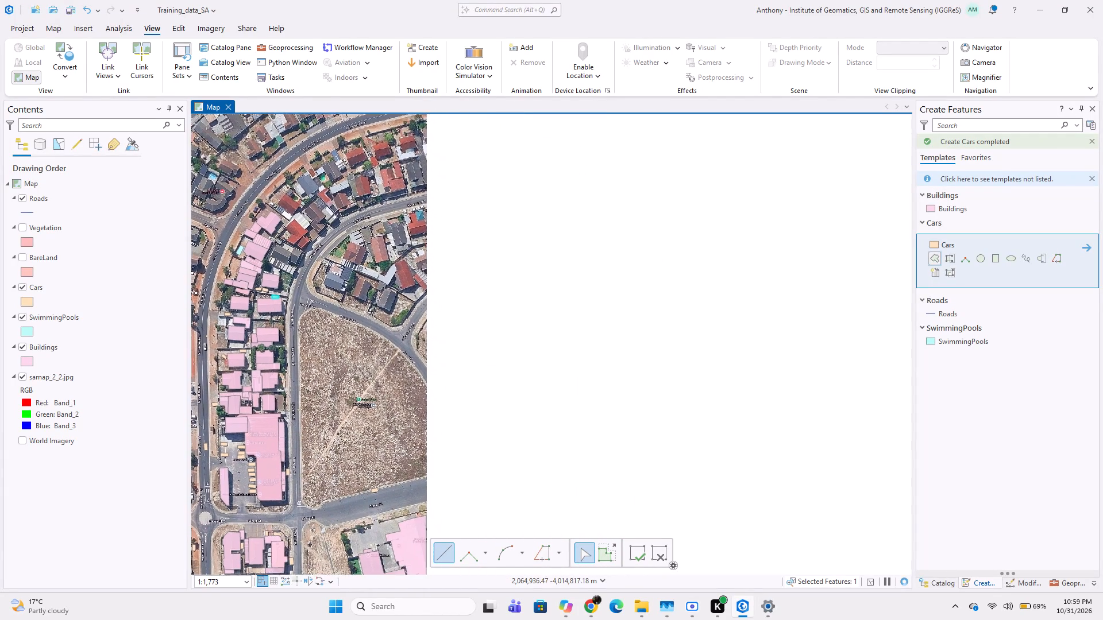
{"action": "middle_click_drag", "start_coordinate": [376, 315], "coordinate": [426, 320]}
{"action": "scroll", "coordinate": [319, 315], "scroll_direction": "up", "scroll_amount": 1}
{"action": "middle_click_drag", "start_coordinate": [337, 244], "coordinate": [356, 292]}
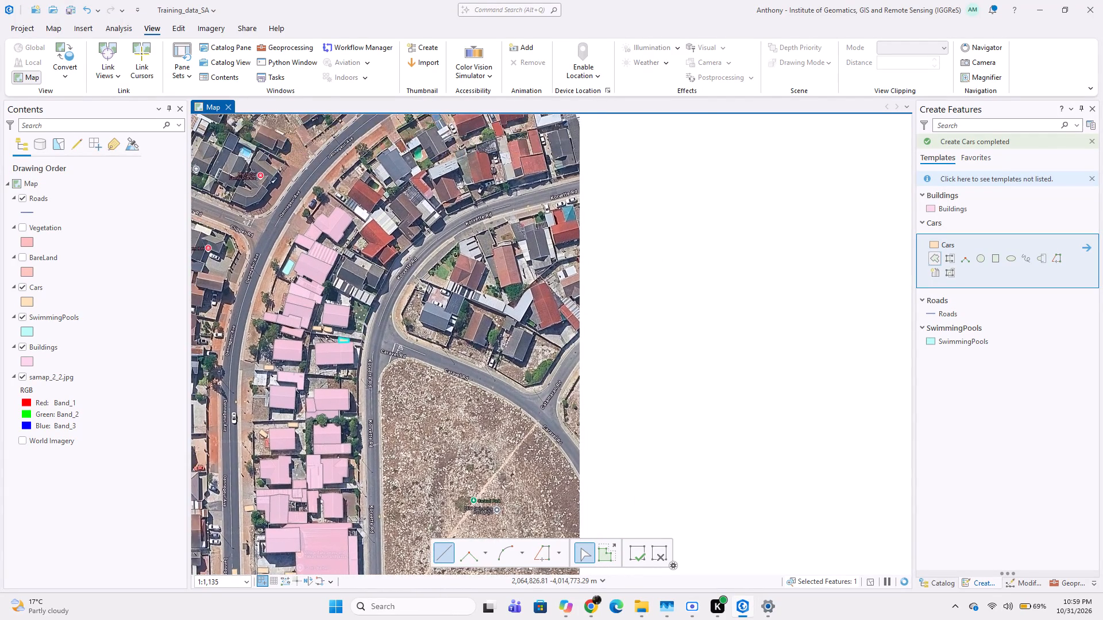
{"action": "scroll", "coordinate": [346, 278], "scroll_direction": "up", "scroll_amount": 1}
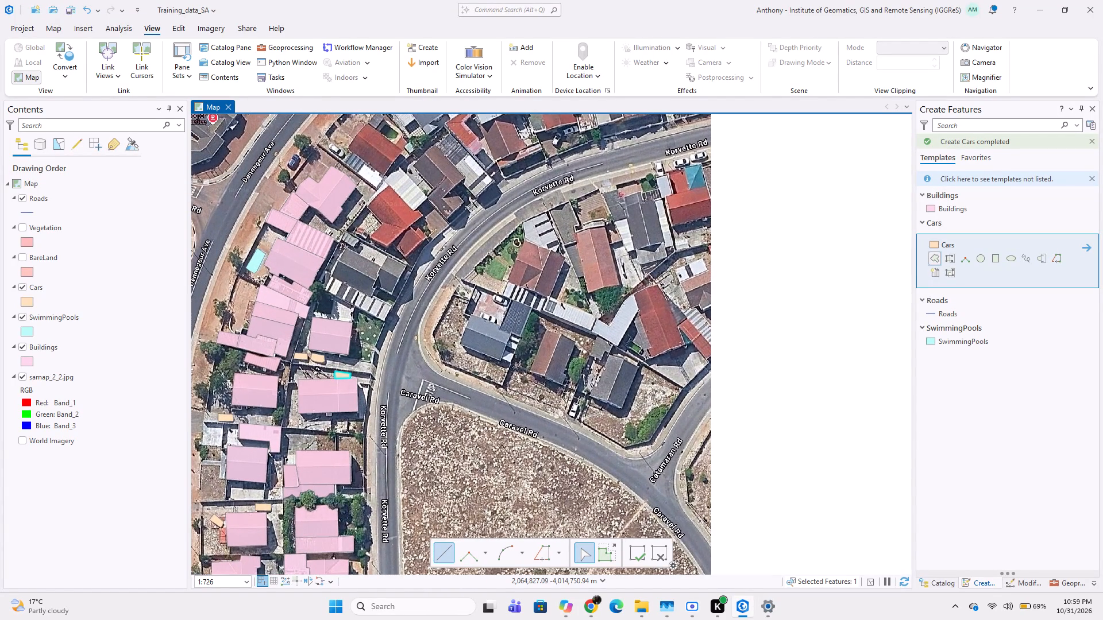
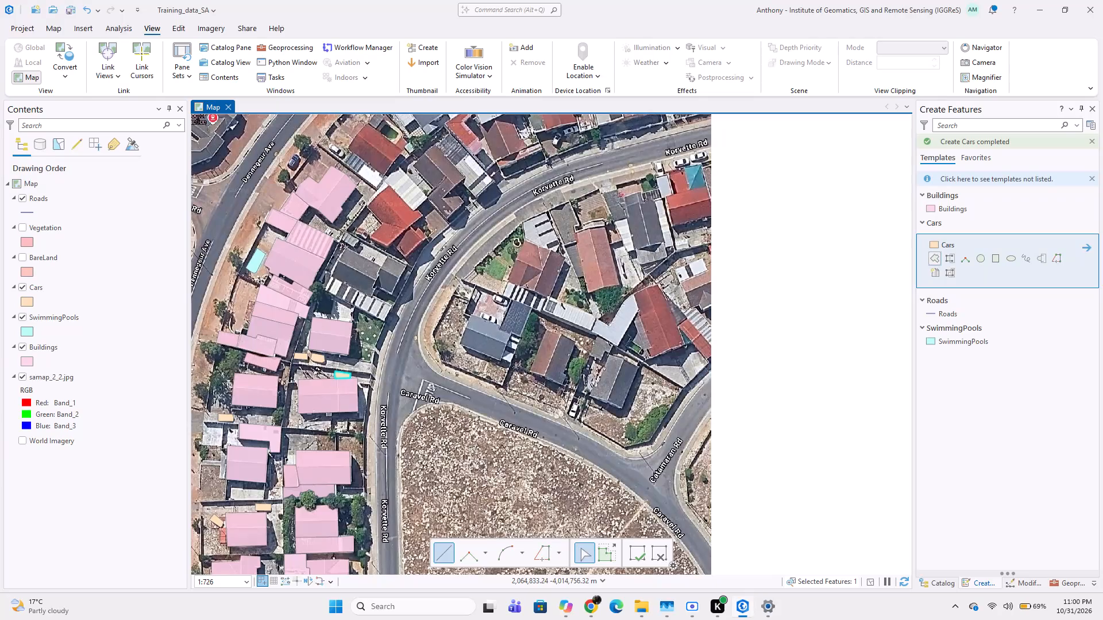
Digitize the narrow striped roof strip beside the dark-roofed house west of Korvette Rd as a four-corner polygon with the Cars template.
{"action": "scroll", "coordinate": [358, 320], "scroll_direction": "up", "scroll_amount": 1}
{"action": "middle_click_drag", "start_coordinate": [337, 290], "coordinate": [376, 324]}
{"action": "left_click", "coordinate": [352, 286]}
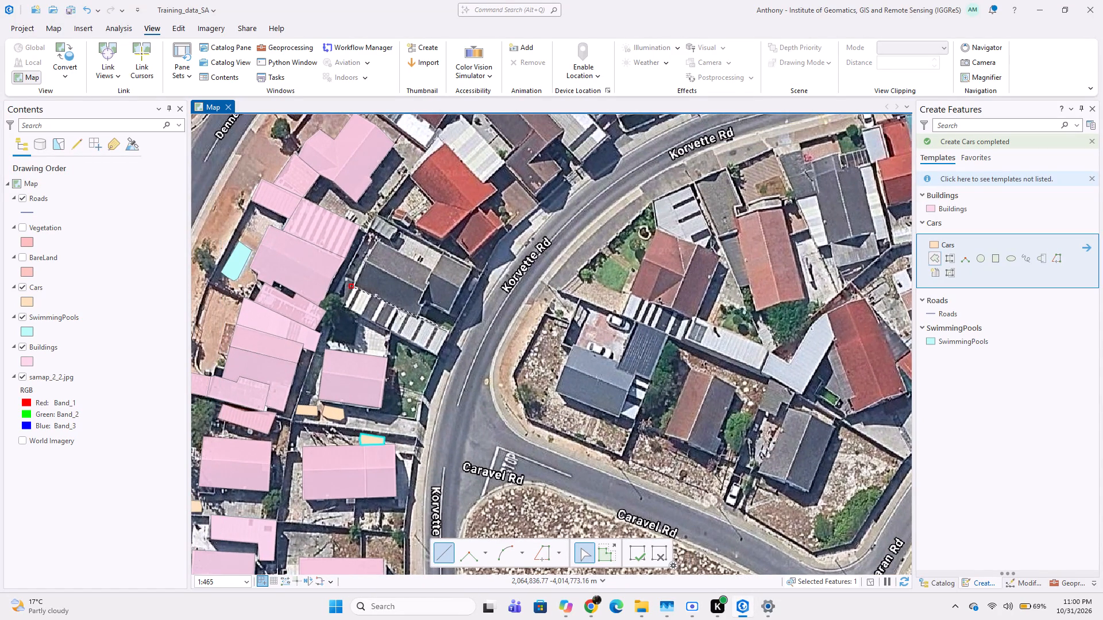
{"action": "left_click", "coordinate": [450, 332]}
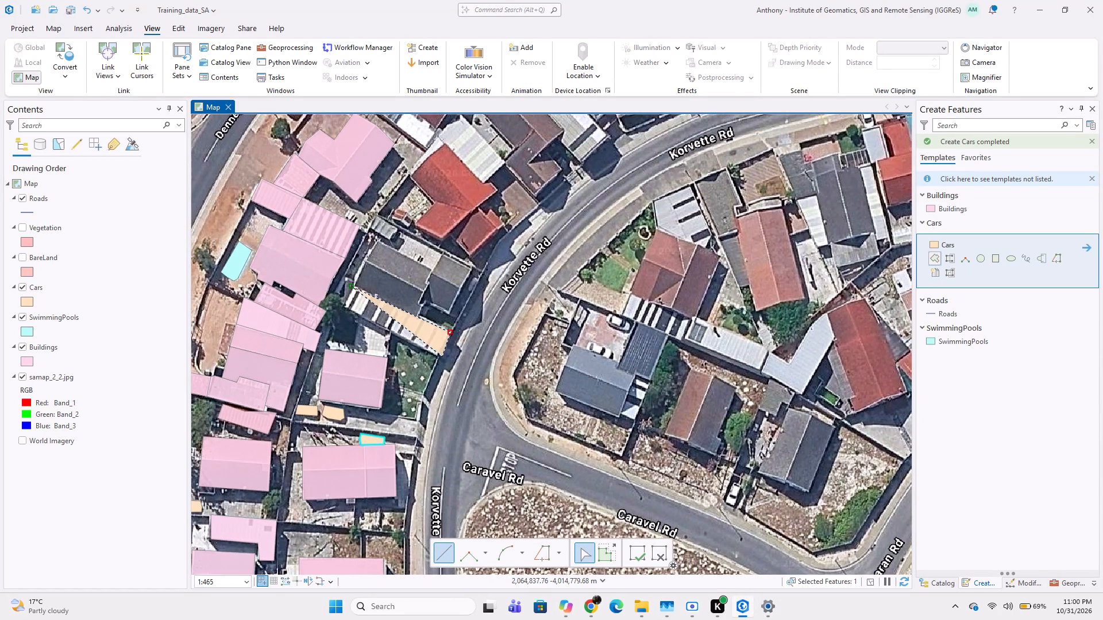
{"action": "left_click", "coordinate": [440, 356]}
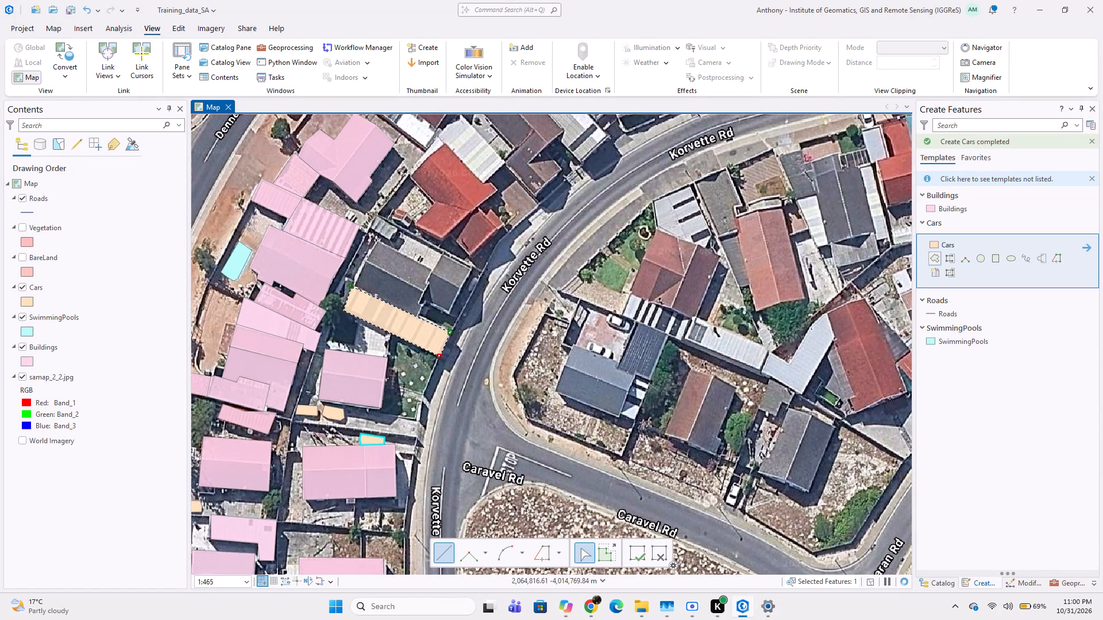
{"action": "double_click", "coordinate": [344, 311]}
Digitize the main part of the adjoining dark roof as a polygon with the Cars template, sharing its edge with the striped strip.
{"action": "left_click", "coordinate": [353, 286]}
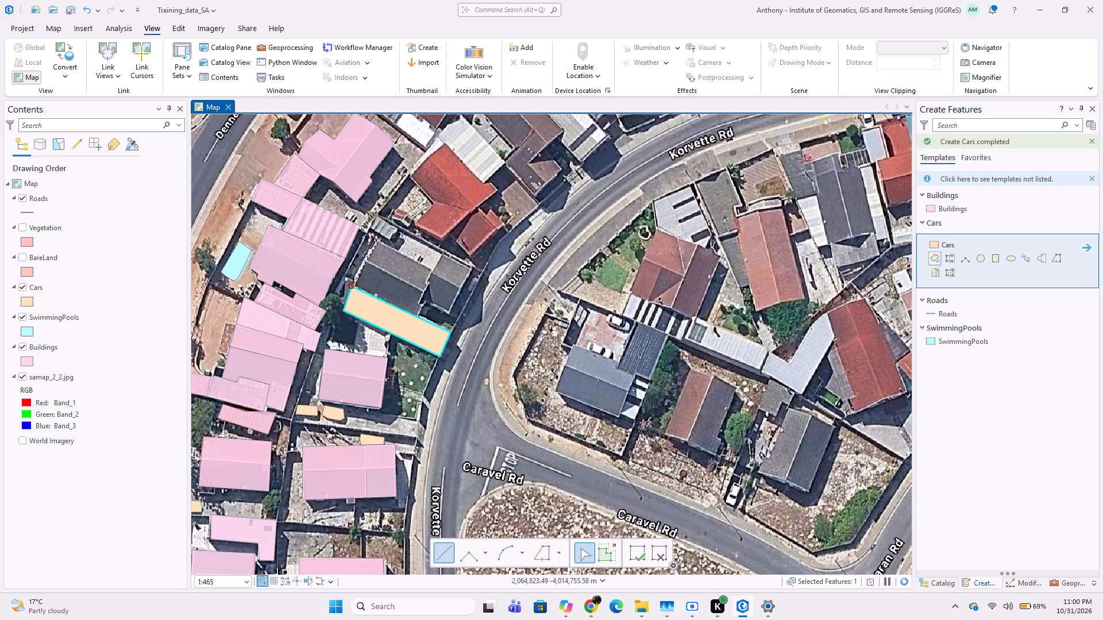
{"action": "left_click", "coordinate": [377, 240]}
{"action": "left_click", "coordinate": [432, 268]}
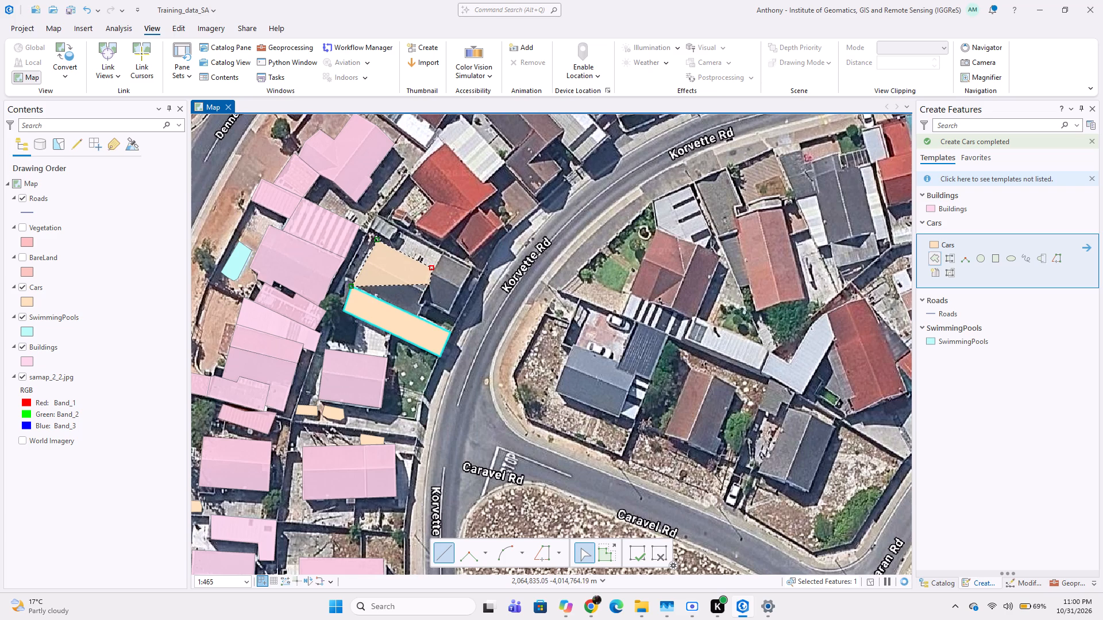
{"action": "left_click", "coordinate": [430, 284]}
{"action": "left_click", "coordinate": [418, 306]}
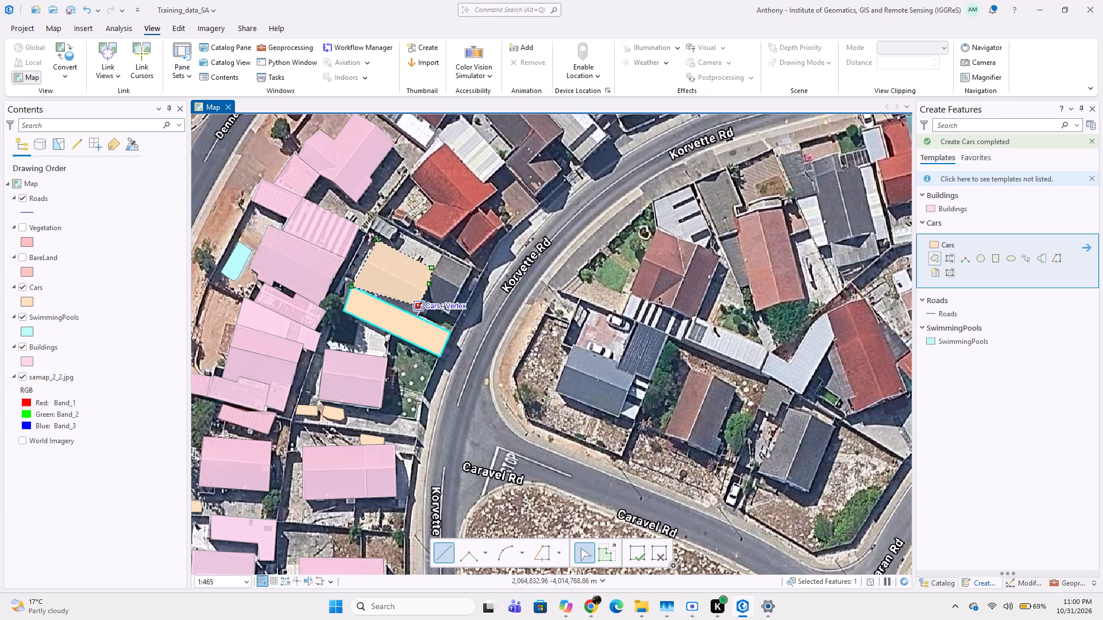
{"action": "double_click", "coordinate": [420, 314]}
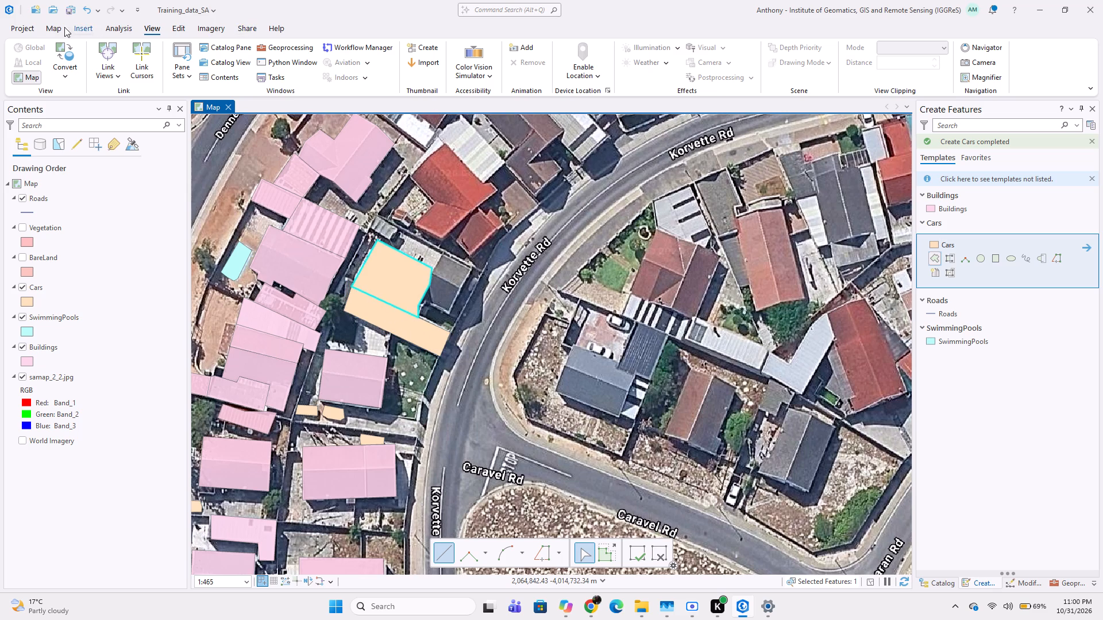
Transfer the two roof polygons from the Cars layer into Buildings by cutting them and using Paste Special with the Buildings template.
{"action": "left_click", "coordinate": [22, 27]}
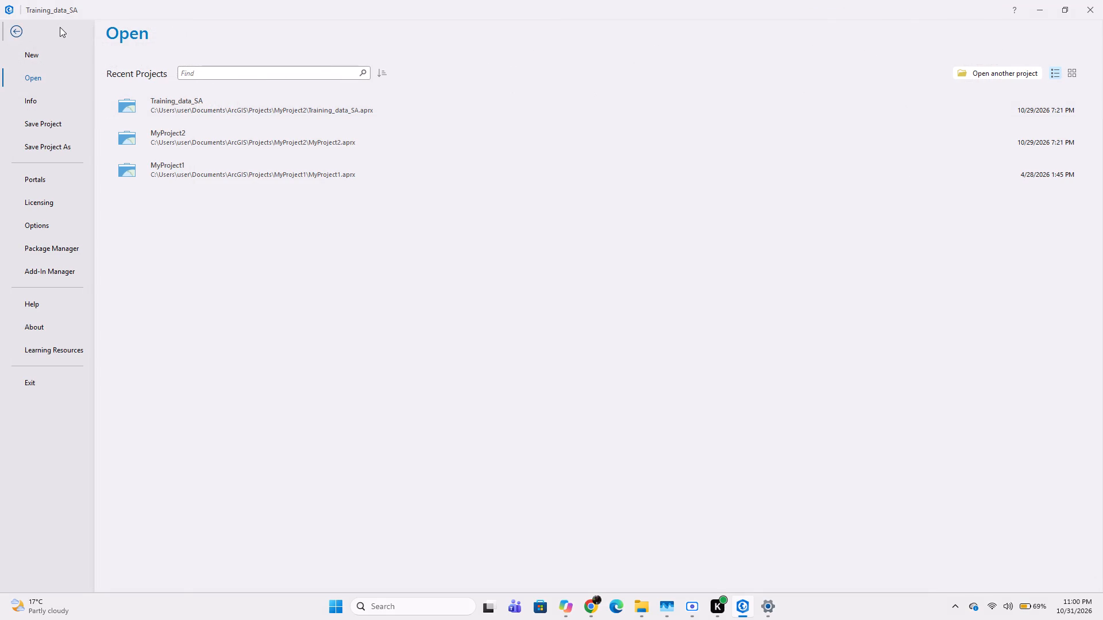
{"action": "left_click", "coordinate": [16, 28]}
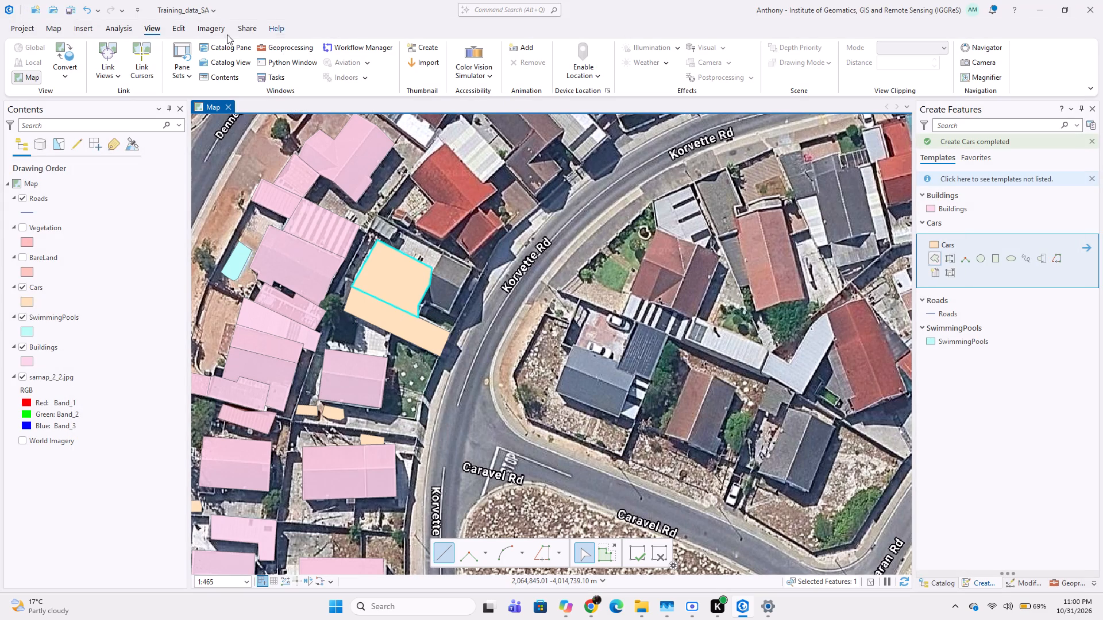
{"action": "left_click", "coordinate": [188, 28]}
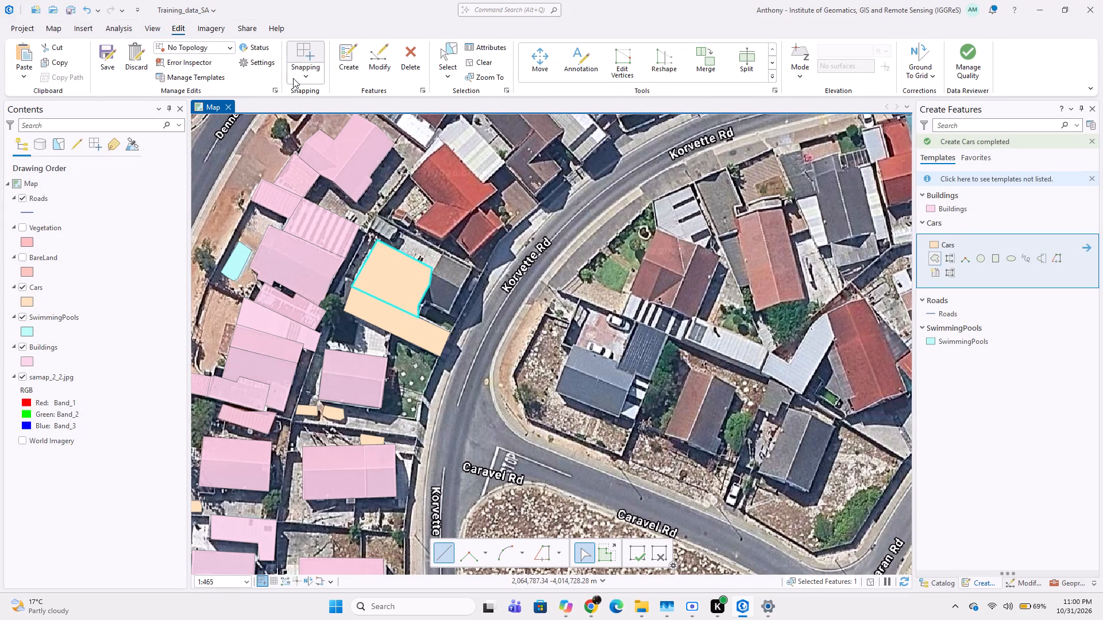
{"action": "left_click", "coordinate": [450, 46]}
{"action": "left_click_drag", "start_coordinate": [412, 241], "coordinate": [374, 334]}
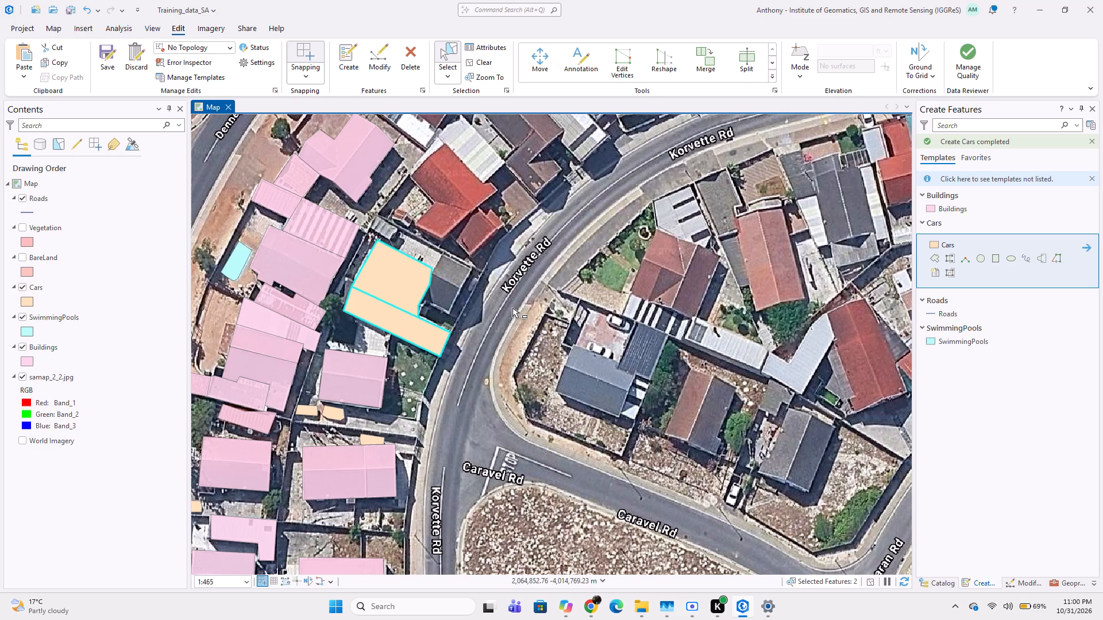
{"action": "key", "text": "ctrl+x"}
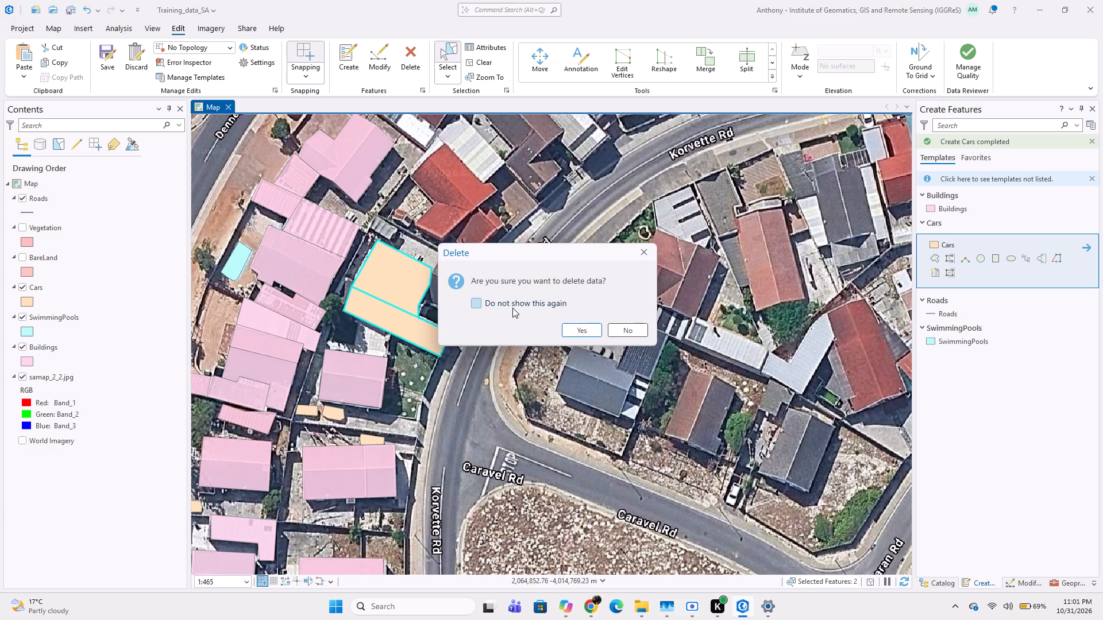
{"action": "left_click", "coordinate": [583, 327]}
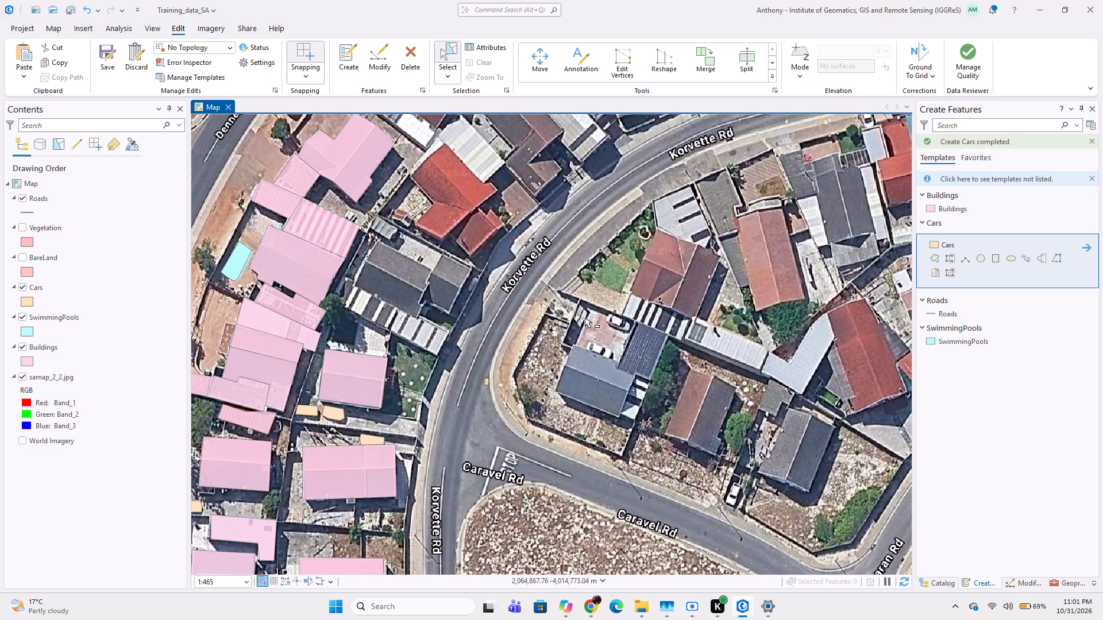
{"action": "left_click_drag", "start_coordinate": [583, 316], "coordinate": [577, 323], "text": "alt"}
{"action": "key", "text": "ctrl+alt+v"}
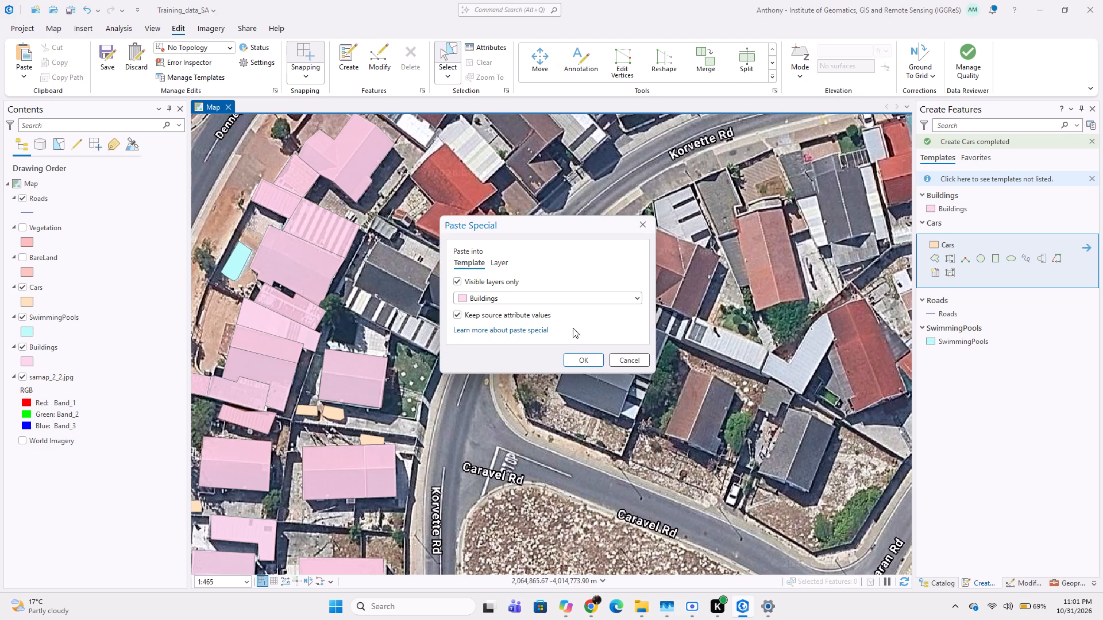
{"action": "left_click", "coordinate": [583, 355]}
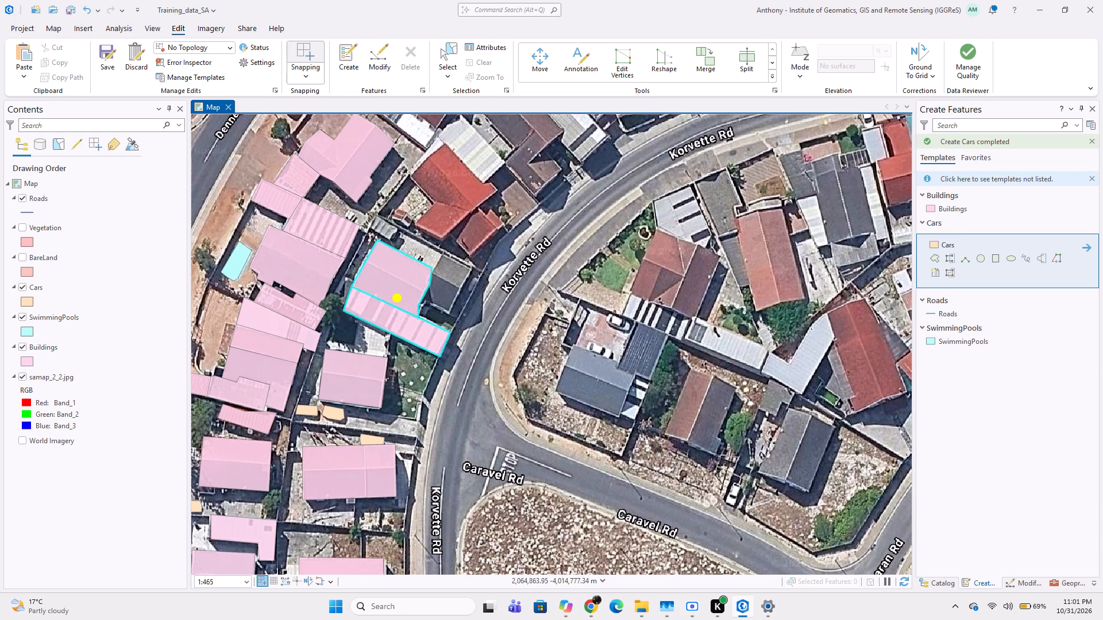
Start outlining the remaining dark roof section between the pasted house polygon and Korvette Rd, from the polygon's northeast corner.
{"action": "scroll", "coordinate": [412, 231], "scroll_direction": "up", "scroll_amount": 1}
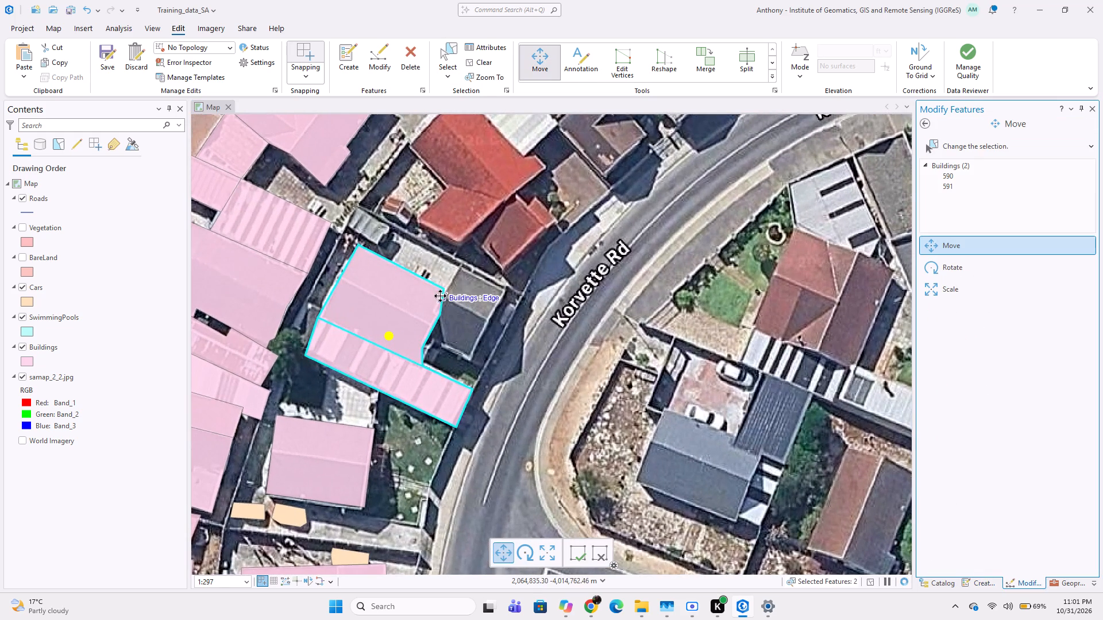
{"action": "left_click", "coordinate": [442, 289]}
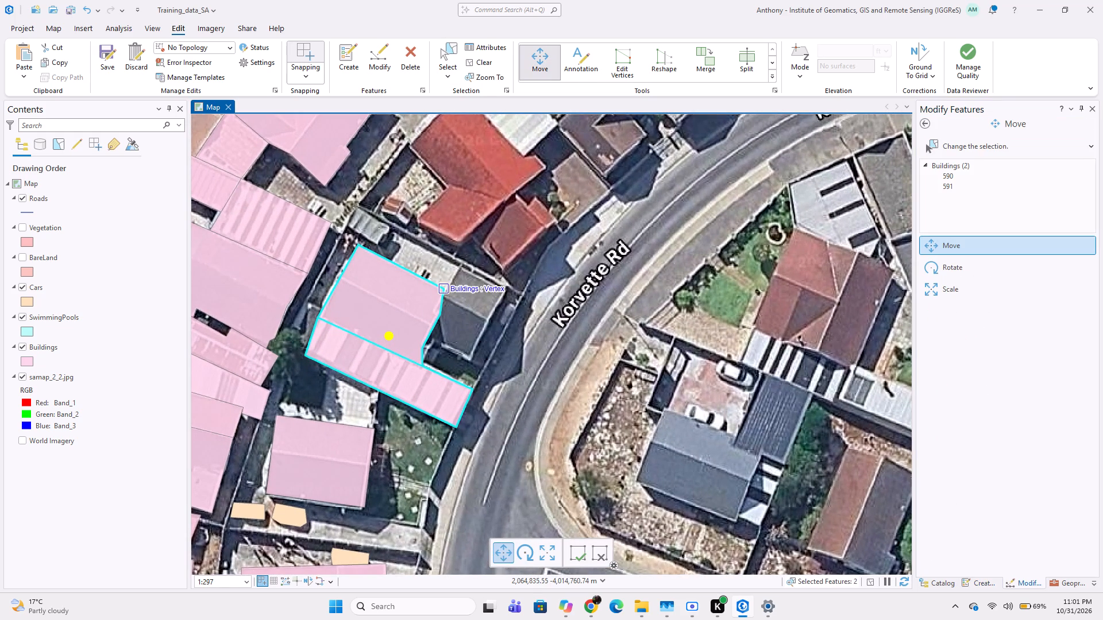
{"action": "left_click", "coordinate": [446, 287]}
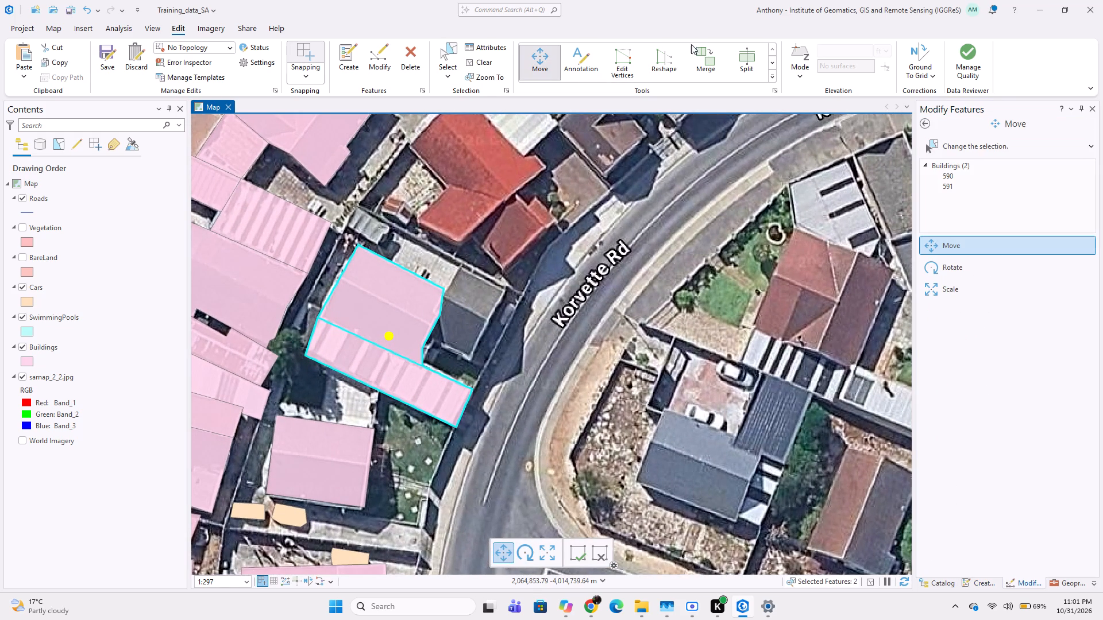
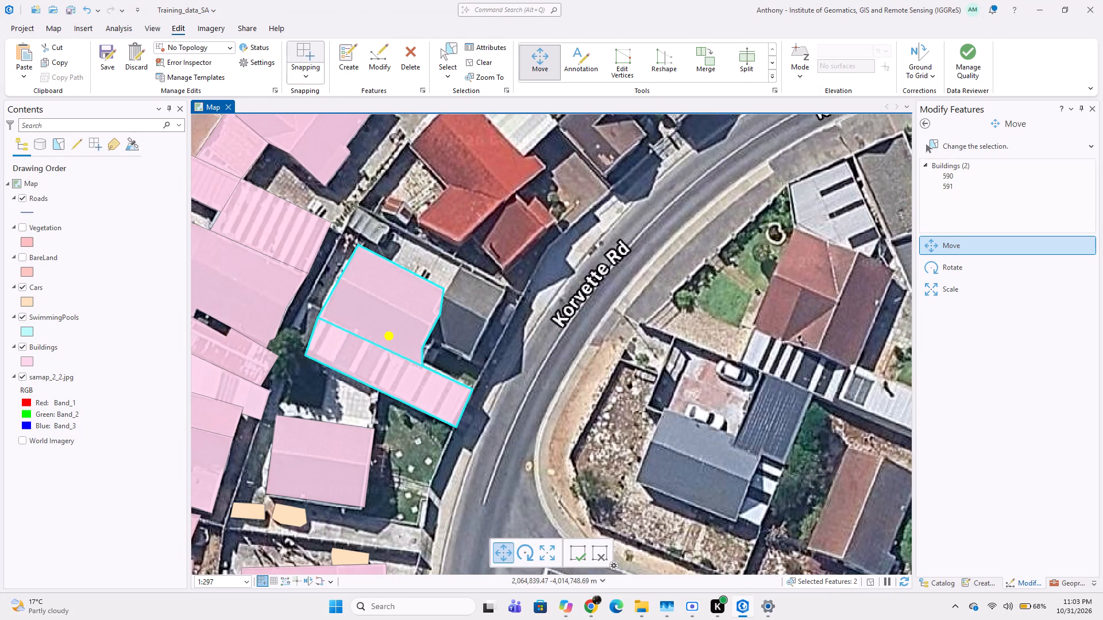
Digitize the remaining grey roof wrapping the north and east sides of the pasted house polygon as a Buildings polygon, following their shared edges.
{"action": "middle_click_drag", "start_coordinate": [466, 213], "coordinate": [458, 359]}
{"action": "scroll", "coordinate": [408, 327], "scroll_direction": "up", "scroll_amount": 1}
{"action": "middle_click_drag", "start_coordinate": [394, 335], "coordinate": [368, 213]}
{"action": "middle_click_drag", "start_coordinate": [424, 288], "coordinate": [450, 382]}
{"action": "middle_click_drag", "start_coordinate": [340, 205], "coordinate": [396, 293]}
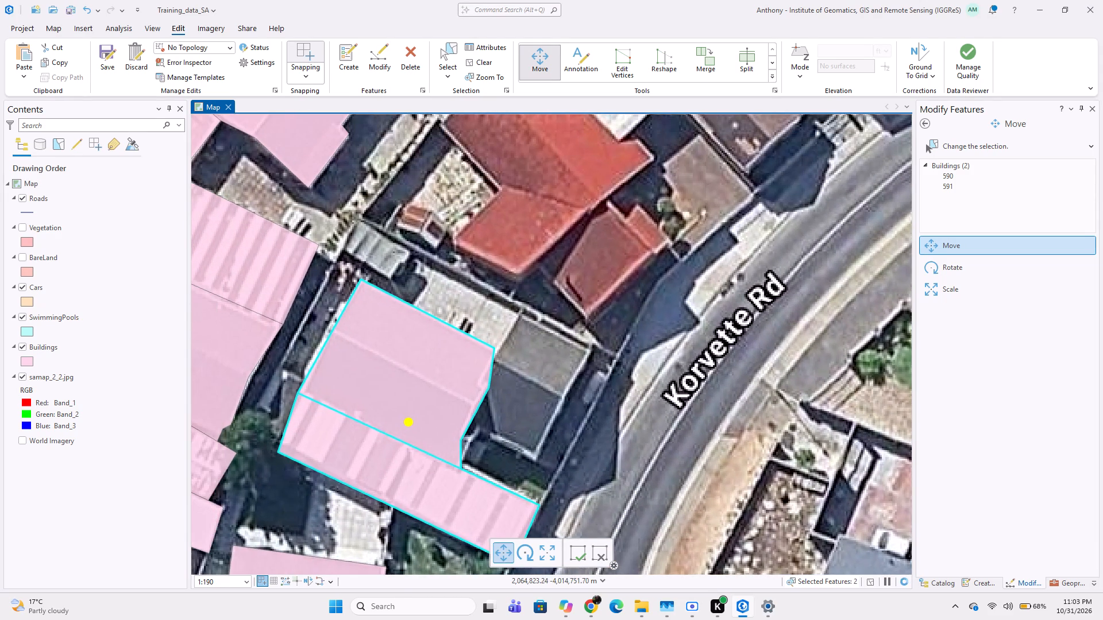
{"action": "left_click", "coordinate": [358, 219]}
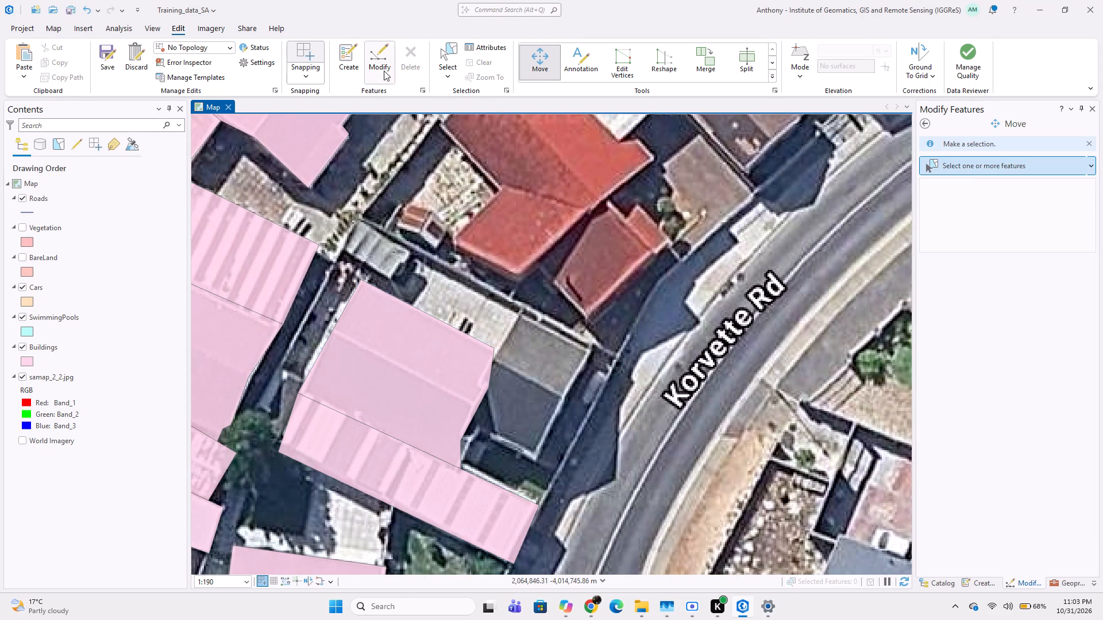
{"action": "left_click", "coordinate": [354, 64]}
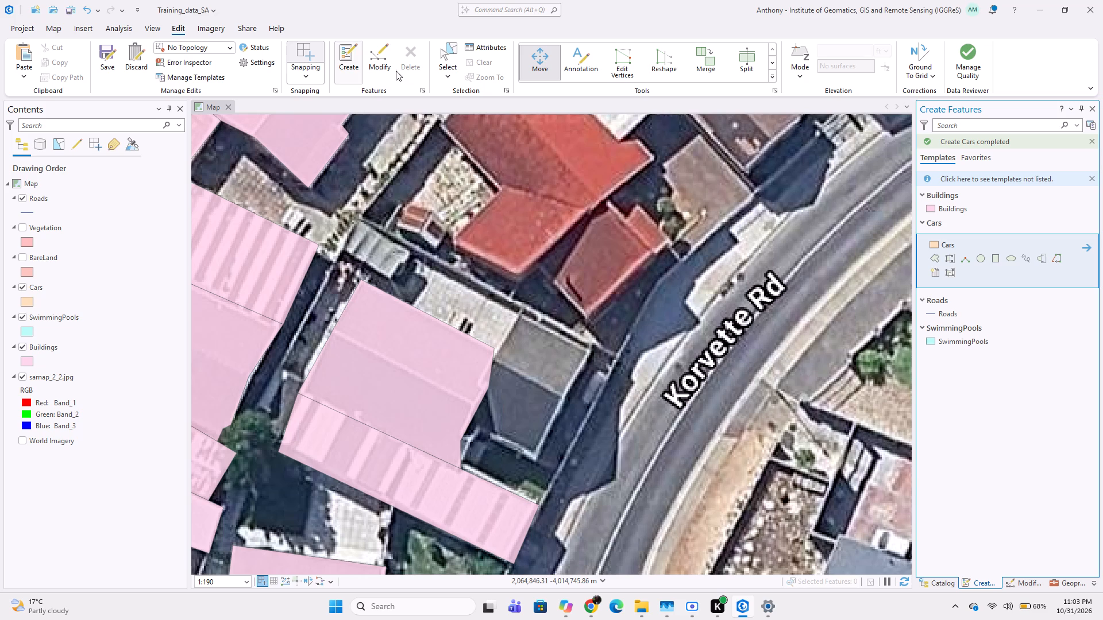
{"action": "left_click", "coordinate": [948, 207]}
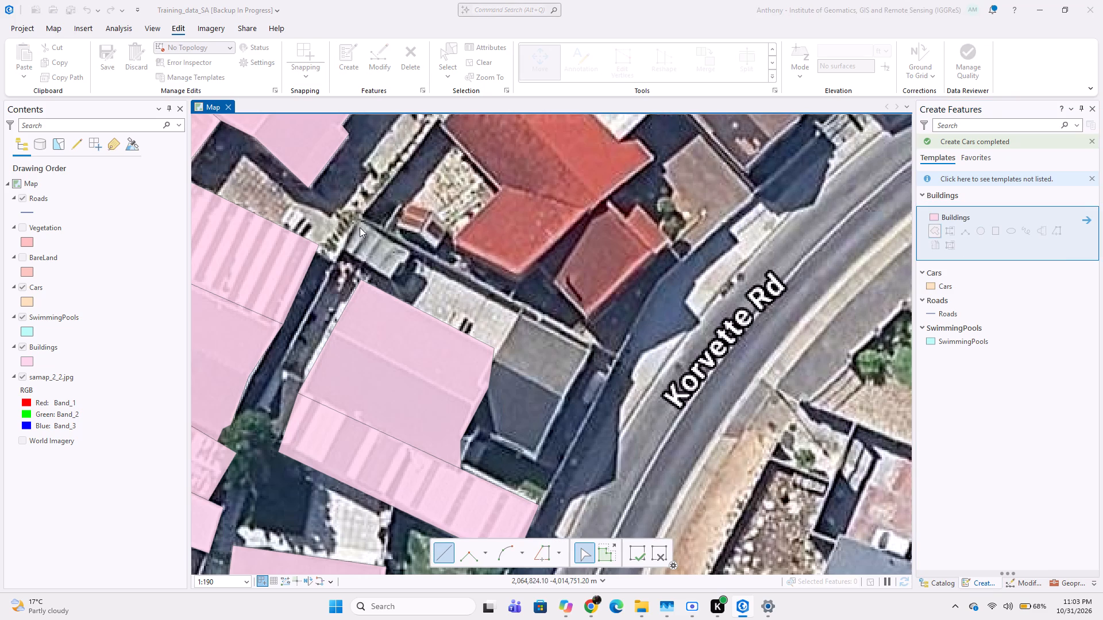
{"action": "left_click", "coordinate": [356, 217]}
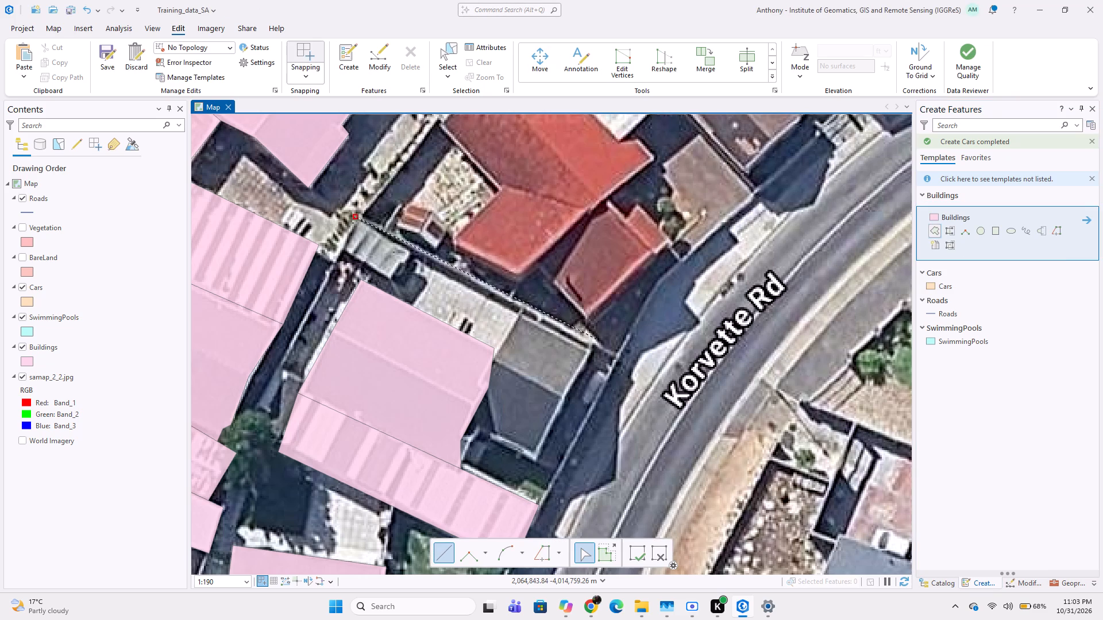
{"action": "left_click", "coordinate": [597, 339]}
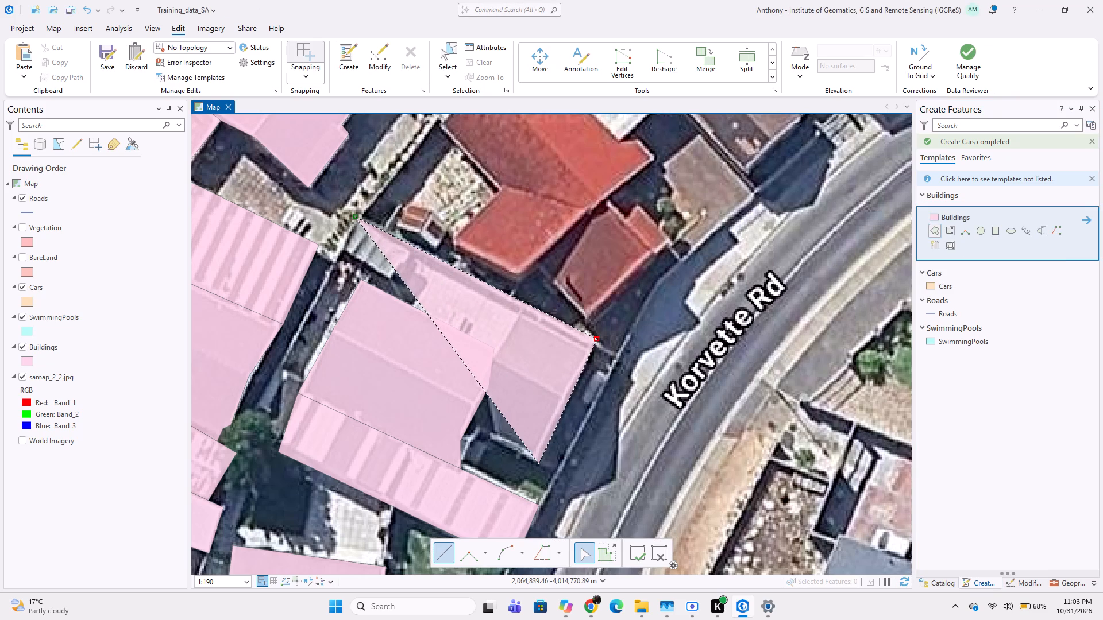
{"action": "left_click", "coordinate": [539, 464]}
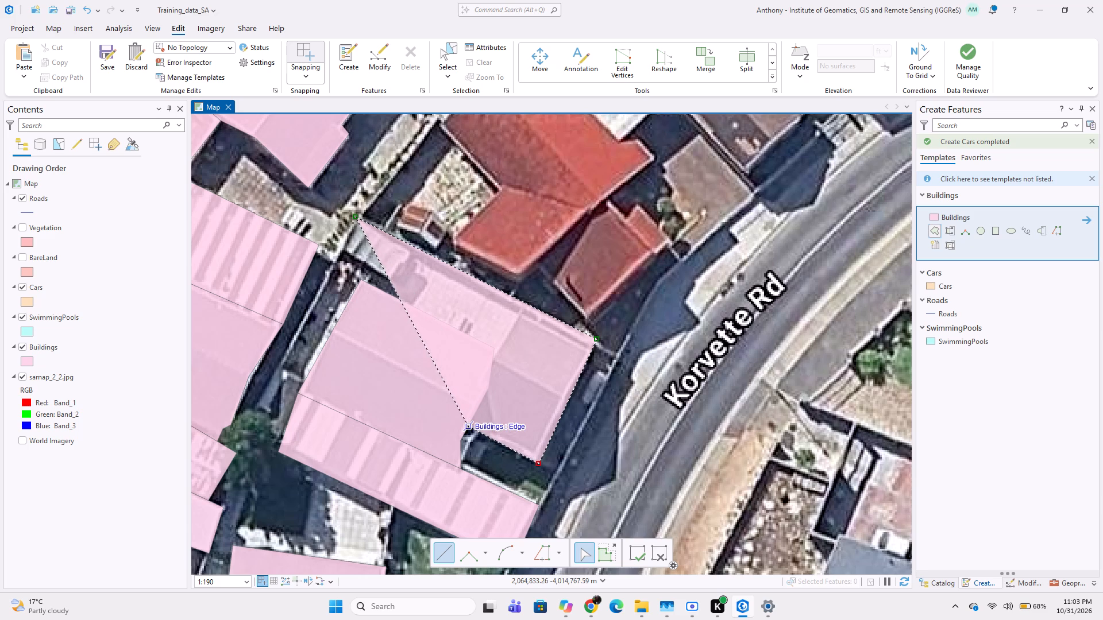
{"action": "left_click", "coordinate": [466, 426]}
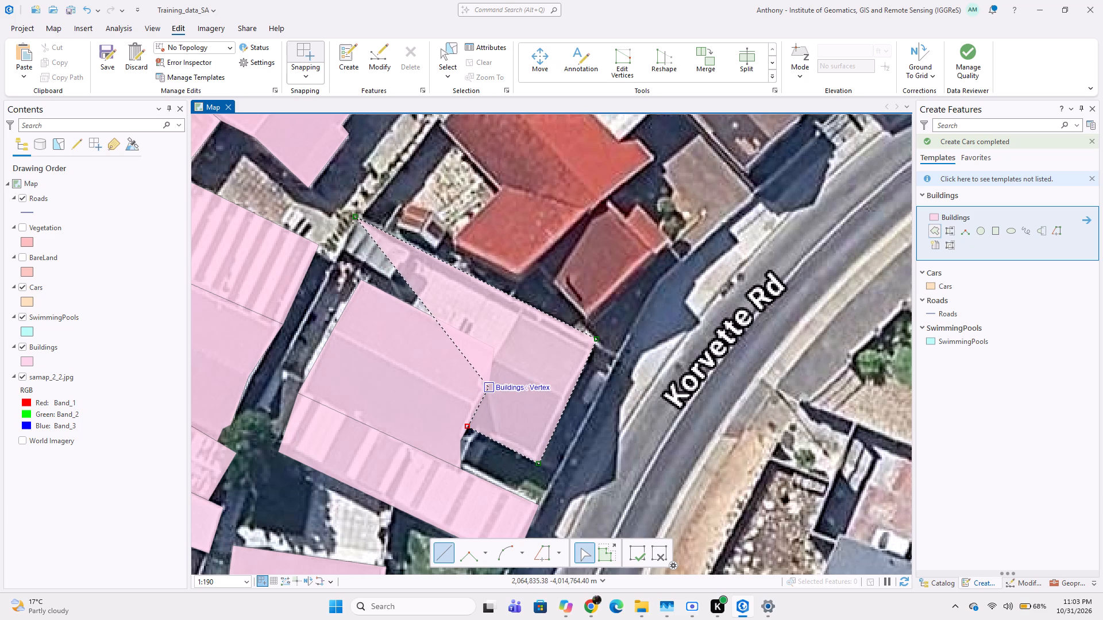
{"action": "left_click", "coordinate": [492, 390]}
{"action": "left_click", "coordinate": [492, 346]}
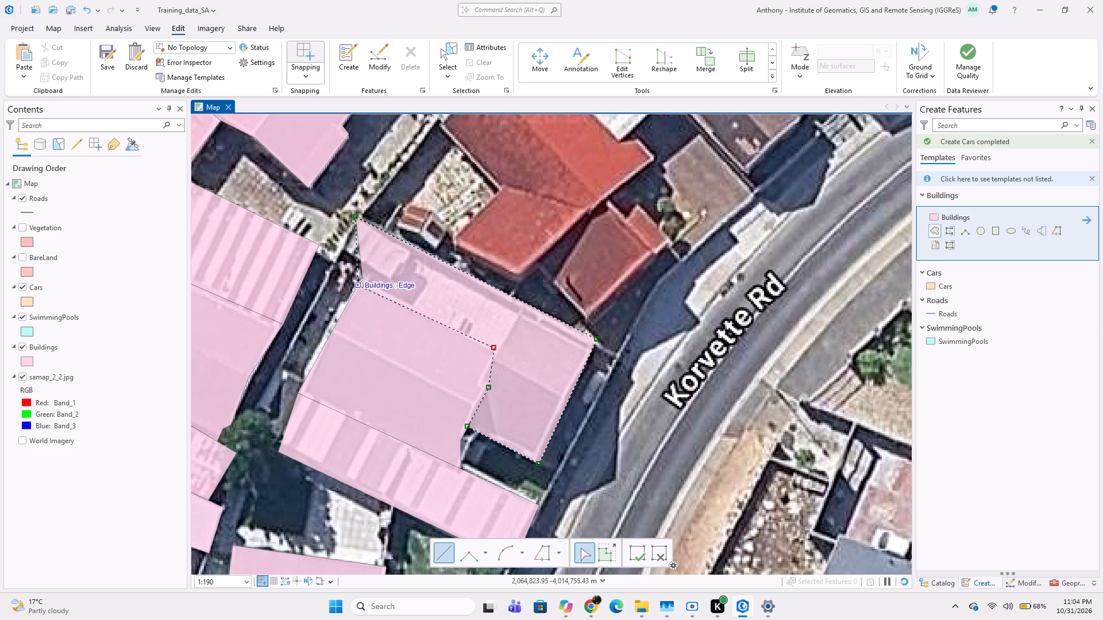
{"action": "left_click", "coordinate": [360, 280]}
{"action": "left_click", "coordinate": [372, 268]}
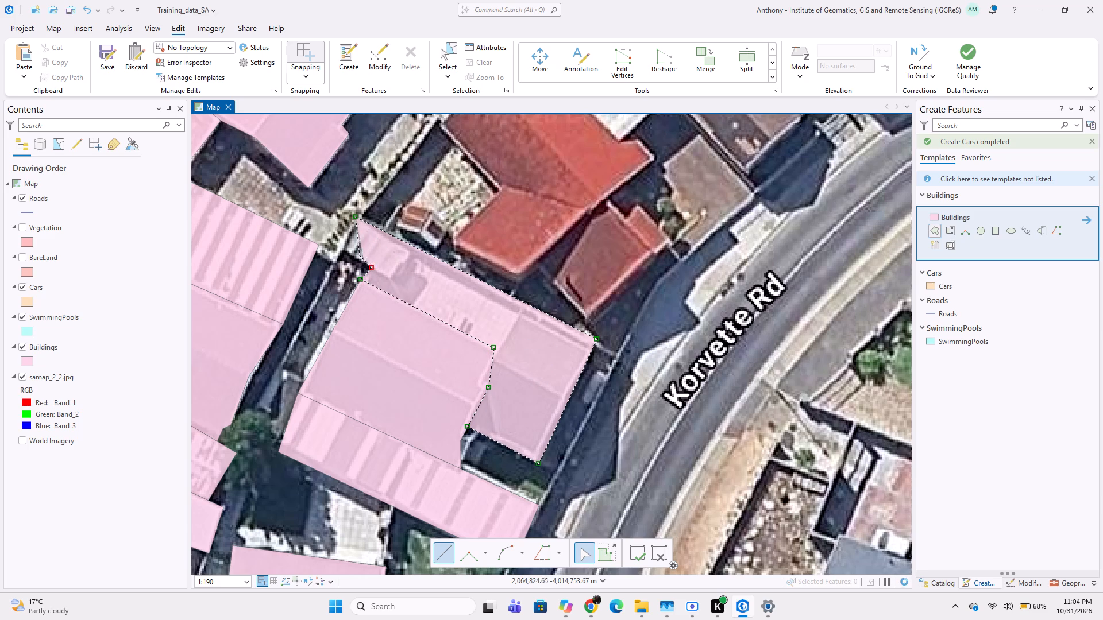
{"action": "double_click", "coordinate": [335, 253]}
Digitize the bright red roof north of the new polygon, west of Korvette Rd, as a Buildings polygon, leaving out the small separate red roof.
{"action": "scroll", "coordinate": [402, 275], "scroll_direction": "down", "scroll_amount": 1}
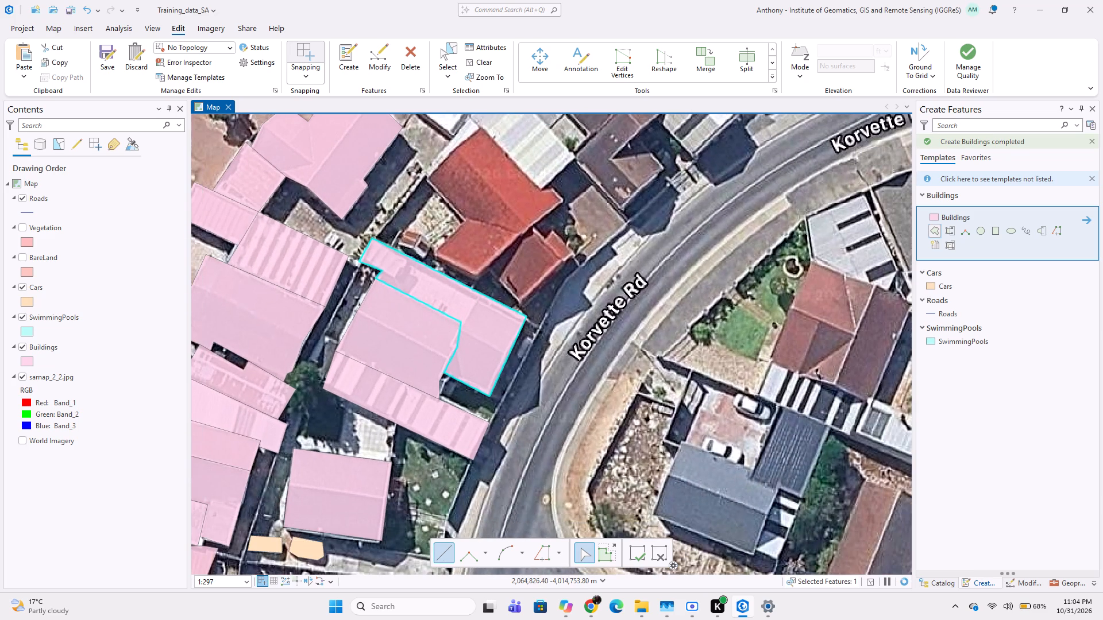
{"action": "middle_click_drag", "start_coordinate": [460, 245], "coordinate": [446, 279]}
{"action": "middle_click_drag", "start_coordinate": [452, 219], "coordinate": [460, 241]}
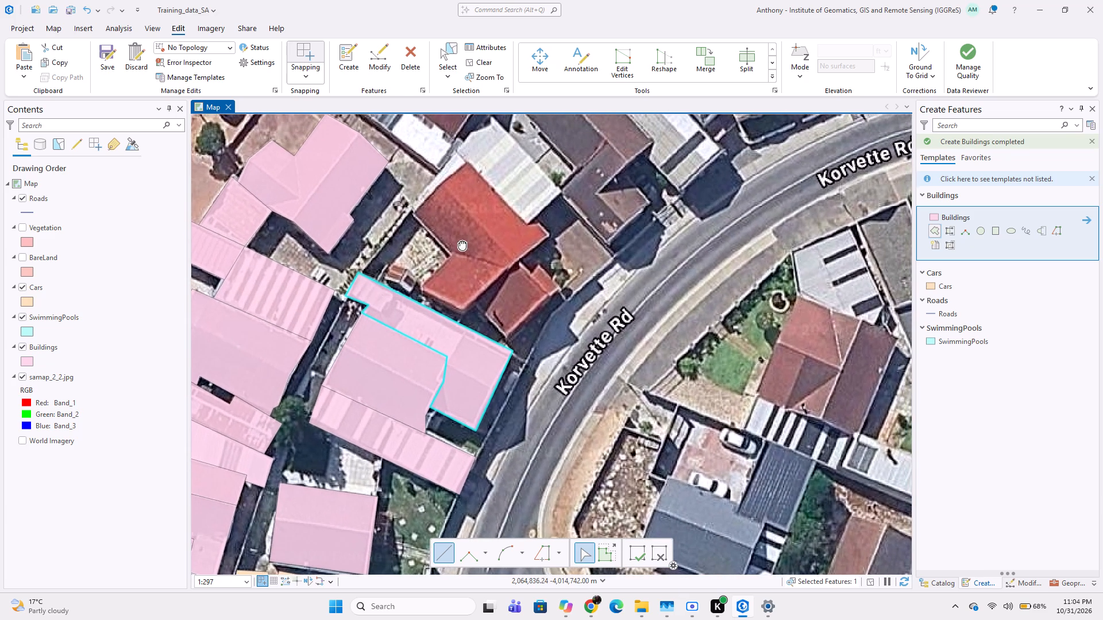
{"action": "middle_click_drag", "start_coordinate": [460, 241], "coordinate": [466, 251]}
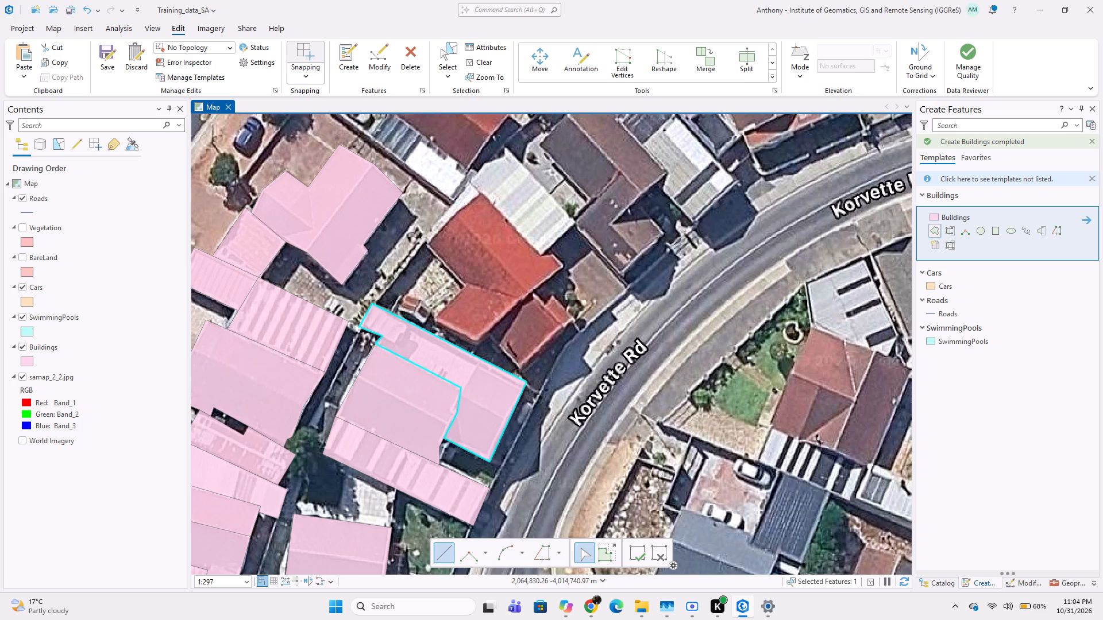
{"action": "left_click", "coordinate": [426, 243]}
{"action": "left_click", "coordinate": [464, 287]}
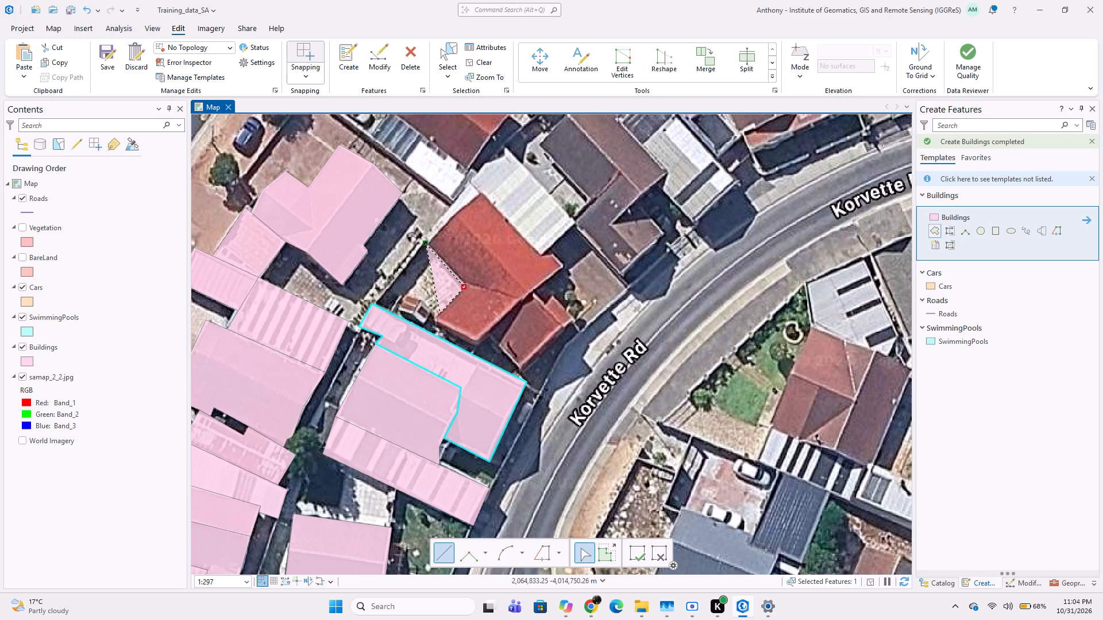
{"action": "left_click", "coordinate": [434, 317]}
{"action": "left_click", "coordinate": [472, 342]}
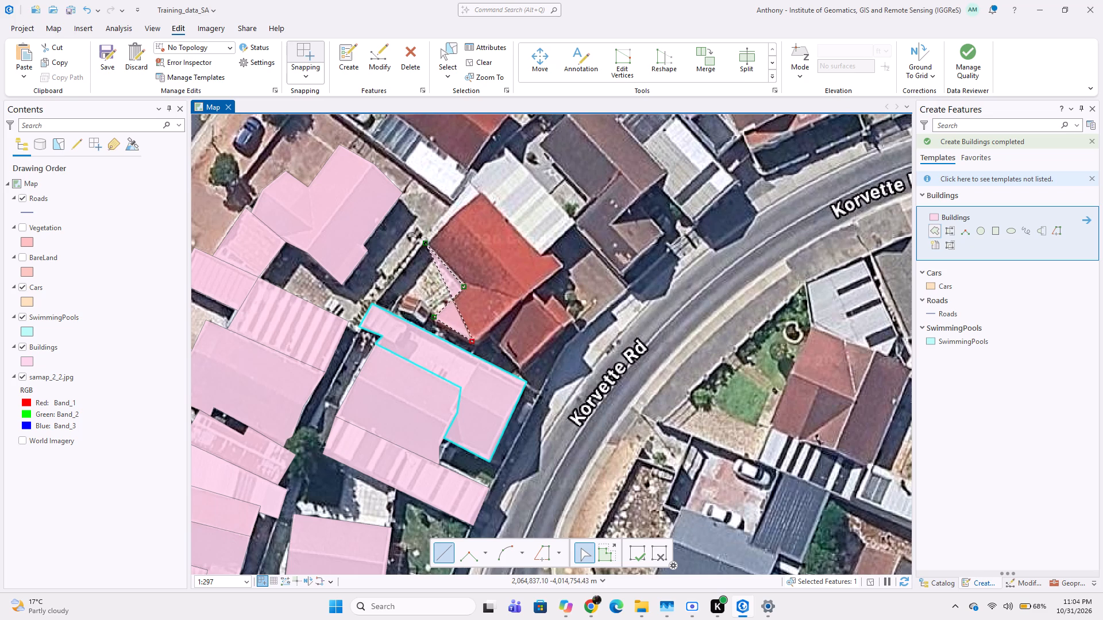
{"action": "left_click", "coordinate": [522, 297]}
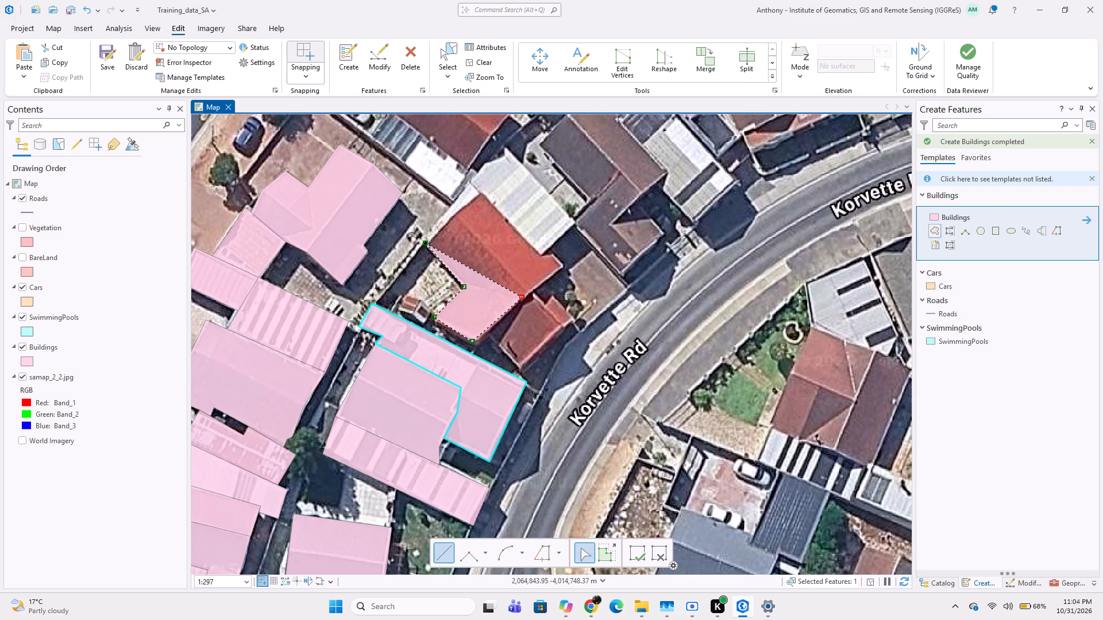
{"action": "left_click", "coordinate": [562, 268]}
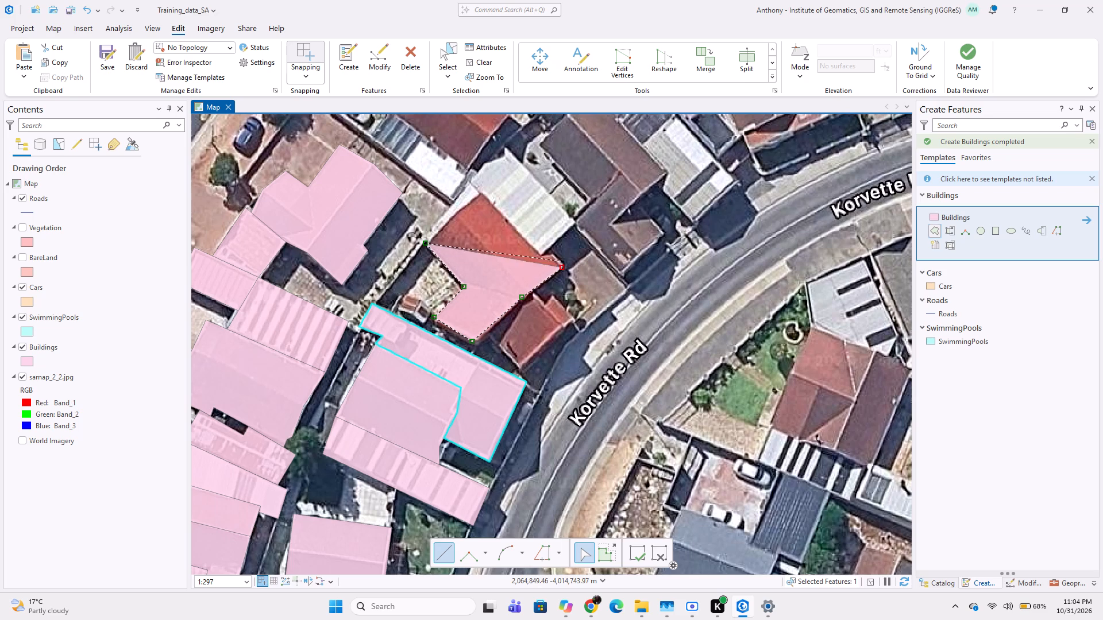
{"action": "left_click", "coordinate": [557, 253]}
{"action": "scroll", "coordinate": [542, 263], "scroll_direction": "up", "scroll_amount": 1}
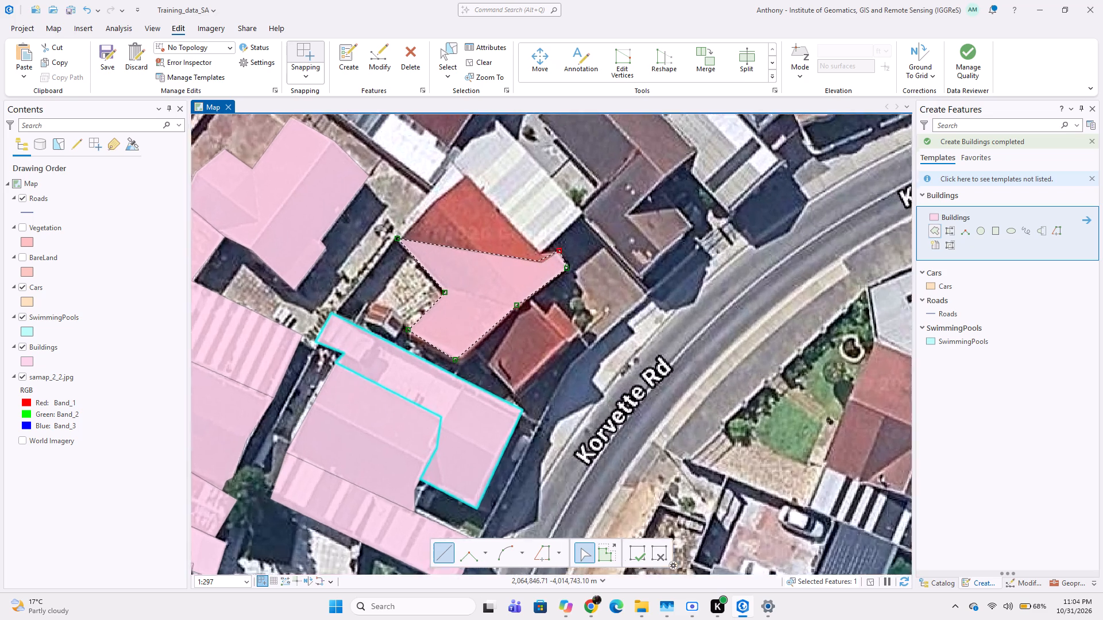
{"action": "left_click", "coordinate": [542, 251]}
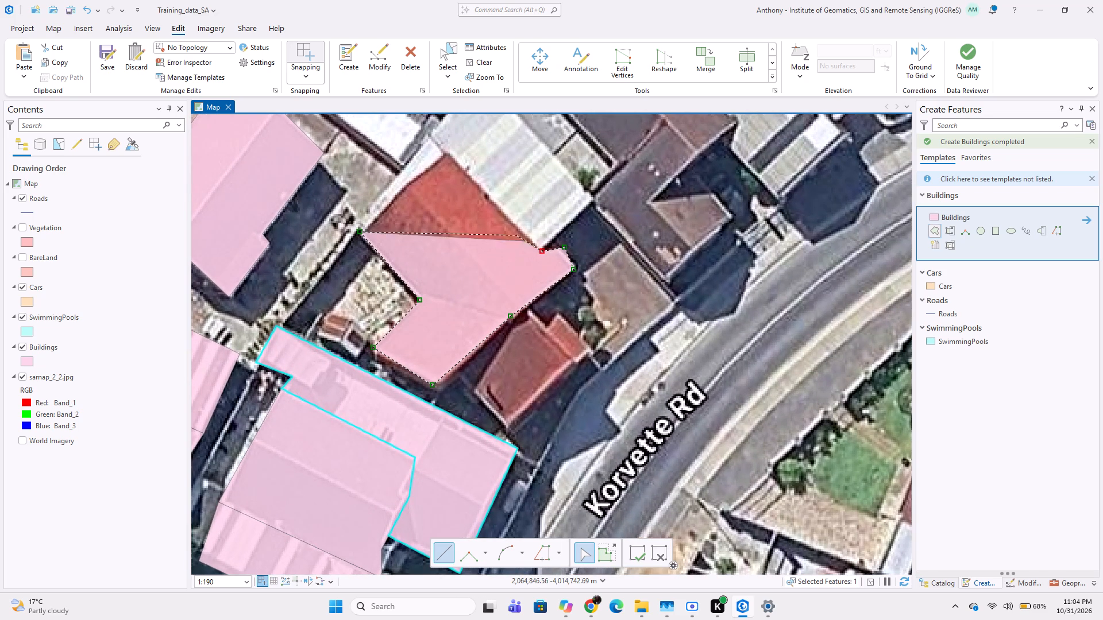
{"action": "left_click", "coordinate": [446, 149]}
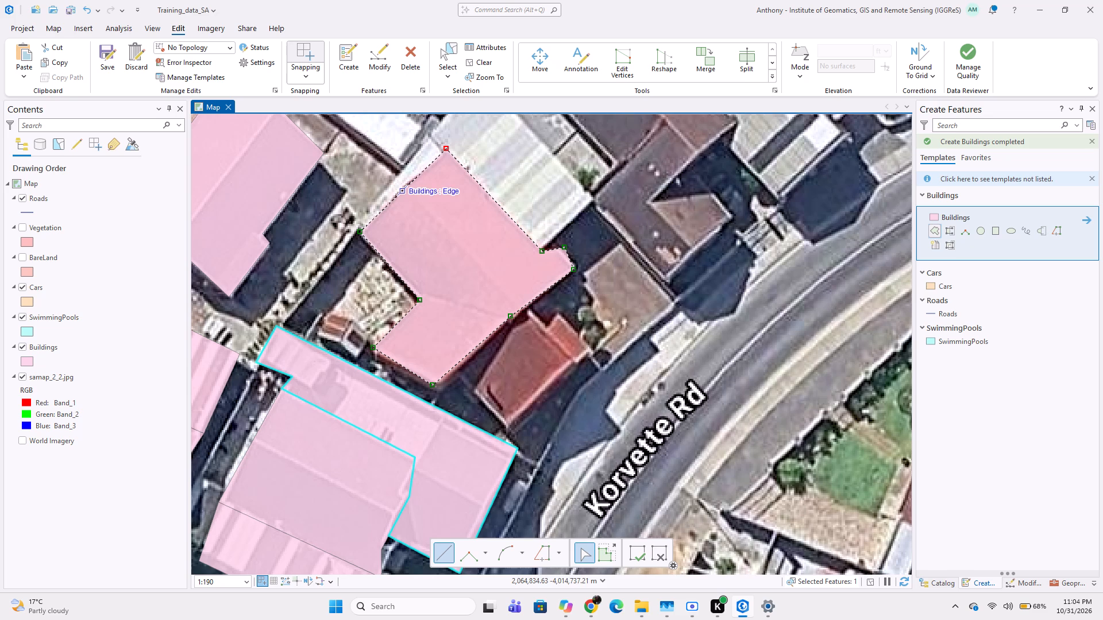
{"action": "scroll", "coordinate": [400, 185], "scroll_direction": "up", "scroll_amount": 1}
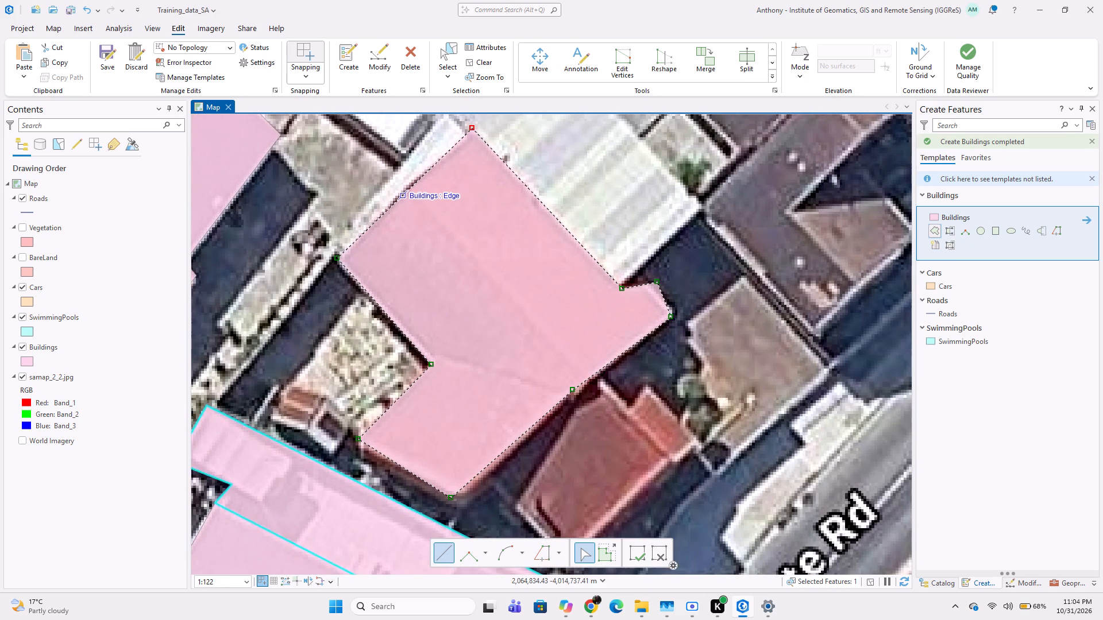
{"action": "double_click", "coordinate": [400, 189]}
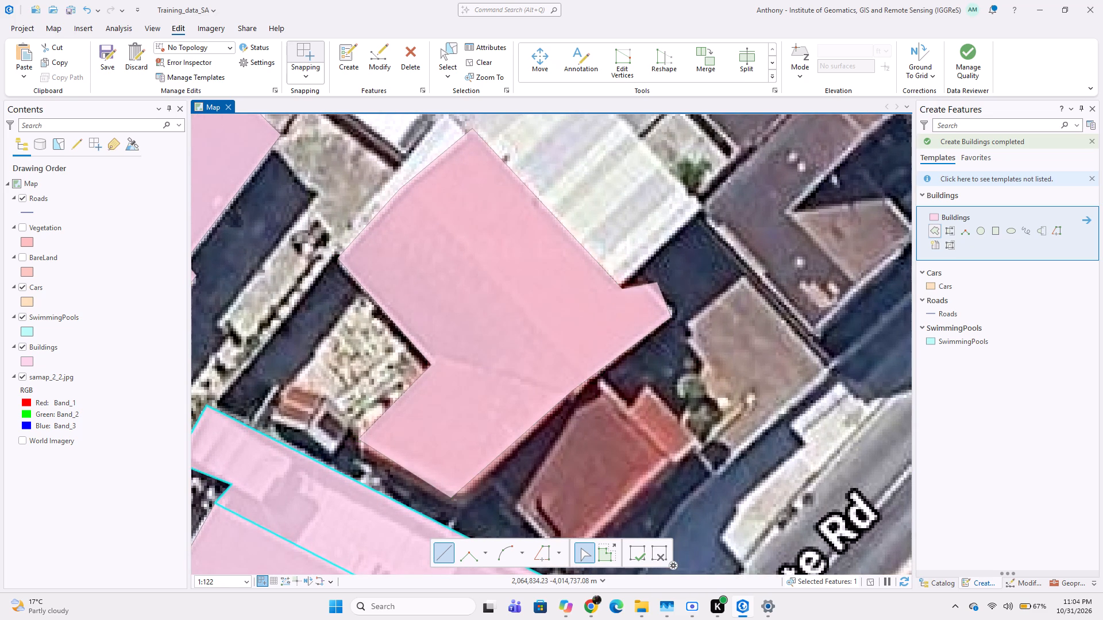
Digitize the white ribbed roof on the red-roofed house's northeast side as a Buildings polygon, sharing its edge and following the irregular northwest end.
{"action": "scroll", "coordinate": [382, 239], "scroll_direction": "down", "scroll_amount": 2}
{"action": "middle_click_drag", "start_coordinate": [420, 249], "coordinate": [392, 315]}
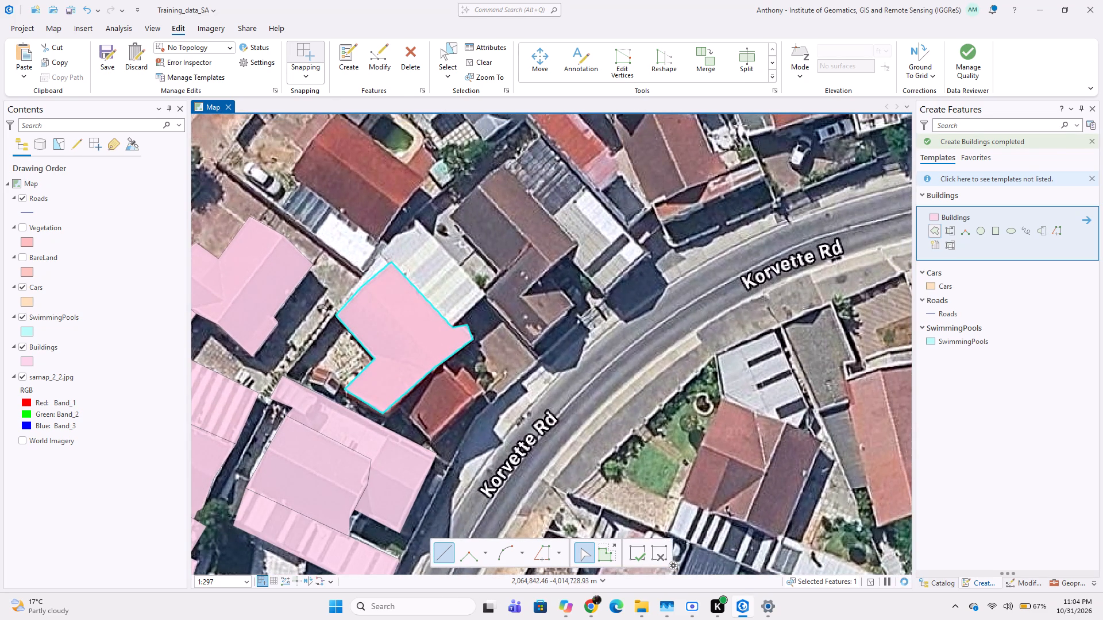
{"action": "scroll", "coordinate": [418, 215], "scroll_direction": "up", "scroll_amount": 1}
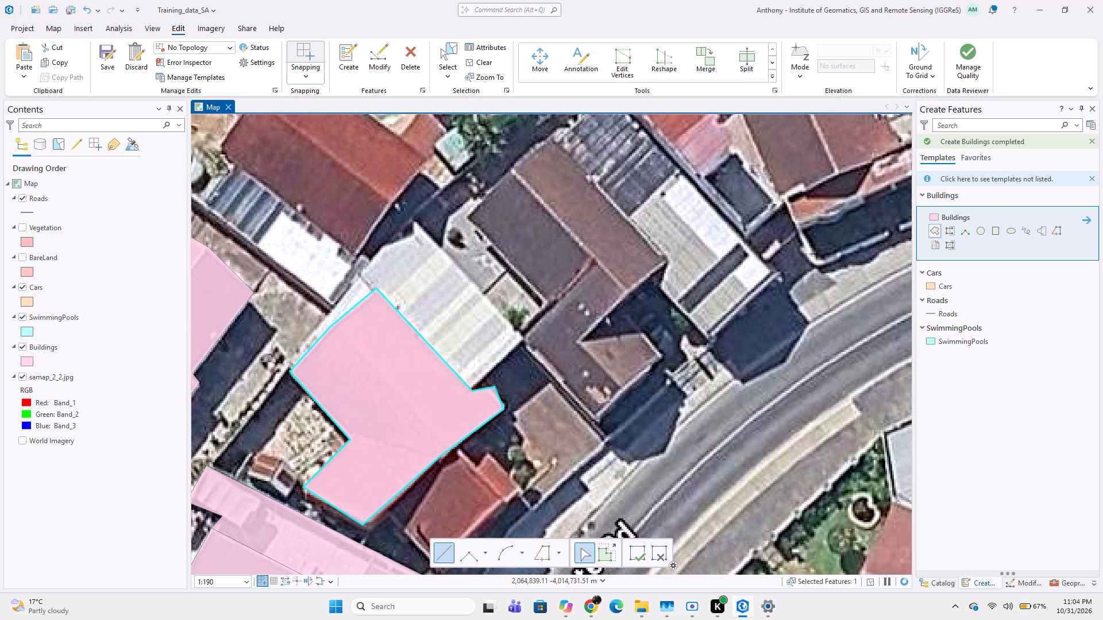
{"action": "left_click", "coordinate": [414, 219]}
{"action": "left_click", "coordinate": [524, 338]}
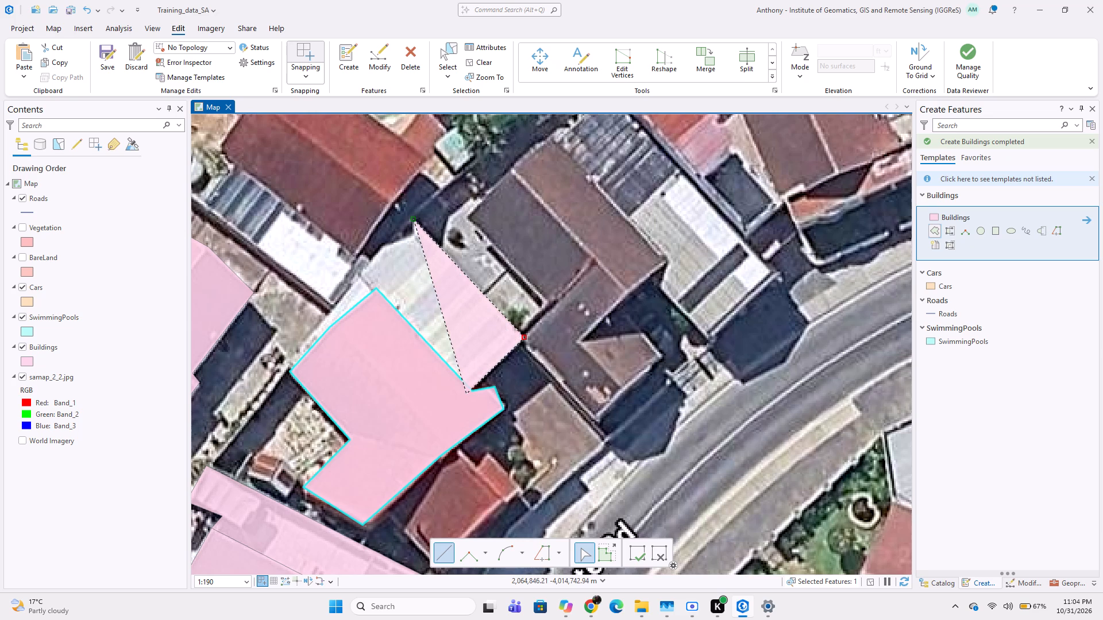
{"action": "left_click", "coordinate": [466, 394]}
{"action": "key", "text": "ctrl+z"}
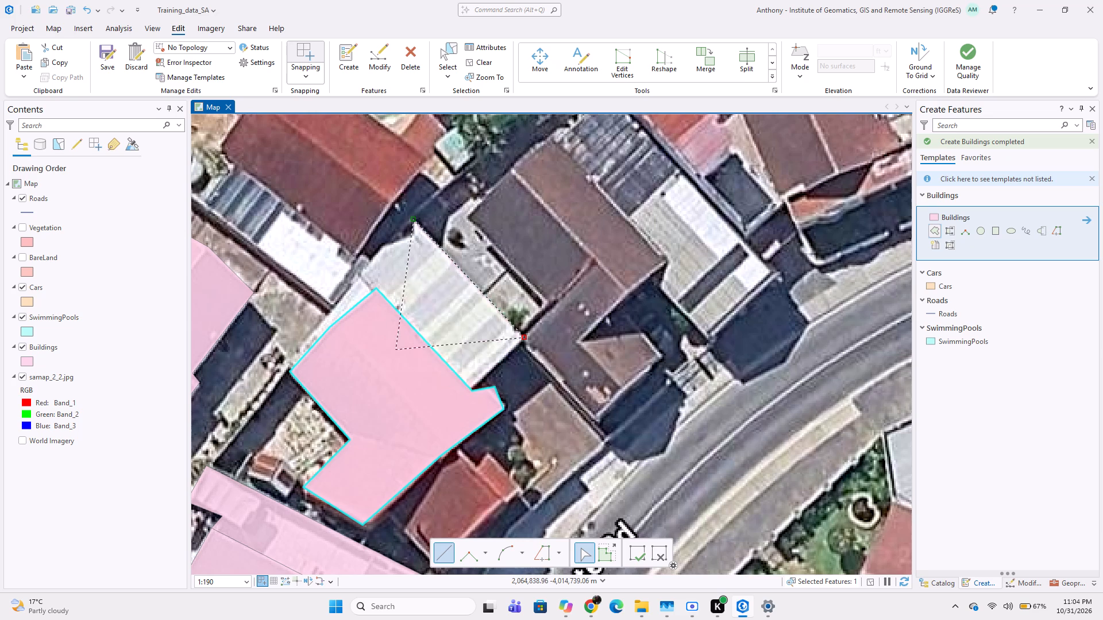
{"action": "left_click", "coordinate": [470, 390]}
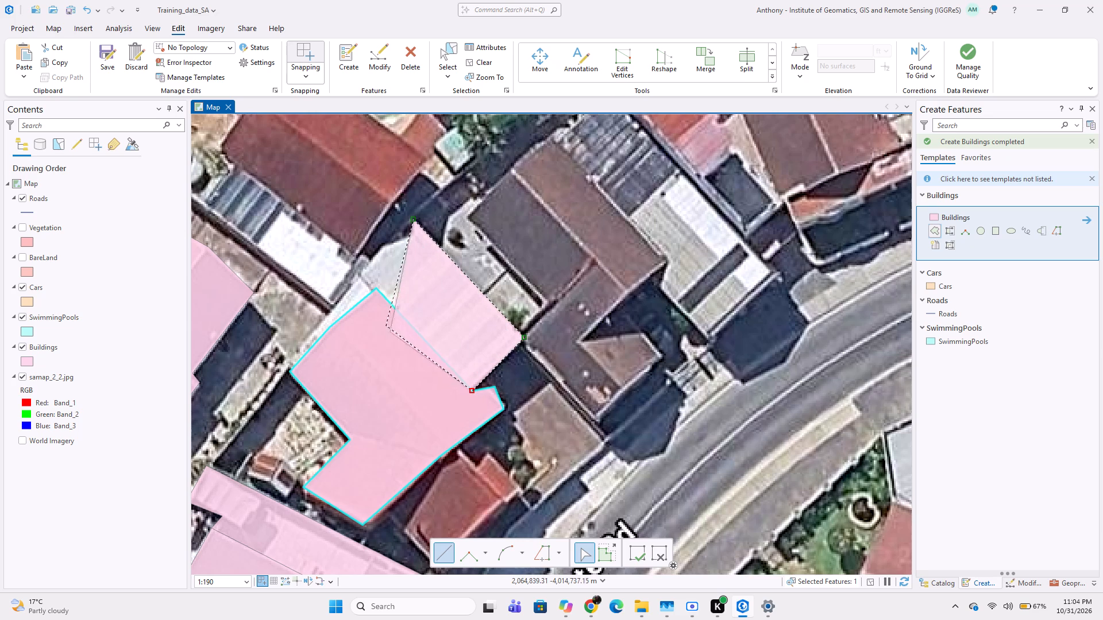
{"action": "left_click", "coordinate": [377, 289]}
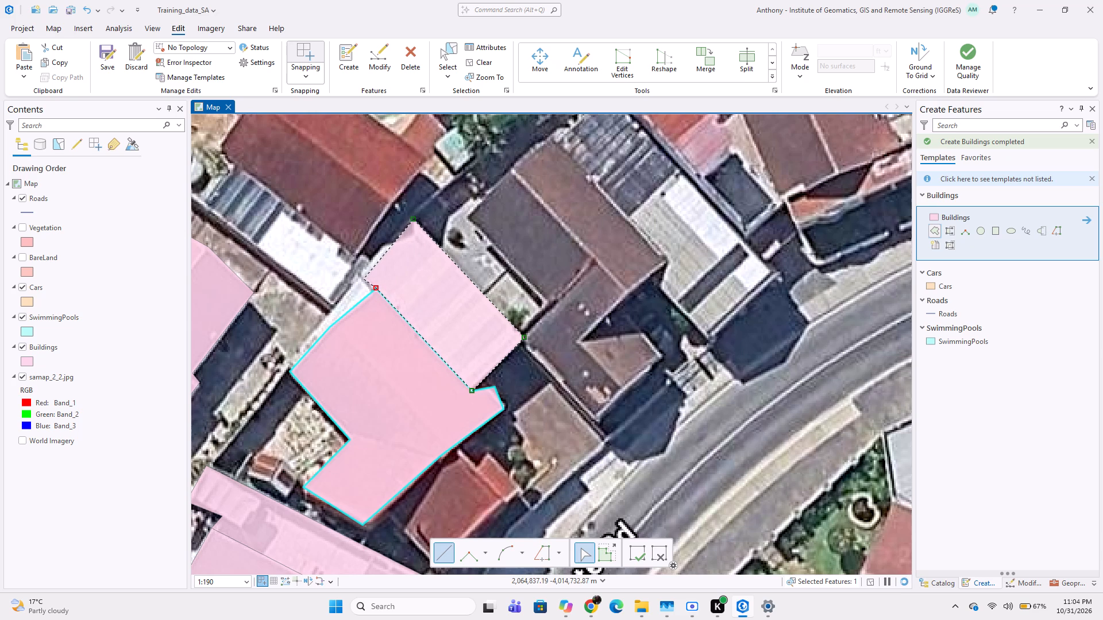
{"action": "scroll", "coordinate": [366, 293], "scroll_direction": "up", "scroll_amount": 2}
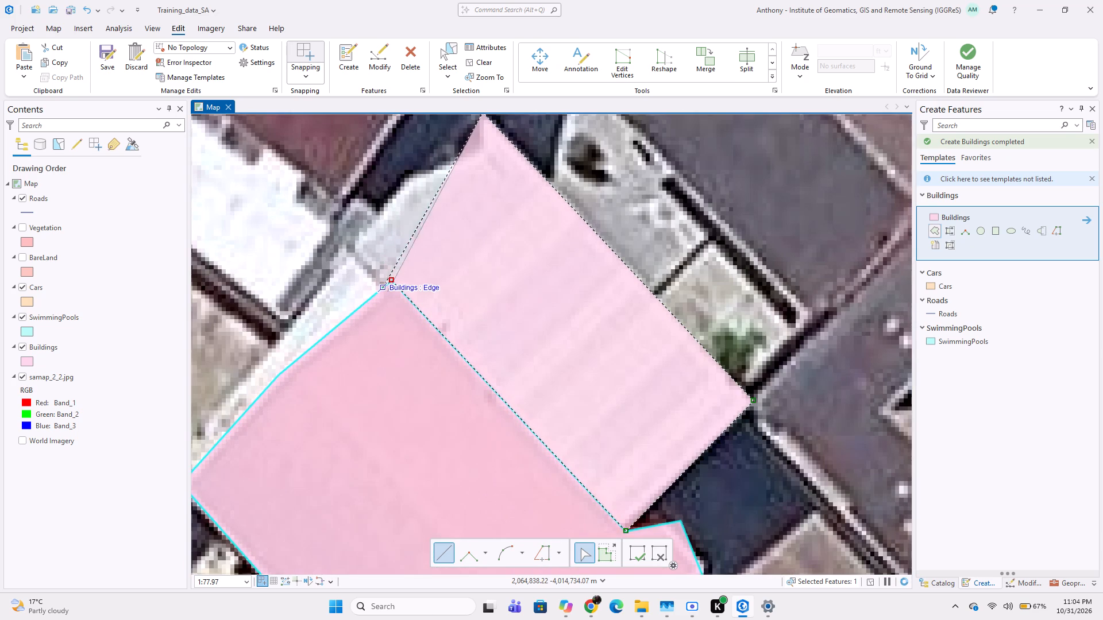
{"action": "left_click", "coordinate": [384, 292]}
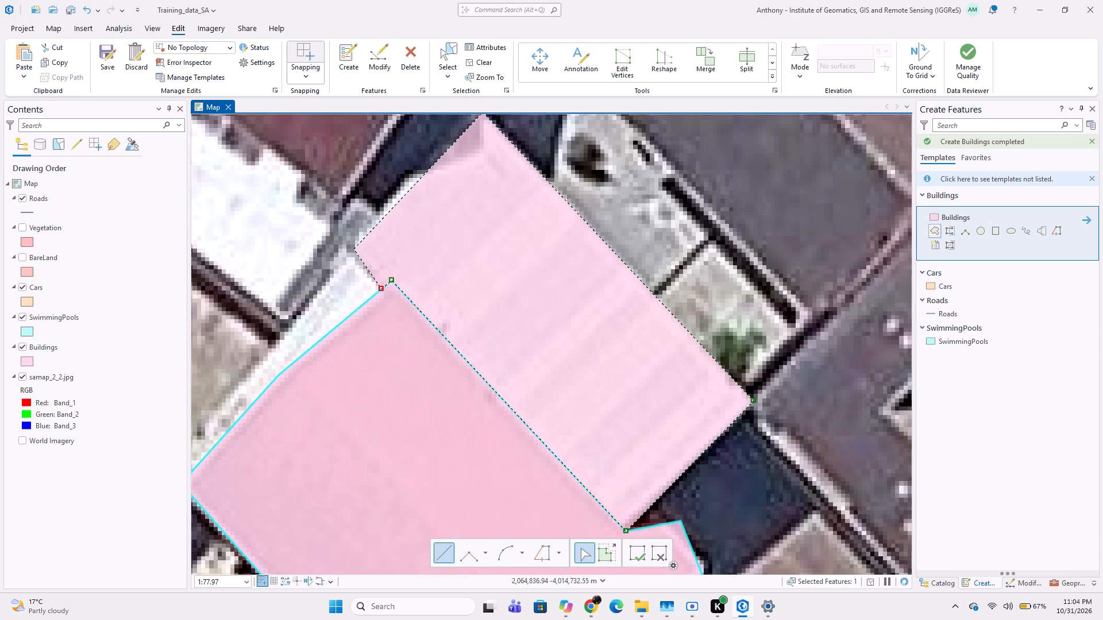
{"action": "left_click", "coordinate": [354, 249]}
{"action": "left_click", "coordinate": [389, 195]}
{"action": "left_click", "coordinate": [410, 171]}
{"action": "left_click", "coordinate": [440, 169]}
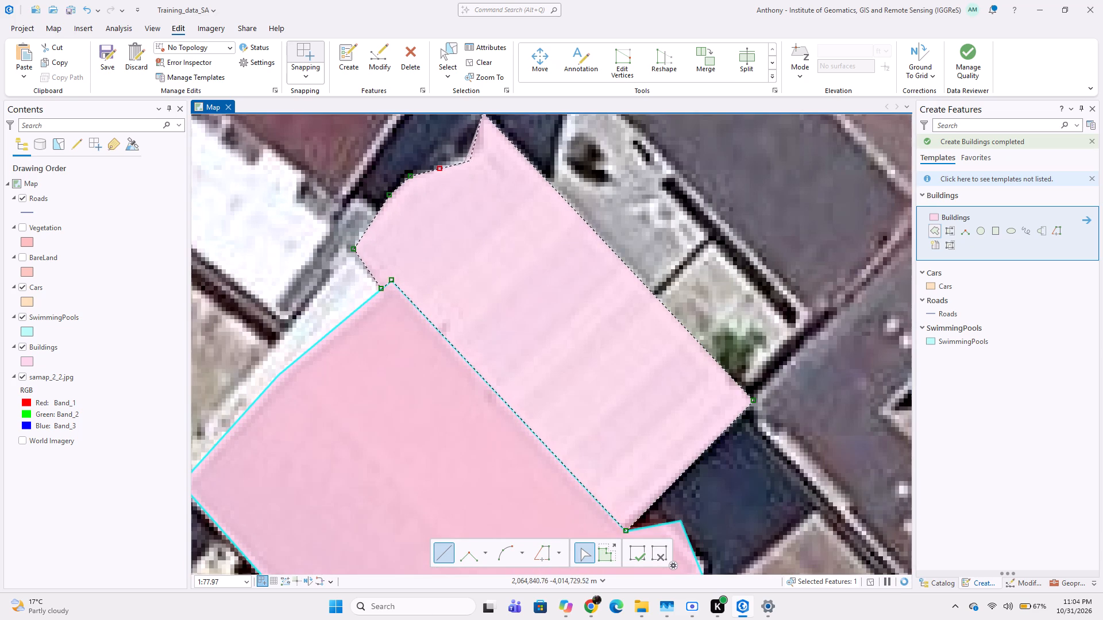
{"action": "left_click", "coordinate": [476, 155]}
{"action": "double_click", "coordinate": [482, 141]}
Digitize the long narrow grey-and-white roof northwest of the white ribbed roof polygon as a Buildings polygon, meeting that polygon's edge at its southeast end.
{"action": "scroll", "coordinate": [408, 213], "scroll_direction": "down", "scroll_amount": 2}
{"action": "middle_click_drag", "start_coordinate": [460, 283], "coordinate": [434, 243]}
{"action": "middle_click_drag", "start_coordinate": [416, 231], "coordinate": [474, 295]}
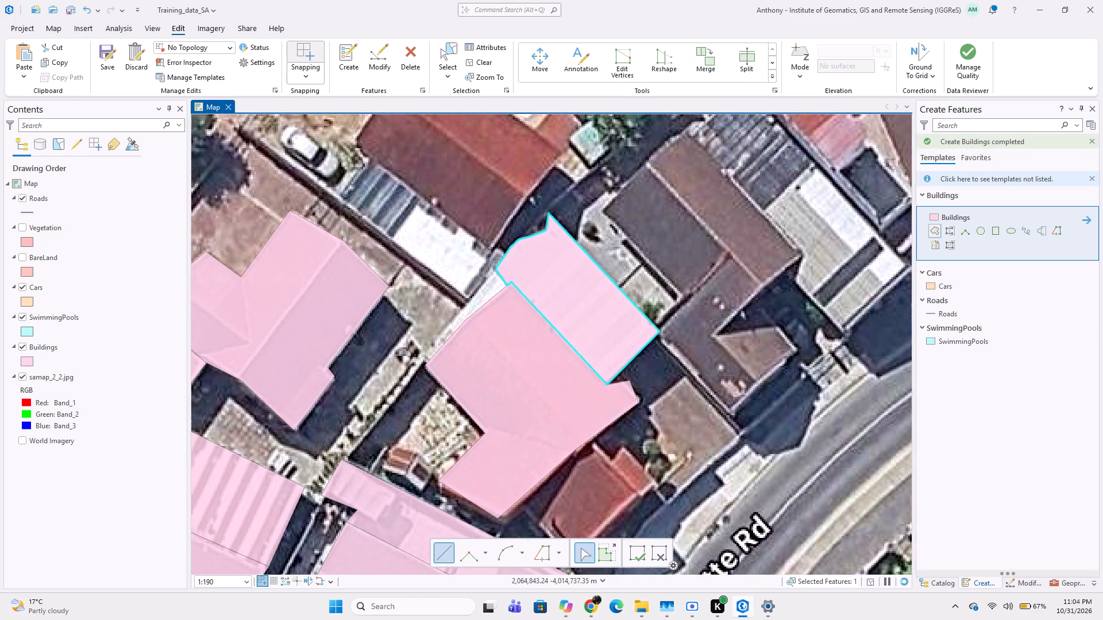
{"action": "middle_click_drag", "start_coordinate": [434, 249], "coordinate": [534, 277]}
{"action": "left_click", "coordinate": [470, 181]}
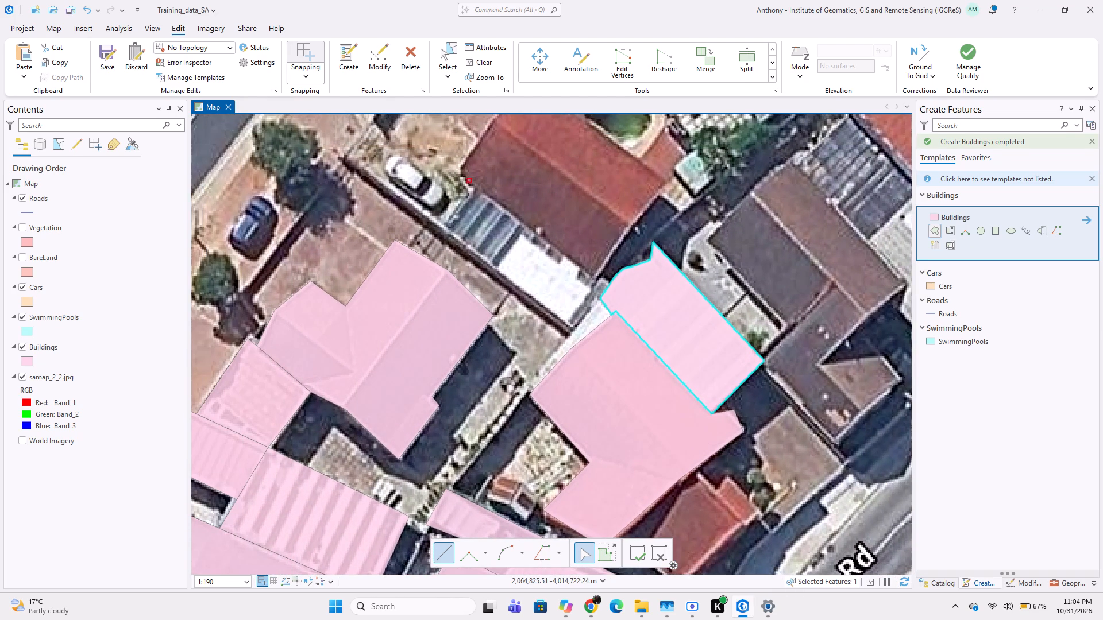
{"action": "left_click", "coordinate": [597, 279]}
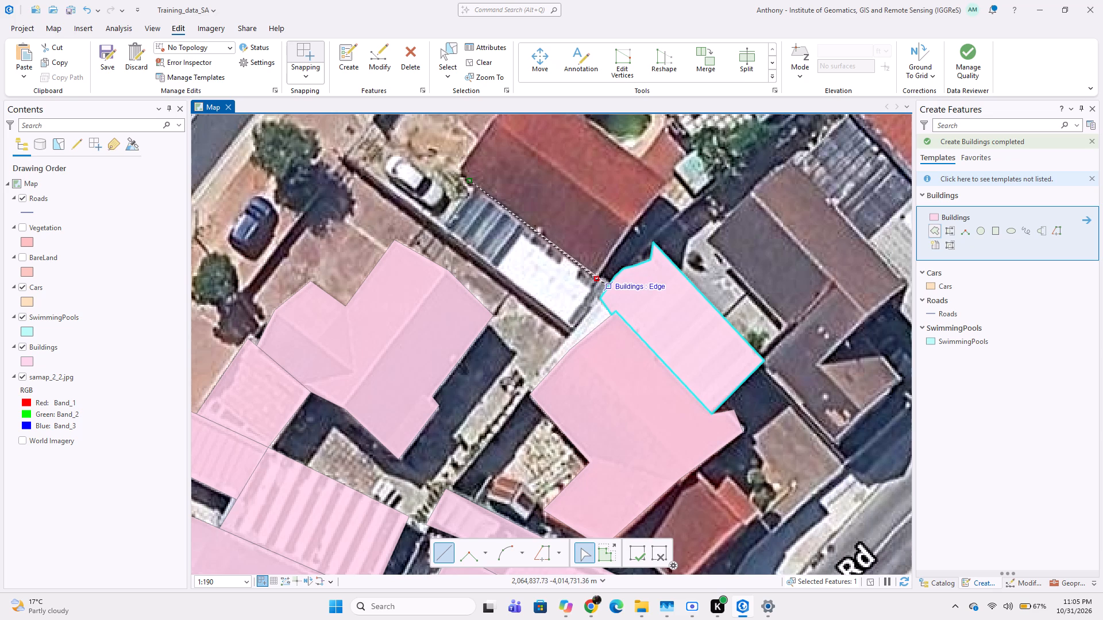
{"action": "scroll", "coordinate": [603, 280], "scroll_direction": "up", "scroll_amount": 1}
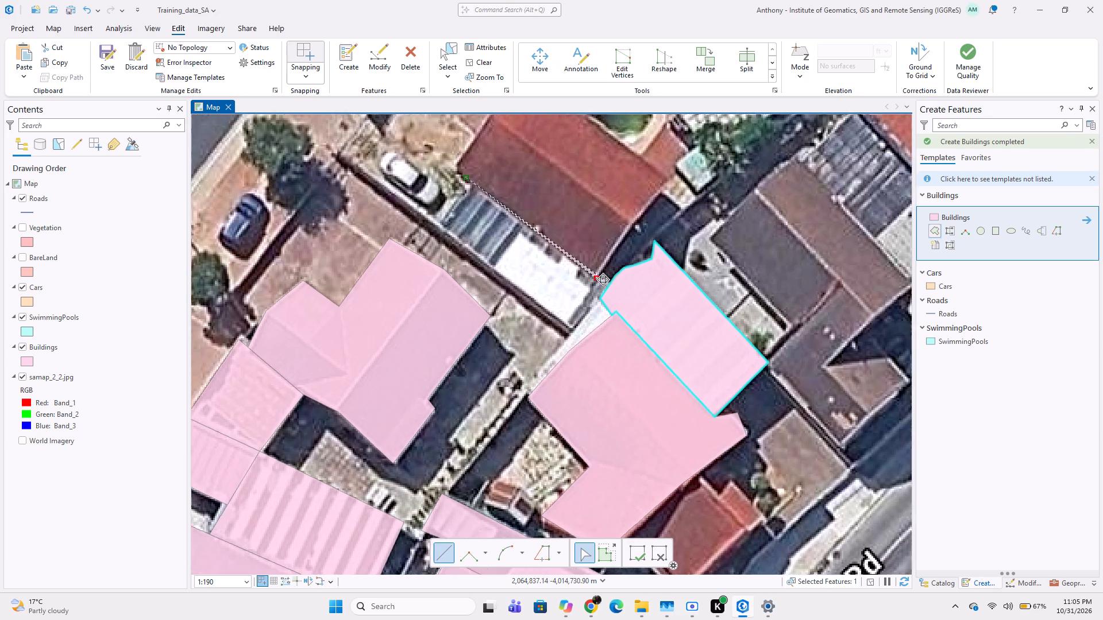
{"action": "scroll", "coordinate": [603, 280], "scroll_direction": "up", "scroll_amount": 1}
{"action": "left_click", "coordinate": [599, 273]}
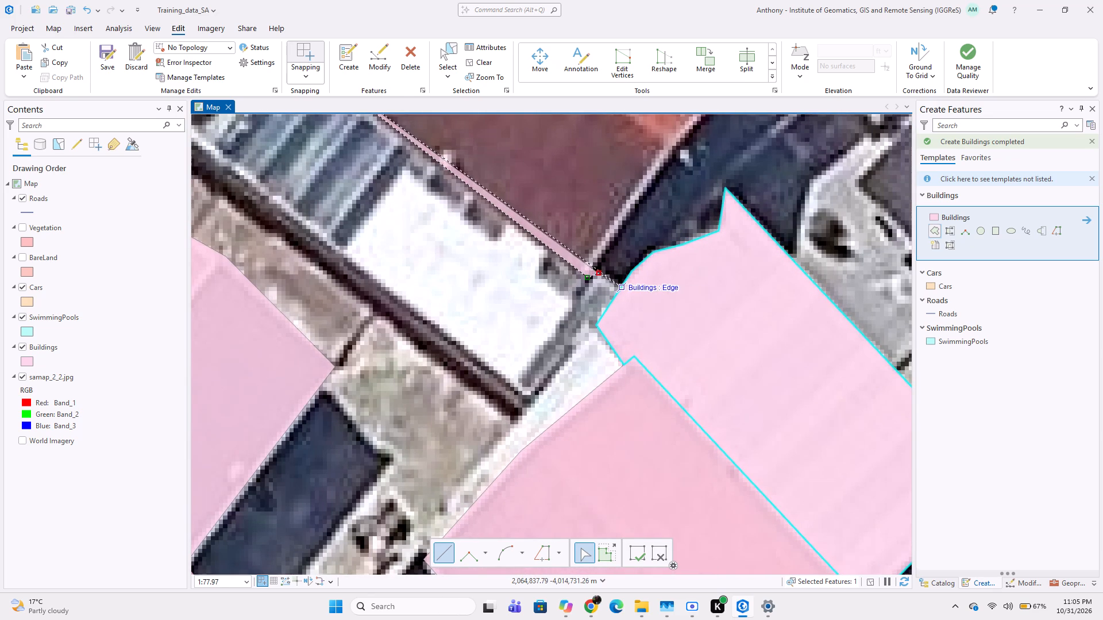
{"action": "left_click", "coordinate": [619, 285]}
{"action": "left_click", "coordinate": [599, 327]}
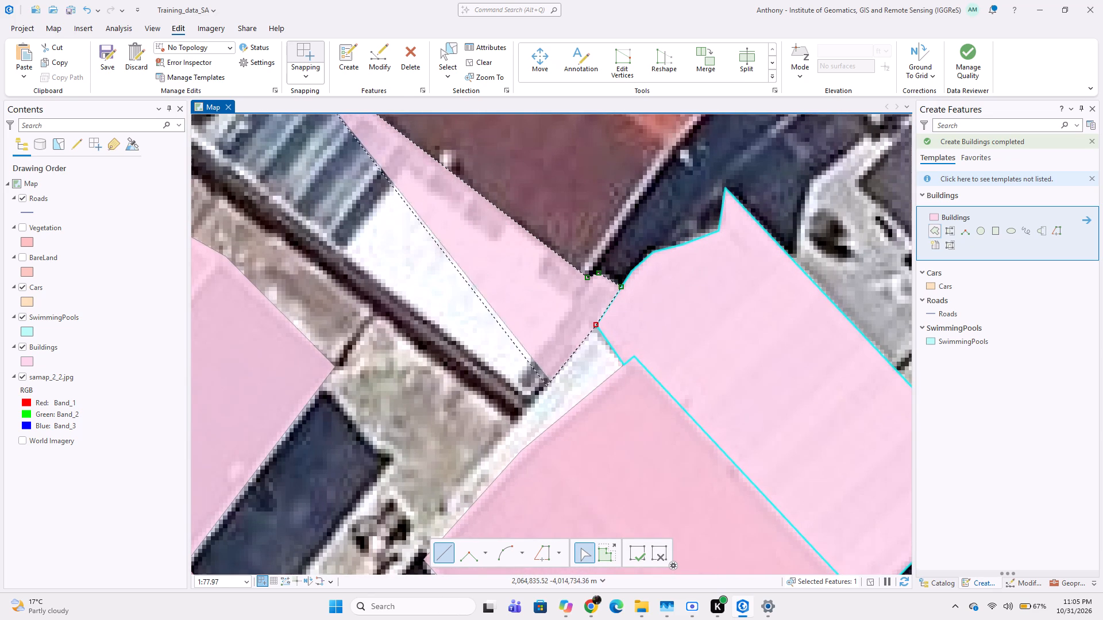
{"action": "left_click", "coordinate": [533, 402]}
{"action": "middle_click_drag", "start_coordinate": [438, 355], "coordinate": [641, 392]}
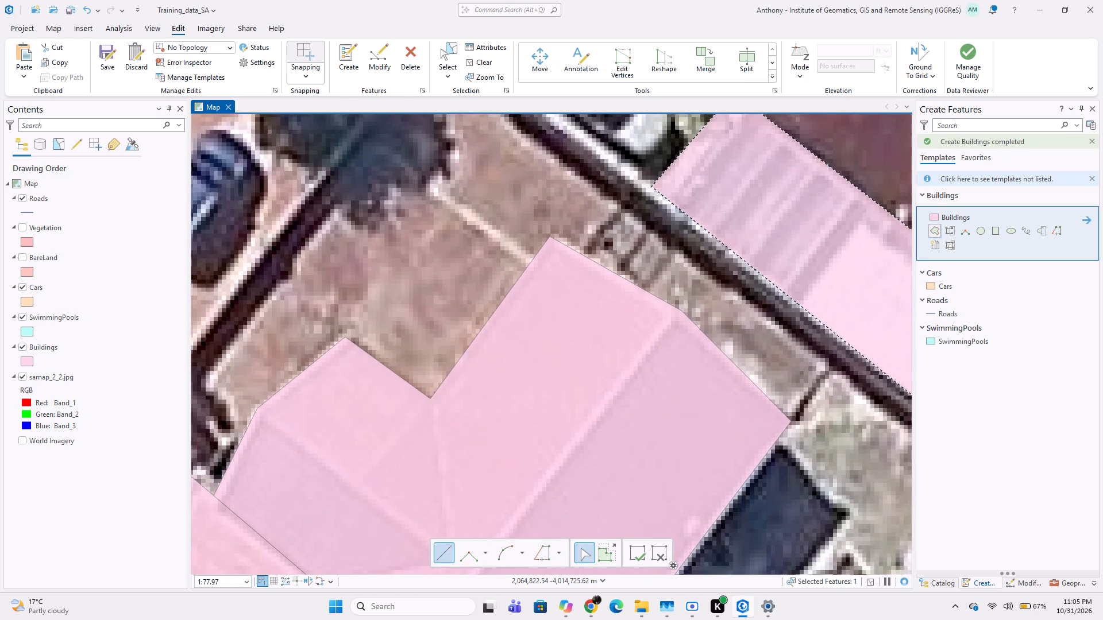
{"action": "double_click", "coordinate": [651, 187]}
Digitize the large red-brown house roof northeast of the narrow roof polygon as a Buildings polygon, following their shared edge.
{"action": "scroll", "coordinate": [593, 247], "scroll_direction": "down", "scroll_amount": 3}
{"action": "middle_click_drag", "start_coordinate": [597, 249], "coordinate": [512, 305]}
{"action": "scroll", "coordinate": [587, 223], "scroll_direction": "up", "scroll_amount": 1}
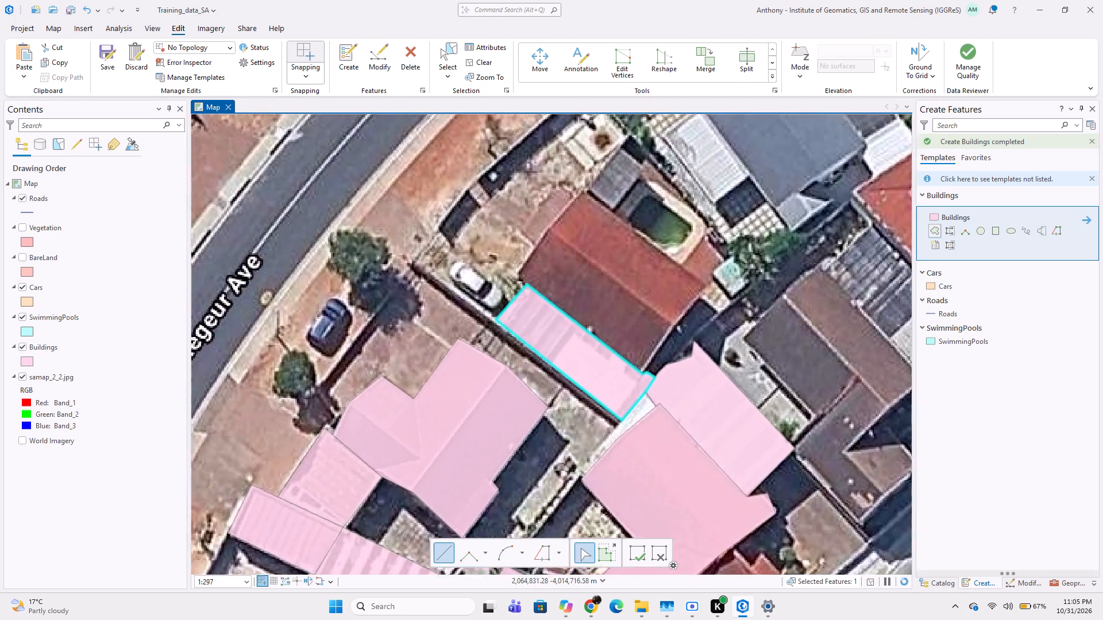
{"action": "left_click", "coordinate": [581, 187]}
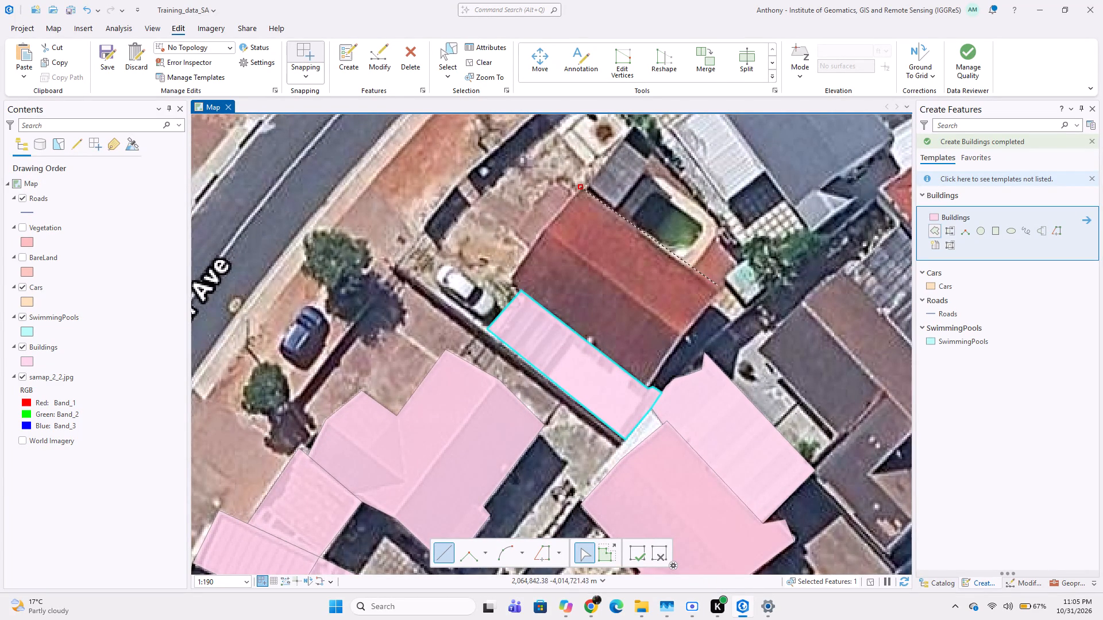
{"action": "left_click", "coordinate": [720, 291]}
{"action": "left_click", "coordinate": [681, 338]}
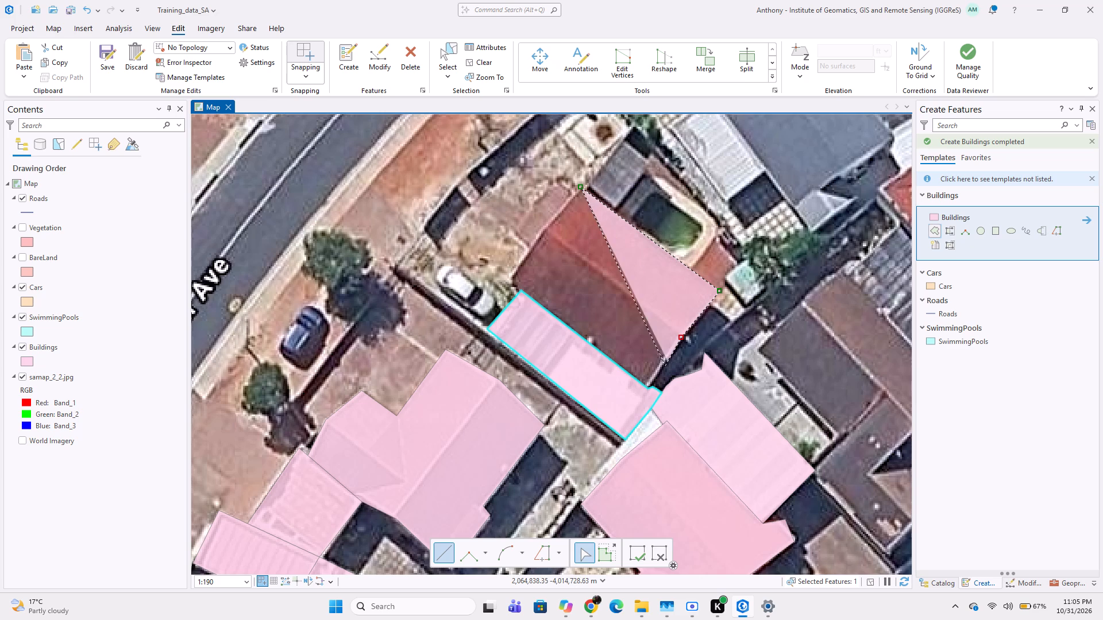
{"action": "left_click", "coordinate": [649, 387]}
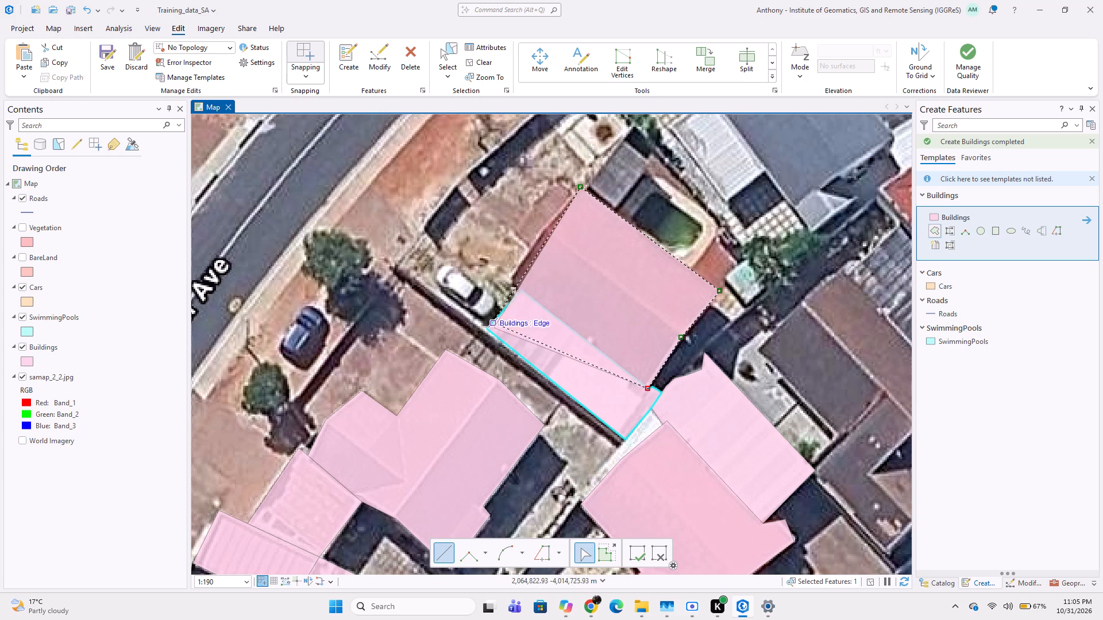
{"action": "key", "text": "ctrl+z"}
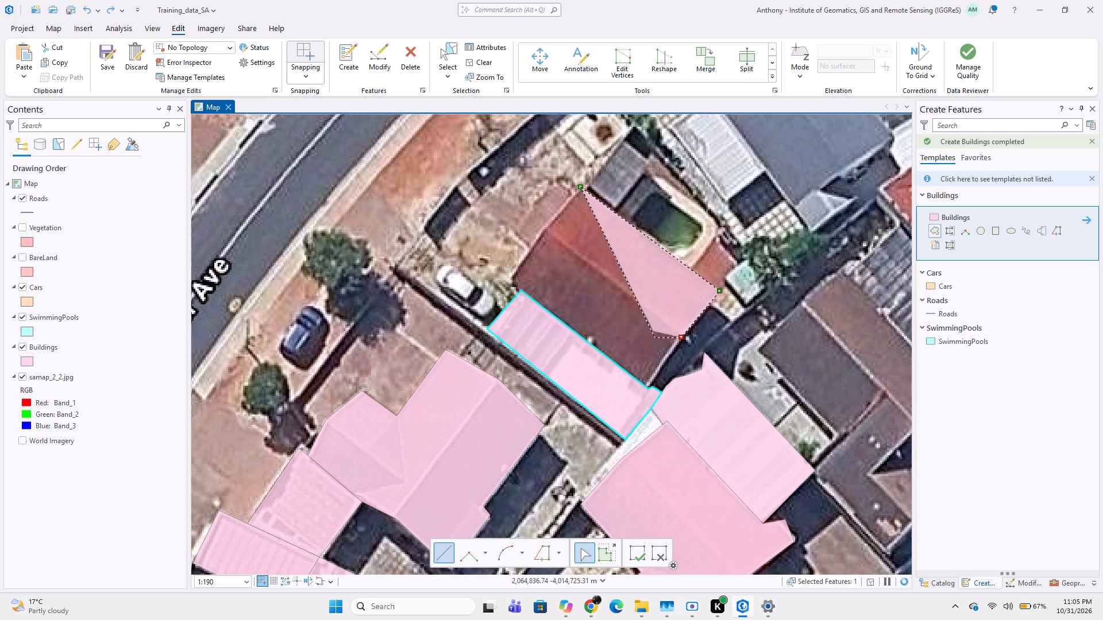
{"action": "scroll", "coordinate": [649, 378], "scroll_direction": "up", "scroll_amount": 2}
{"action": "left_click", "coordinate": [647, 398]}
{"action": "middle_click_drag", "start_coordinate": [558, 354], "coordinate": [722, 390]}
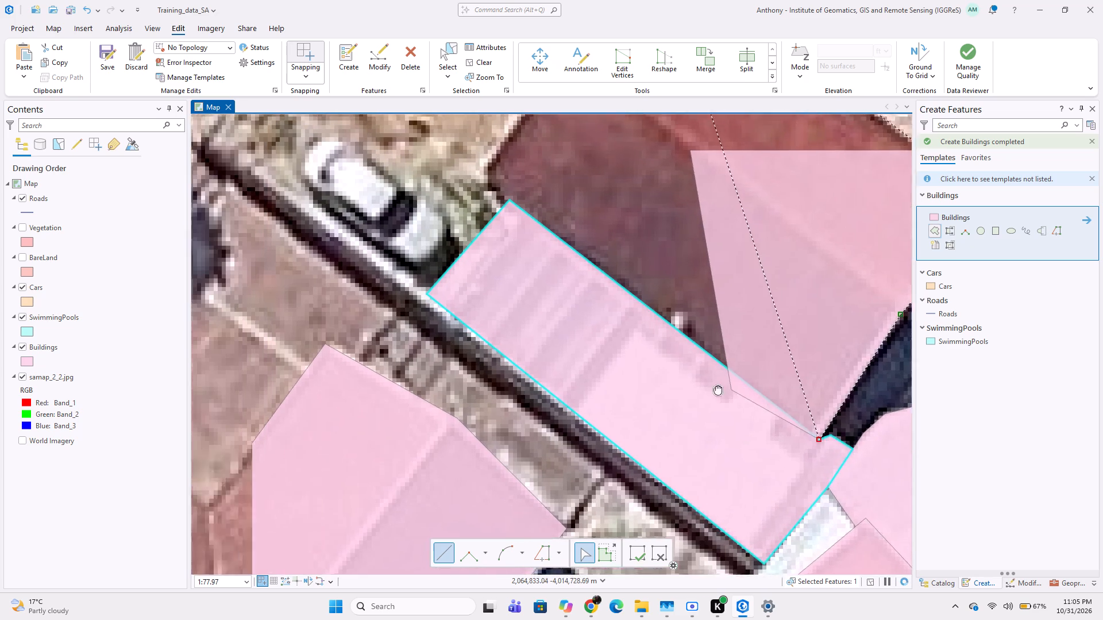
{"action": "middle_click_drag", "start_coordinate": [599, 317], "coordinate": [577, 388]}
{"action": "left_click", "coordinate": [585, 268]}
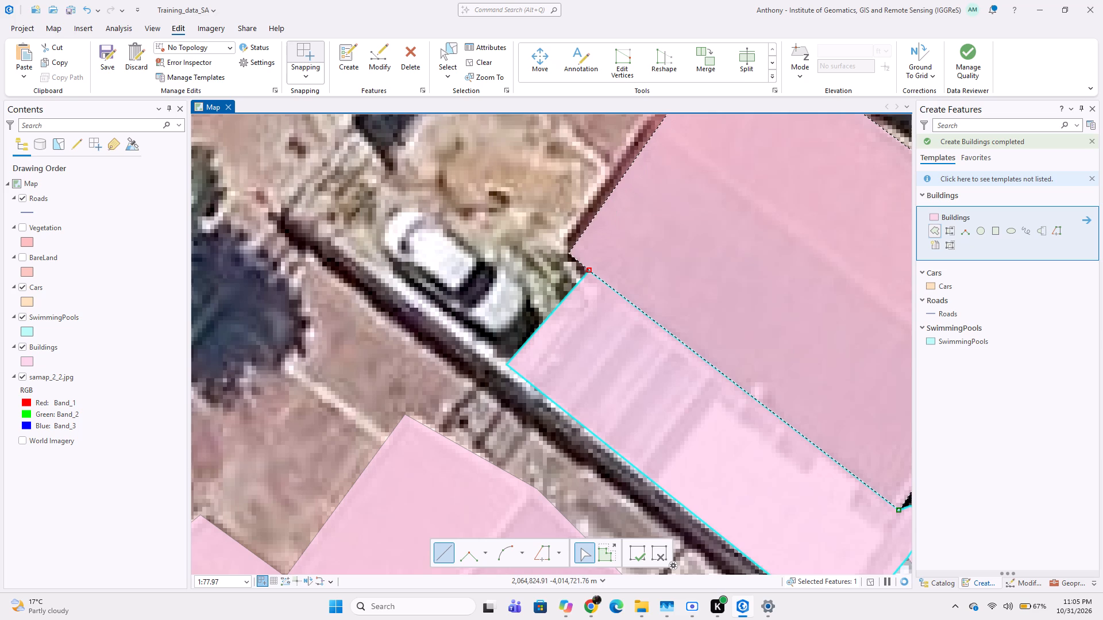
{"action": "left_click", "coordinate": [567, 251]}
{"action": "left_click", "coordinate": [565, 235]}
{"action": "middle_click_drag", "start_coordinate": [574, 207], "coordinate": [543, 277]}
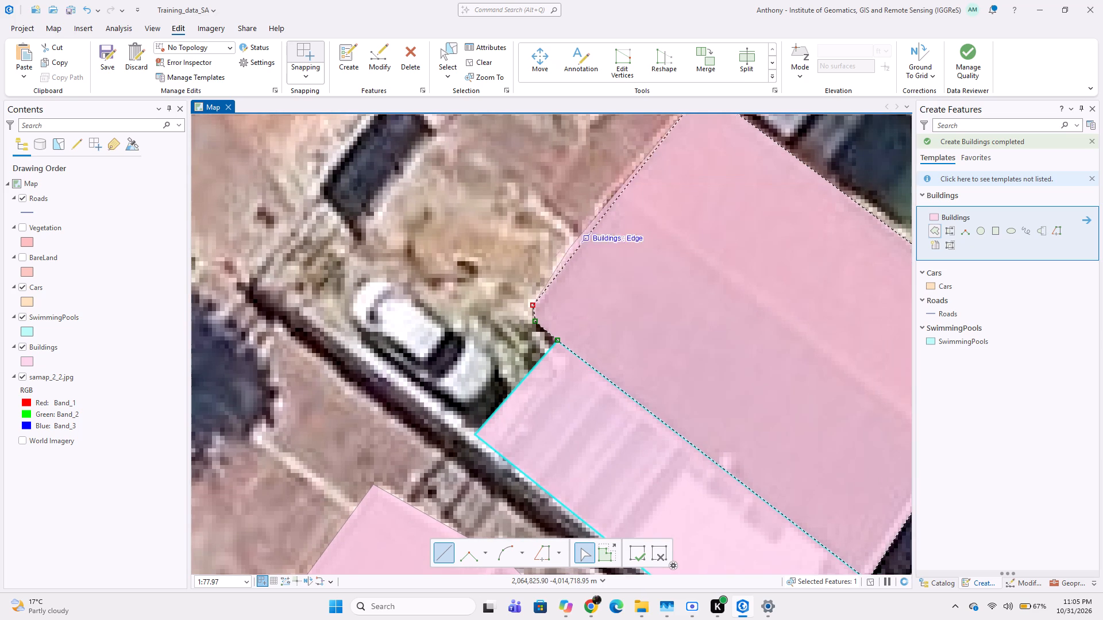
{"action": "double_click", "coordinate": [591, 211]}
Digitize the white car parked west of the red-brown house as a rotated rectangle in the Cars layer.
{"action": "scroll", "coordinate": [479, 229], "scroll_direction": "down", "scroll_amount": 2}
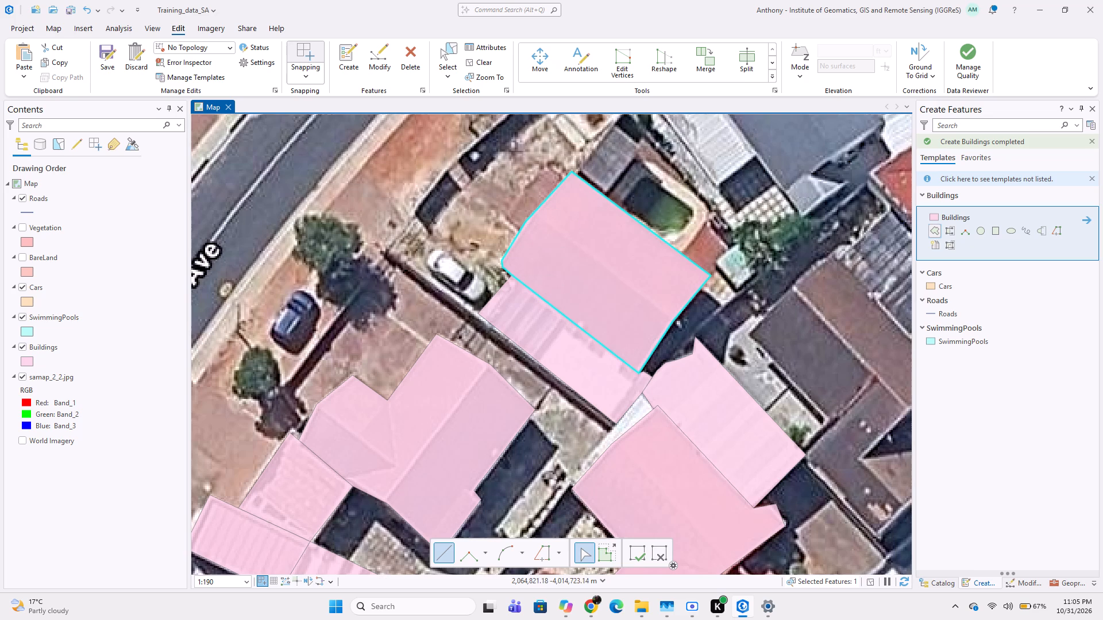
{"action": "left_click", "coordinate": [955, 283]}
{"action": "left_click", "coordinate": [995, 253]}
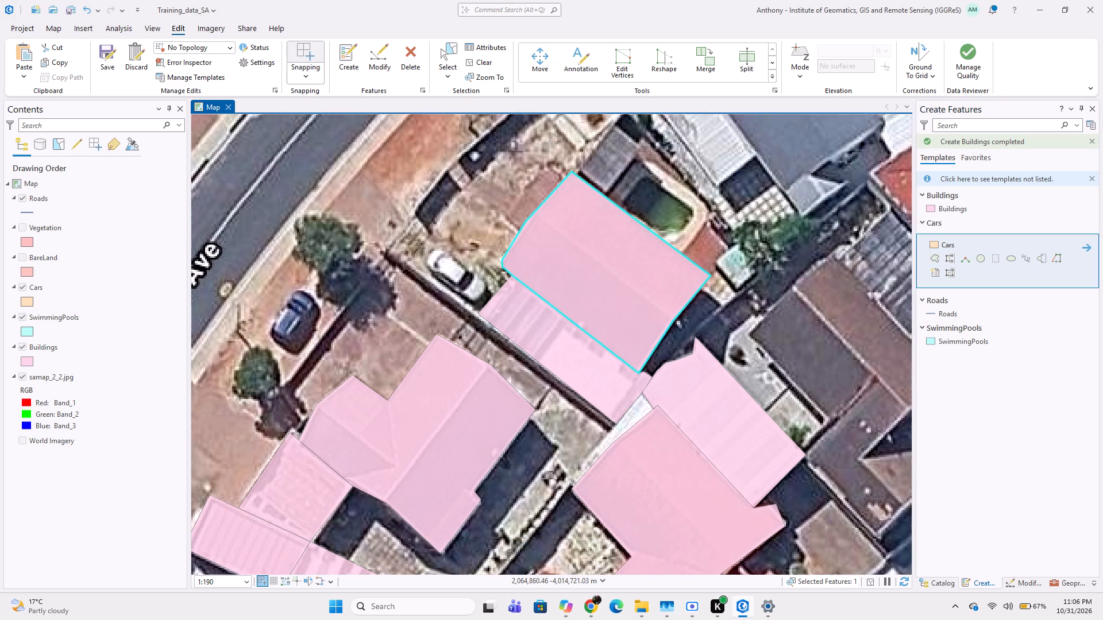
{"action": "scroll", "coordinate": [589, 301], "scroll_direction": "up", "scroll_amount": 1}
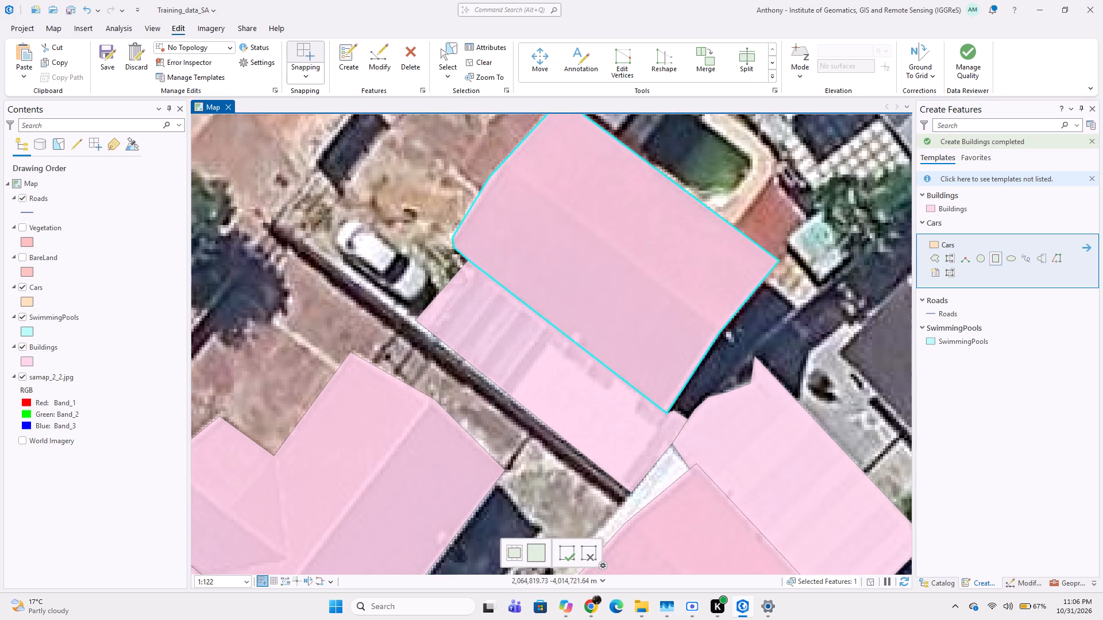
{"action": "scroll", "coordinate": [348, 227], "scroll_direction": "up", "scroll_amount": 1}
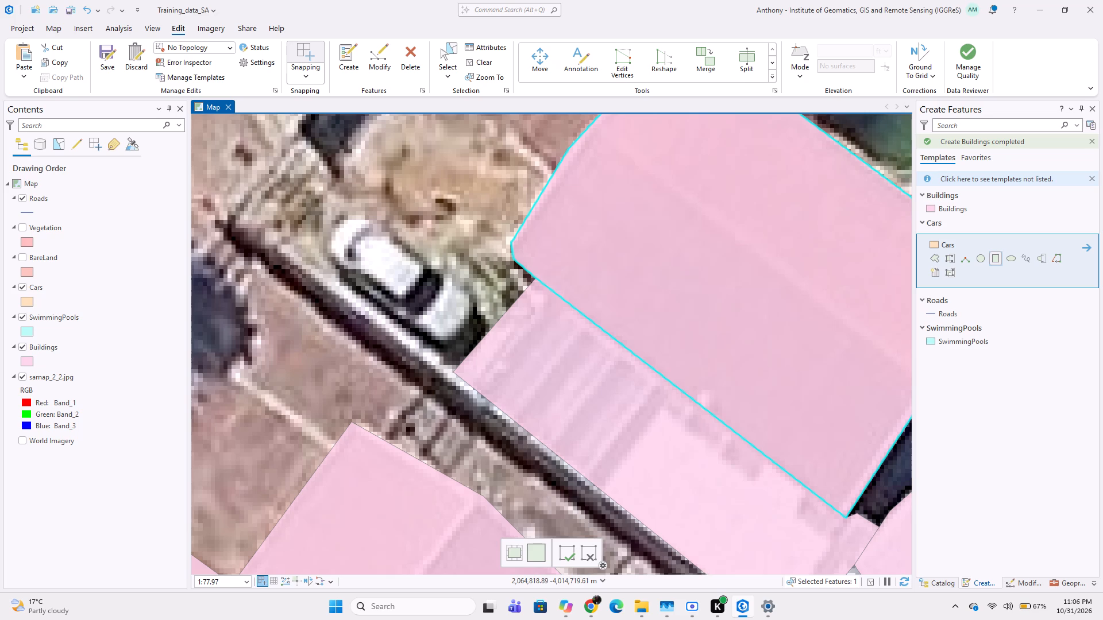
{"action": "left_click", "coordinate": [353, 205]}
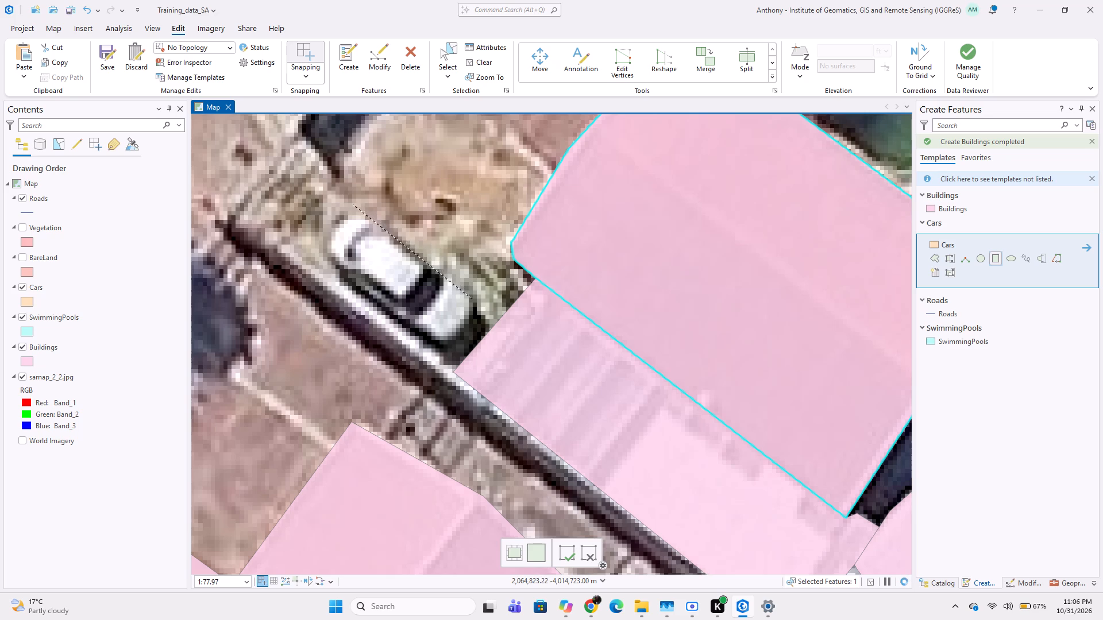
{"action": "left_click", "coordinate": [479, 296]}
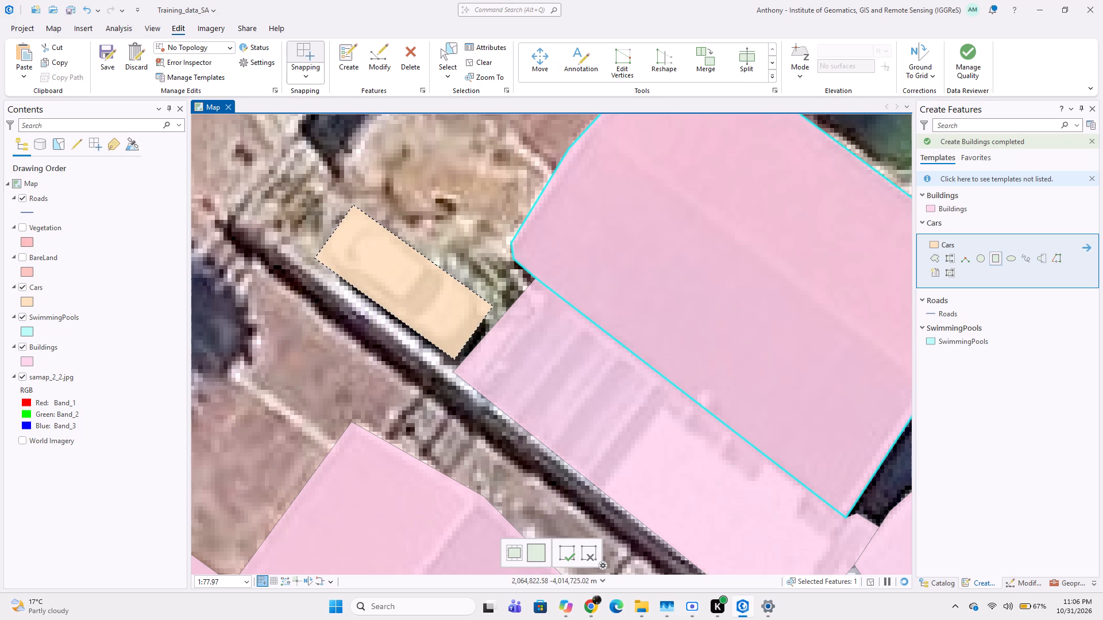
{"action": "double_click", "coordinate": [450, 358]}
Digitize the dark blue car parked between the two trees beside Dennegeur Ave as a rotated rectangle in the Cars layer.
{"action": "scroll", "coordinate": [390, 330], "scroll_direction": "down", "scroll_amount": 2}
{"action": "middle_click_drag", "start_coordinate": [341, 335], "coordinate": [450, 354]}
{"action": "scroll", "coordinate": [327, 354], "scroll_direction": "up", "scroll_amount": 1}
{"action": "left_click", "coordinate": [348, 328]}
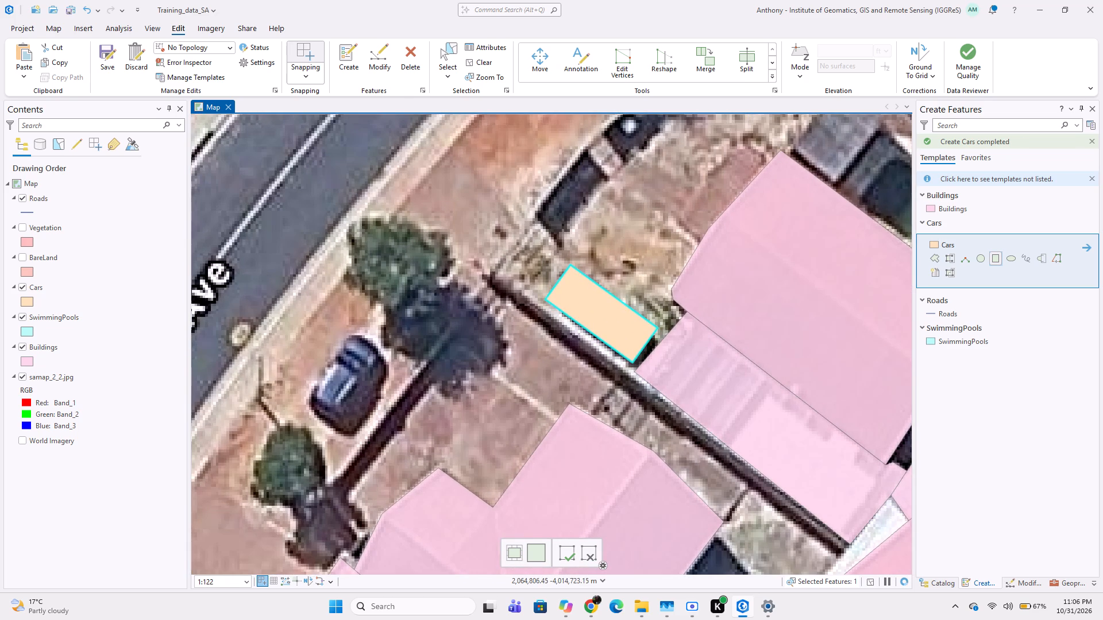
{"action": "left_click", "coordinate": [303, 396]}
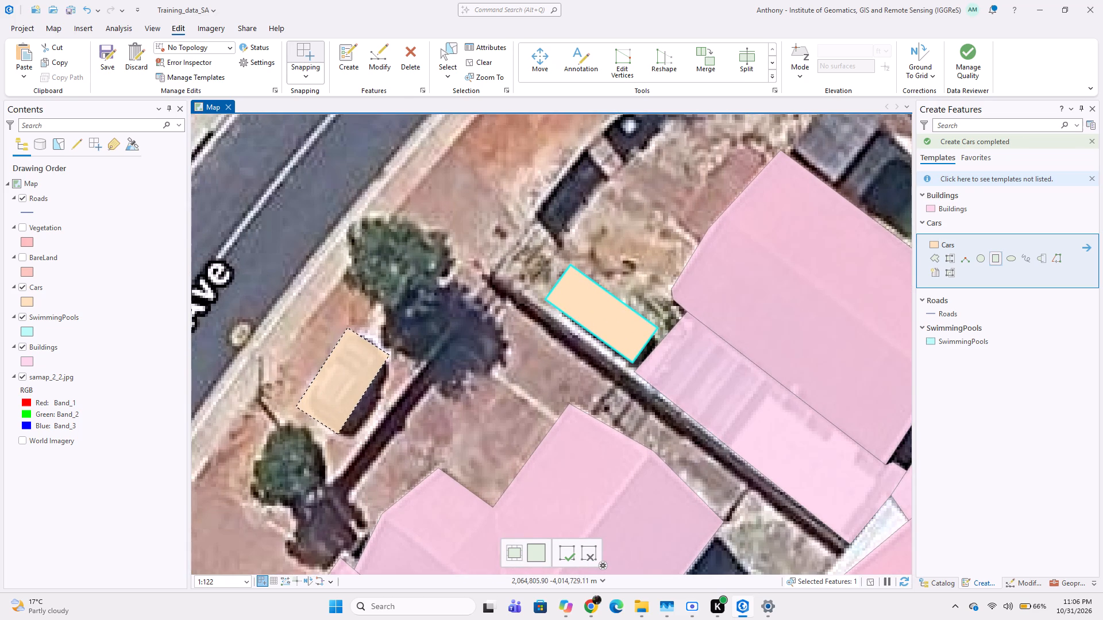
{"action": "double_click", "coordinate": [338, 434]}
Digitize the green pool behind the red-brown house as a SwimmingPools polygon, following its rounded southeast end and the house polygon's edge.
{"action": "scroll", "coordinate": [311, 424], "scroll_direction": "down", "scroll_amount": 1}
{"action": "middle_click_drag", "start_coordinate": [299, 412], "coordinate": [365, 368]}
{"action": "scroll", "coordinate": [362, 313], "scroll_direction": "down", "scroll_amount": 1}
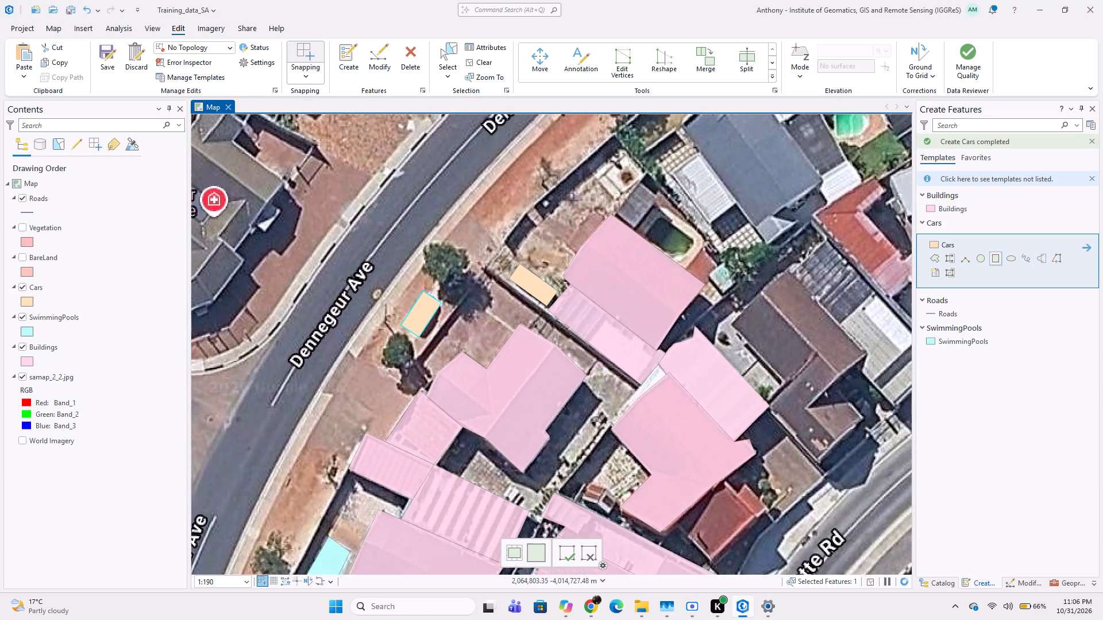
{"action": "middle_click_drag", "start_coordinate": [369, 358], "coordinate": [307, 392]}
{"action": "middle_click_drag", "start_coordinate": [394, 292], "coordinate": [322, 354]}
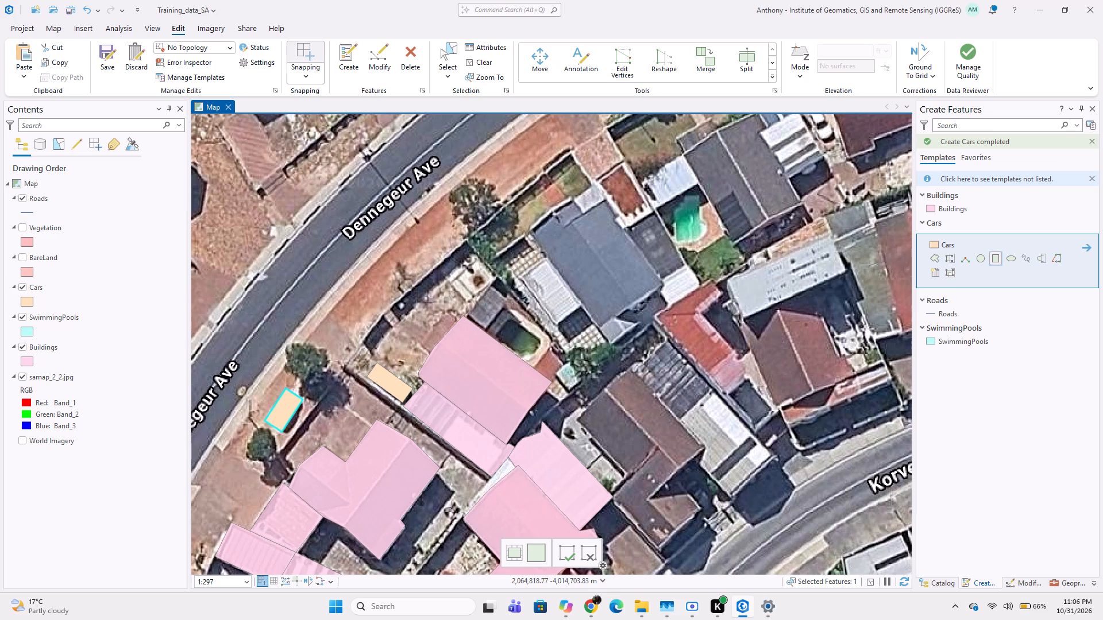
{"action": "scroll", "coordinate": [511, 338], "scroll_direction": "up", "scroll_amount": 1}
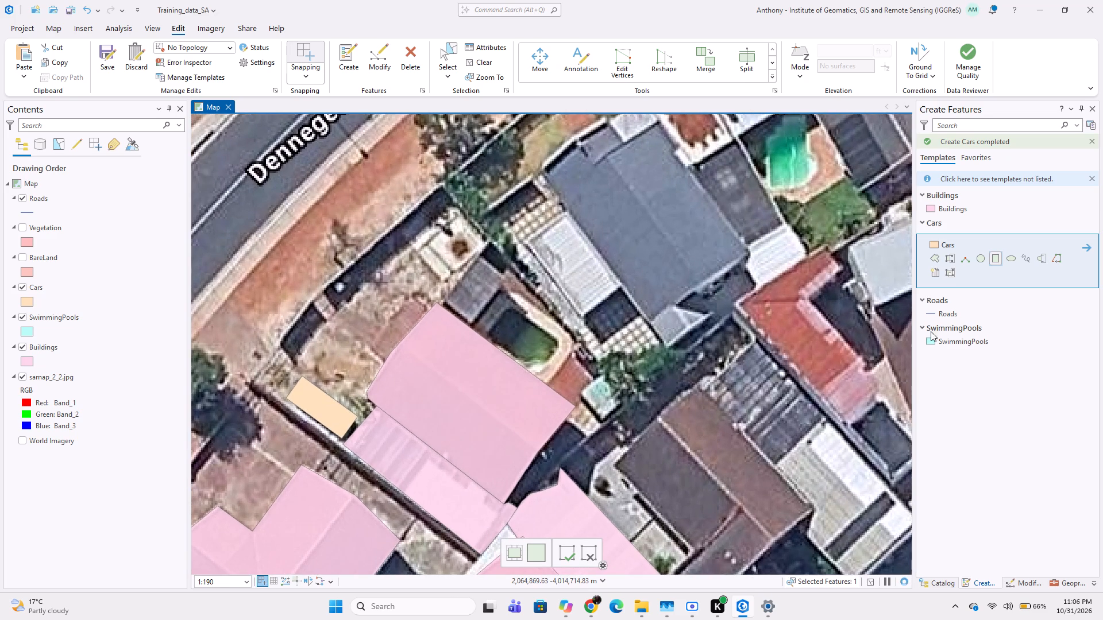
{"action": "left_click", "coordinate": [943, 342]}
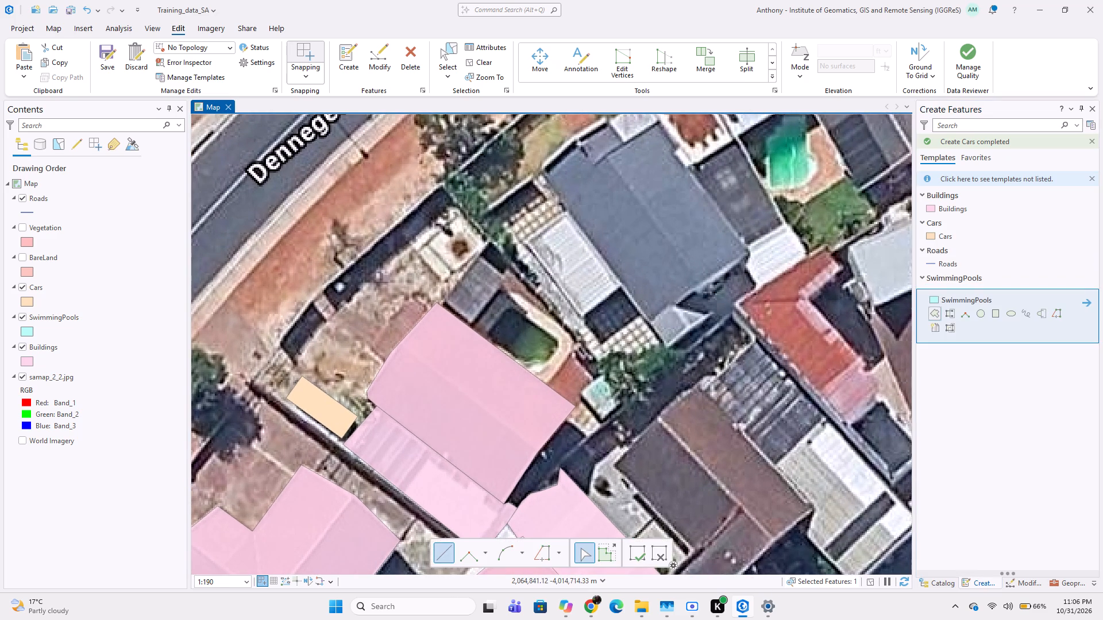
{"action": "scroll", "coordinate": [520, 321], "scroll_direction": "up", "scroll_amount": 1}
{"action": "left_click", "coordinate": [504, 300]}
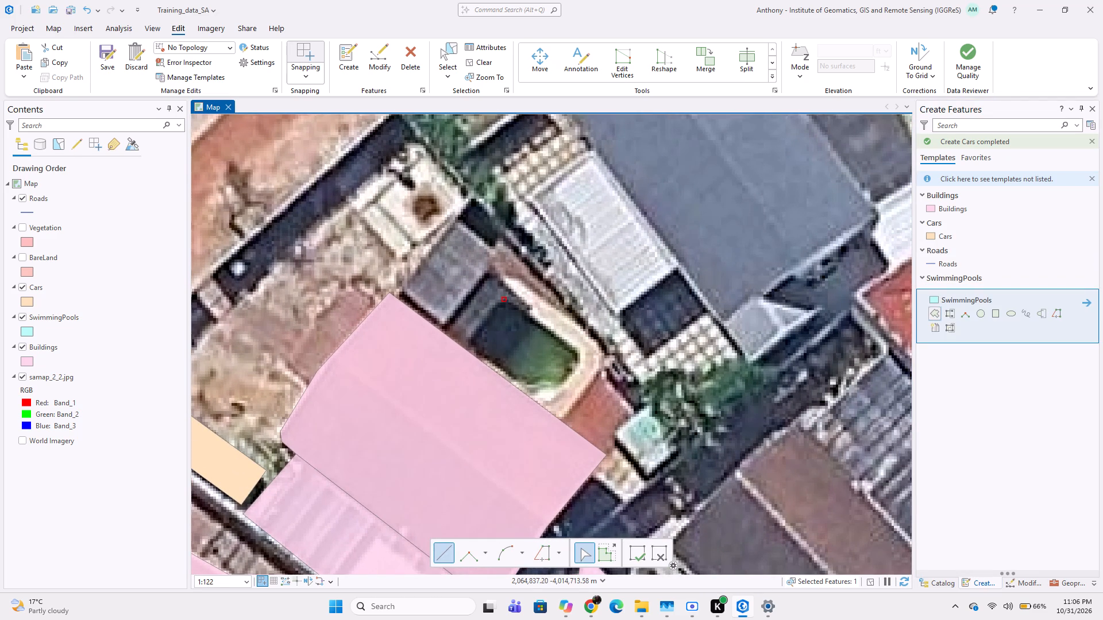
{"action": "left_click", "coordinate": [534, 317]}
{"action": "left_click", "coordinate": [566, 335]}
{"action": "left_click", "coordinate": [581, 354]}
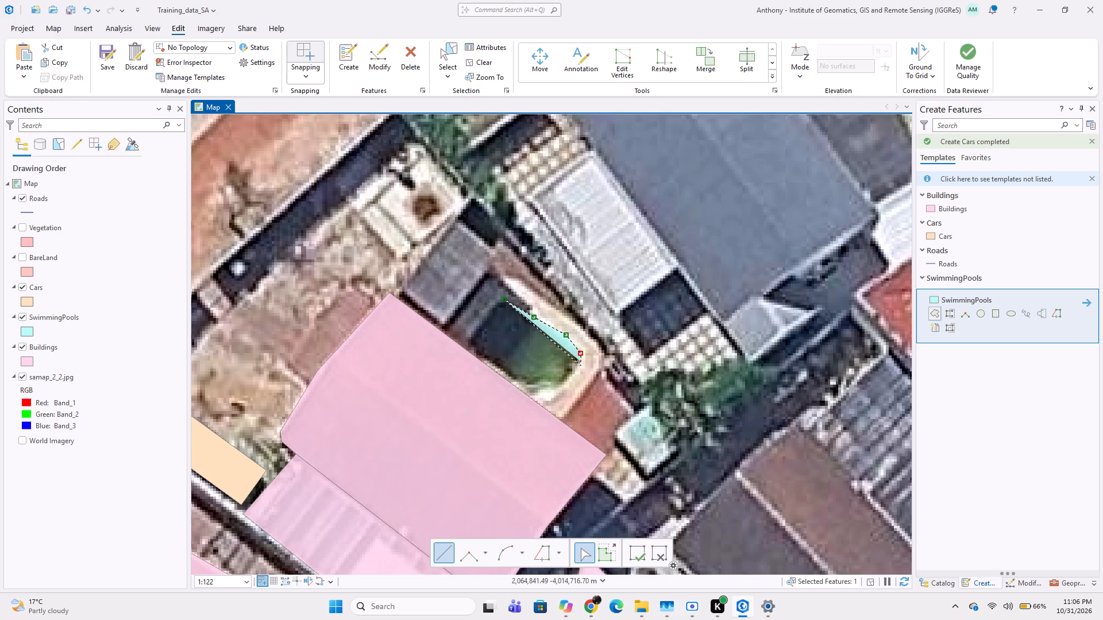
{"action": "left_click_drag", "start_coordinate": [577, 378], "coordinate": [573, 383]}
{"action": "left_click", "coordinate": [553, 400]}
{"action": "left_click", "coordinate": [537, 408]}
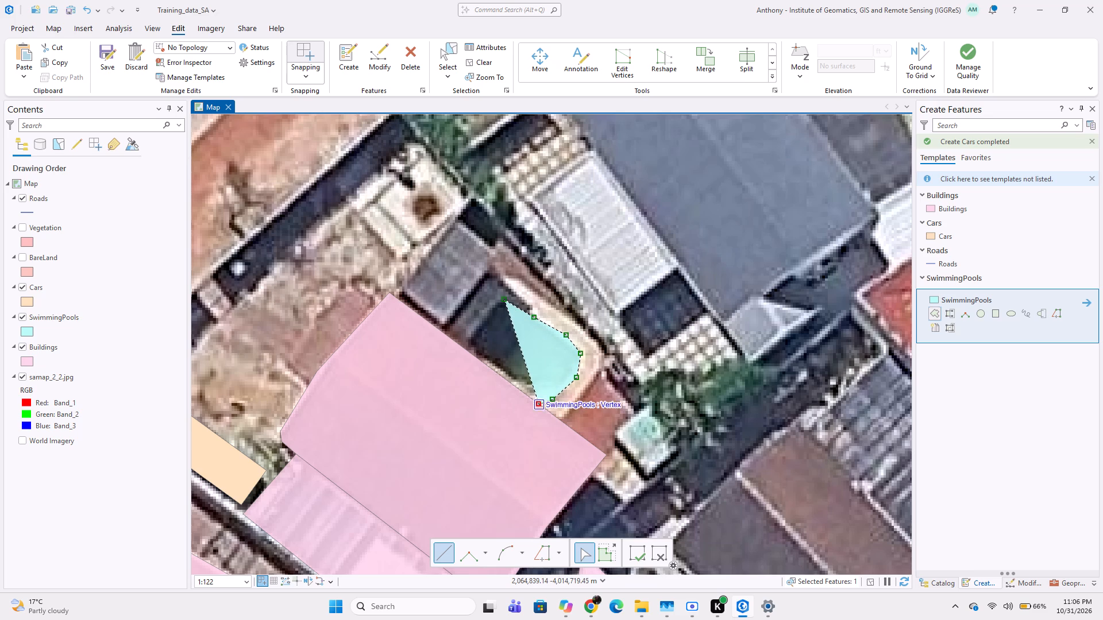
{"action": "double_click", "coordinate": [462, 348]}
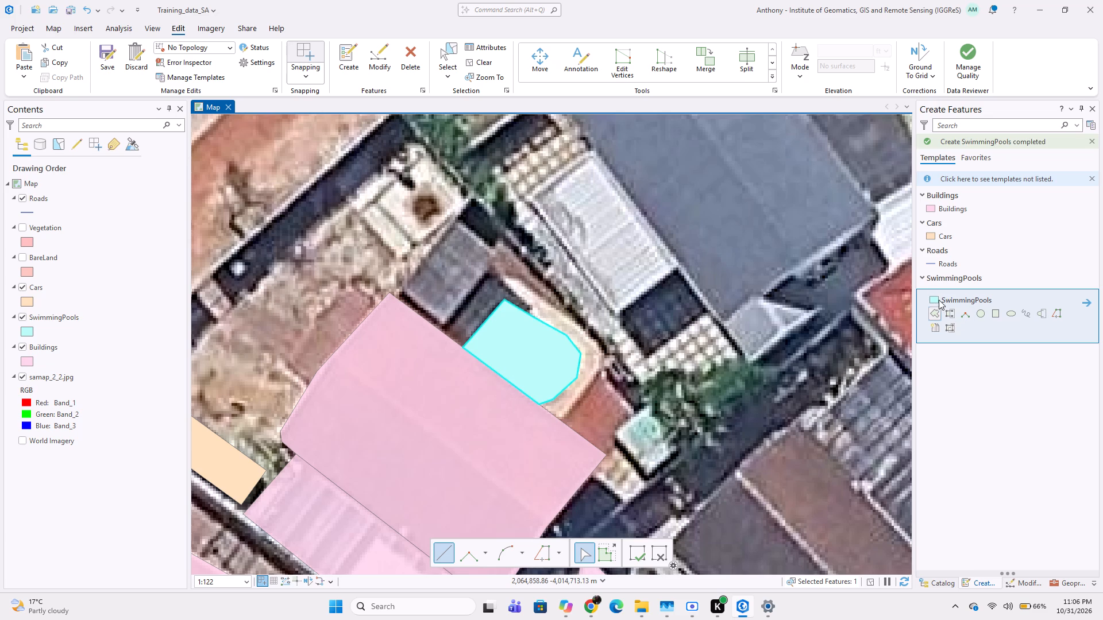
Digitize the small grey roof northwest of the new pool polygon as a four-cornered Buildings polygon.
{"action": "left_click", "coordinate": [948, 239]}
{"action": "left_click", "coordinate": [957, 201]}
{"action": "left_click", "coordinate": [953, 207]}
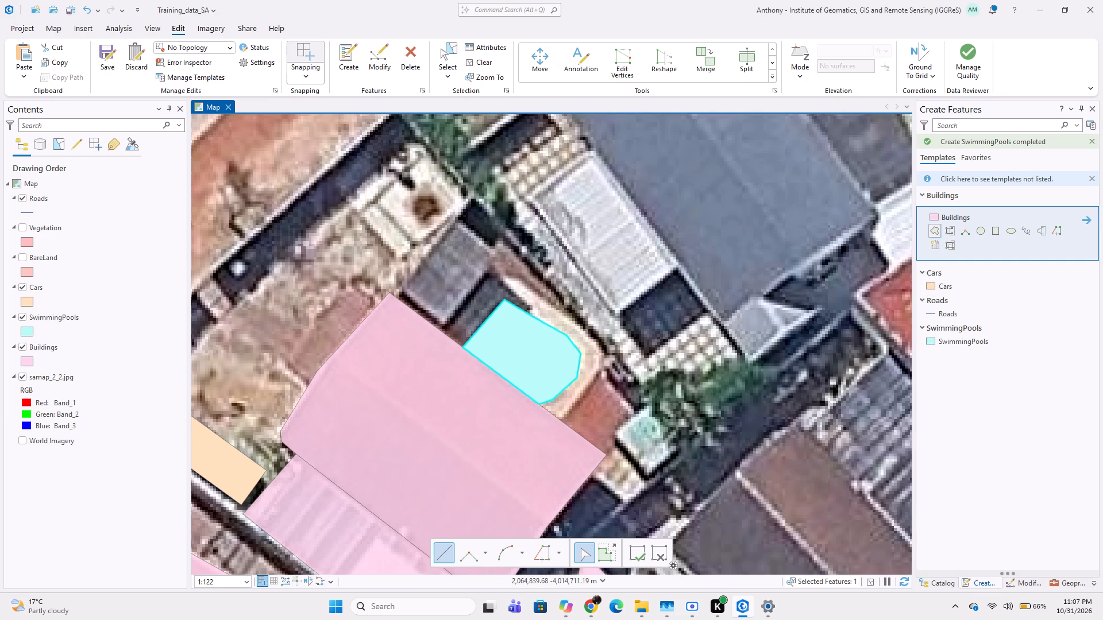
{"action": "left_click", "coordinate": [454, 219]}
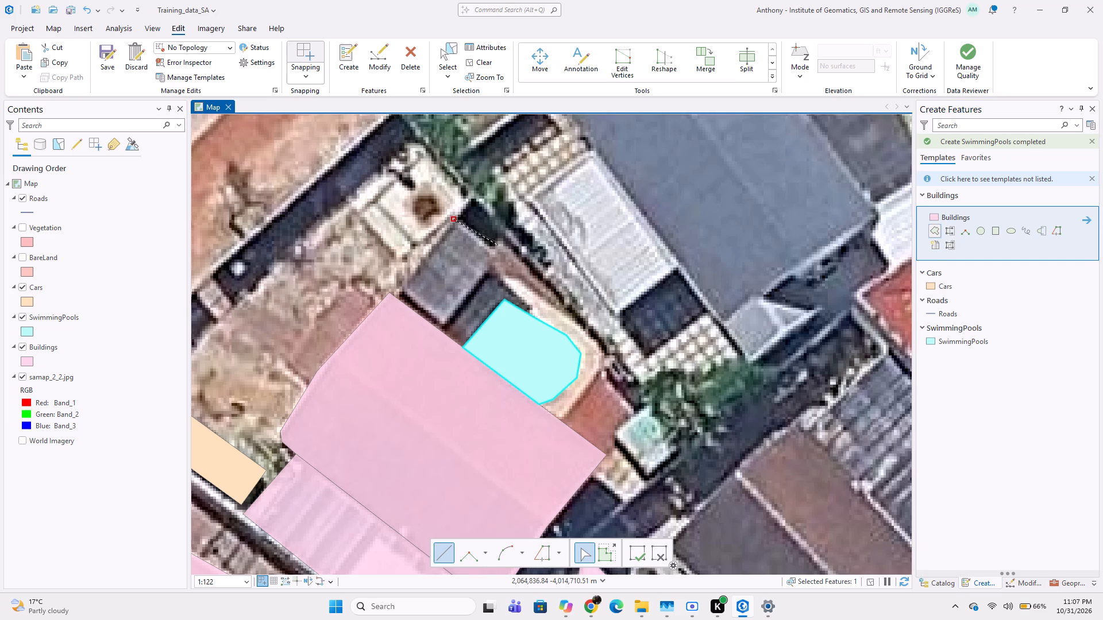
{"action": "left_click", "coordinate": [498, 251]}
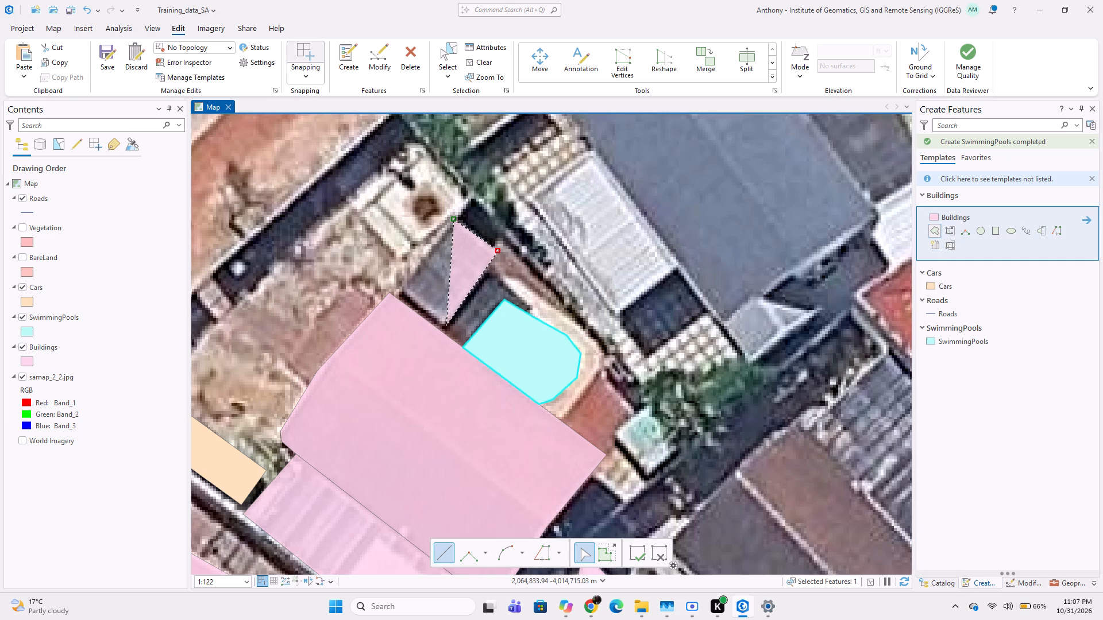
{"action": "left_click", "coordinate": [446, 325]}
{"action": "double_click", "coordinate": [400, 287]}
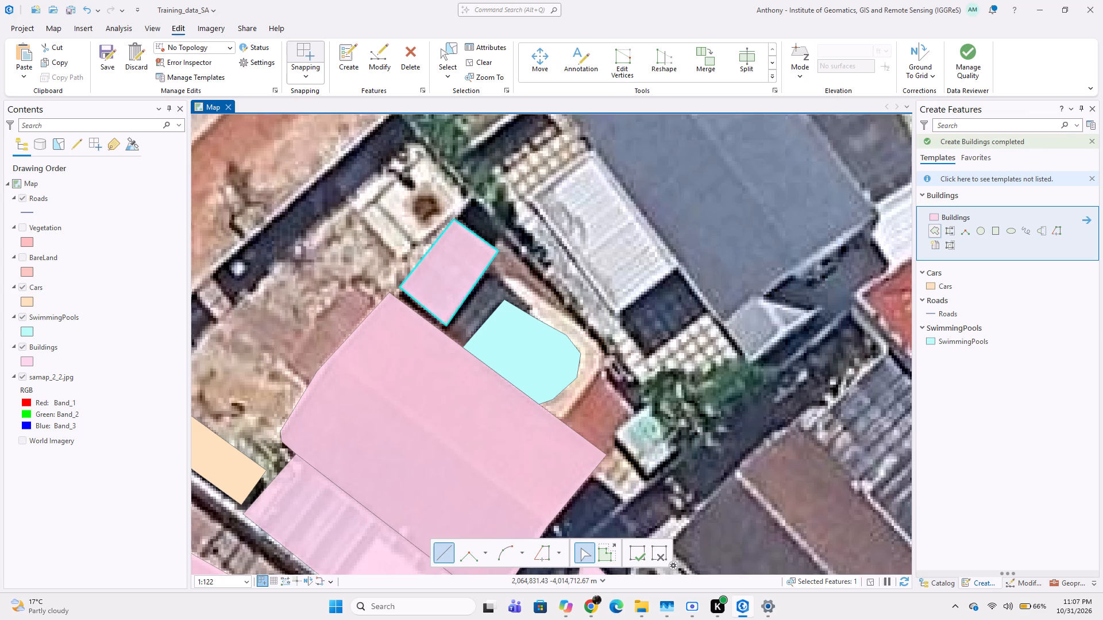
Digitize the narrow light-grey roof beside the large blue-grey house, northeast of the new pool, as a four-cornered Buildings polygon.
{"action": "middle_click_drag", "start_coordinate": [442, 259], "coordinate": [428, 325]}
{"action": "scroll", "coordinate": [496, 281], "scroll_direction": "down", "scroll_amount": 1}
{"action": "middle_click_drag", "start_coordinate": [543, 299], "coordinate": [523, 273]}
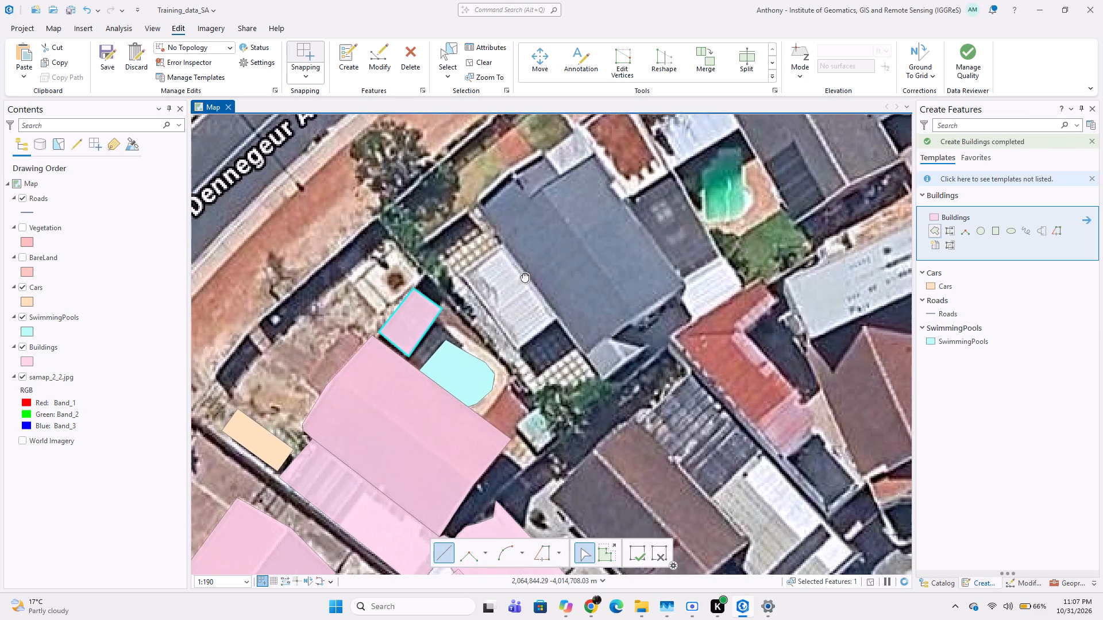
{"action": "middle_click_drag", "start_coordinate": [523, 273], "coordinate": [520, 268]}
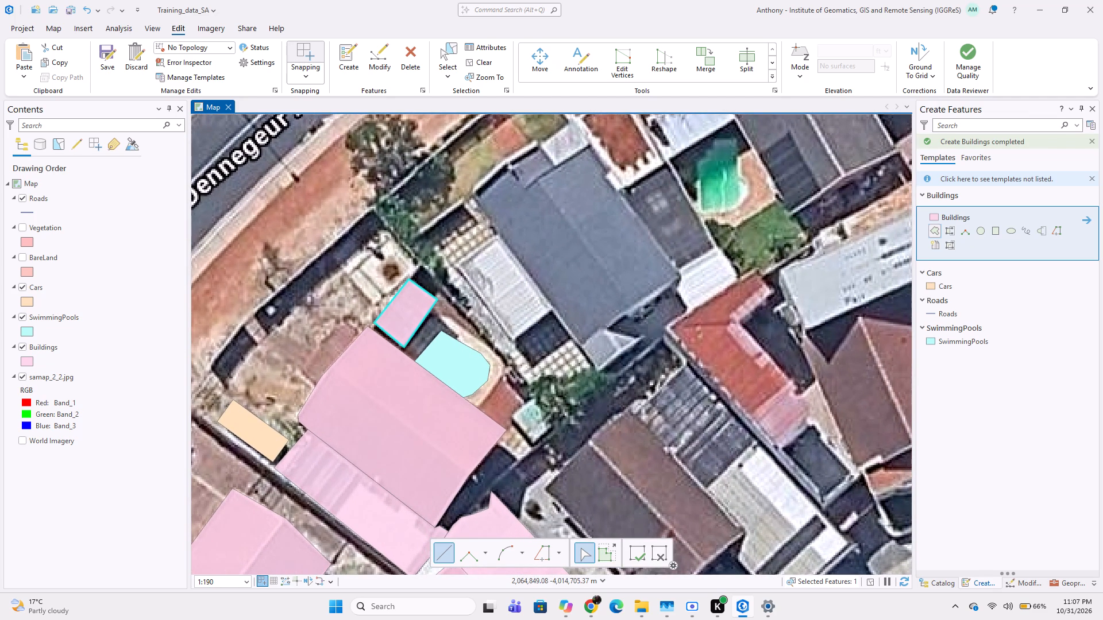
{"action": "middle_click_drag", "start_coordinate": [577, 273], "coordinate": [581, 303]}
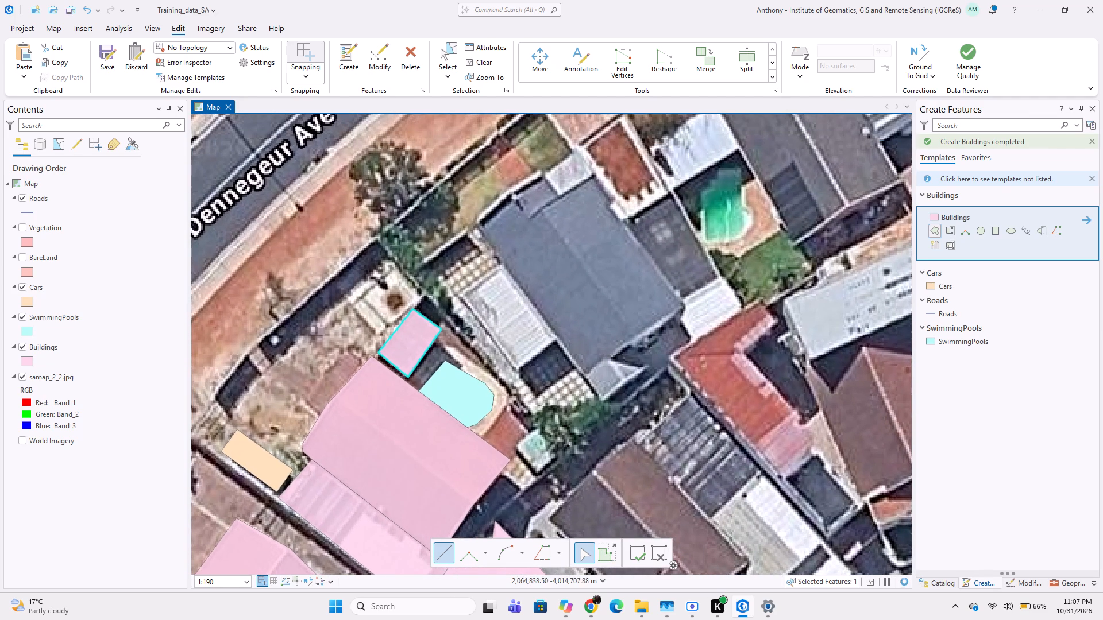
{"action": "left_click", "coordinate": [460, 288]}
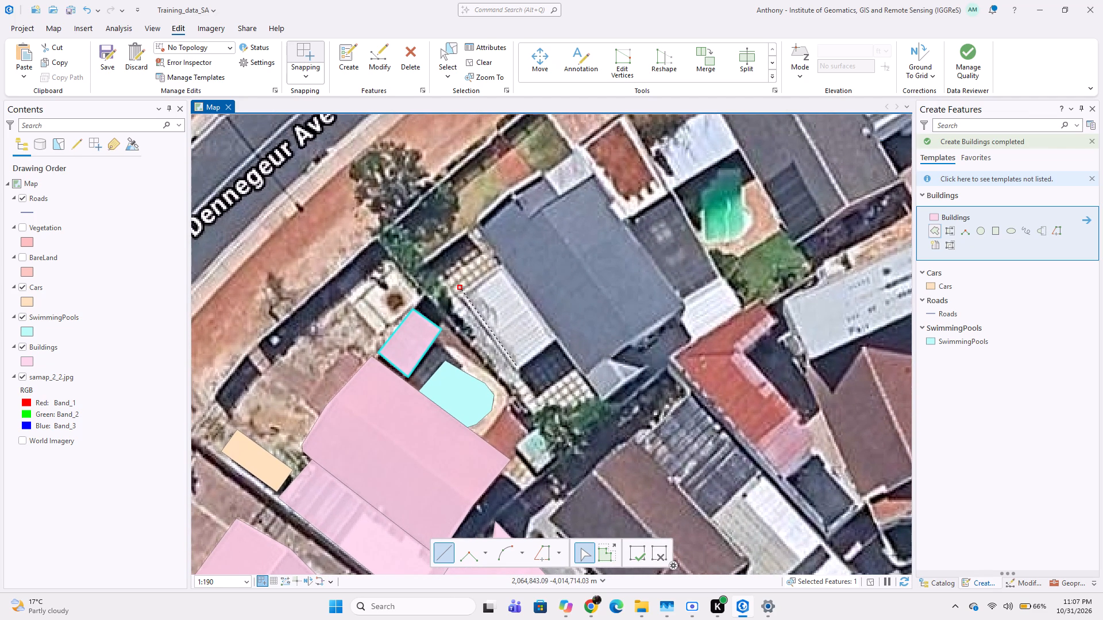
{"action": "left_click", "coordinate": [516, 370]}
{"action": "left_click", "coordinate": [557, 340]}
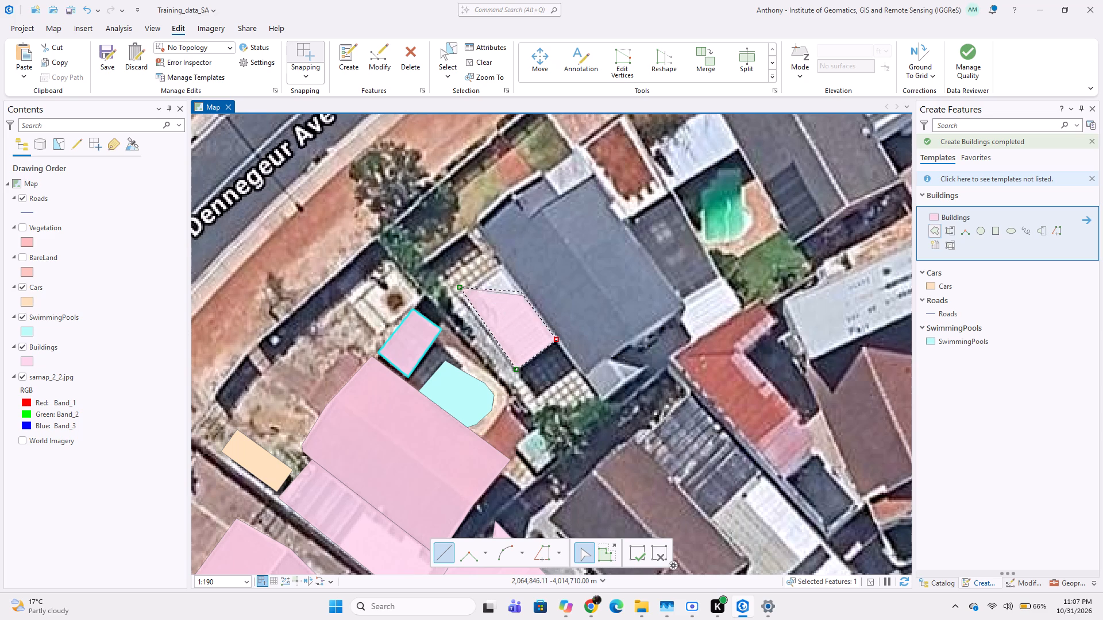
{"action": "double_click", "coordinate": [500, 261]}
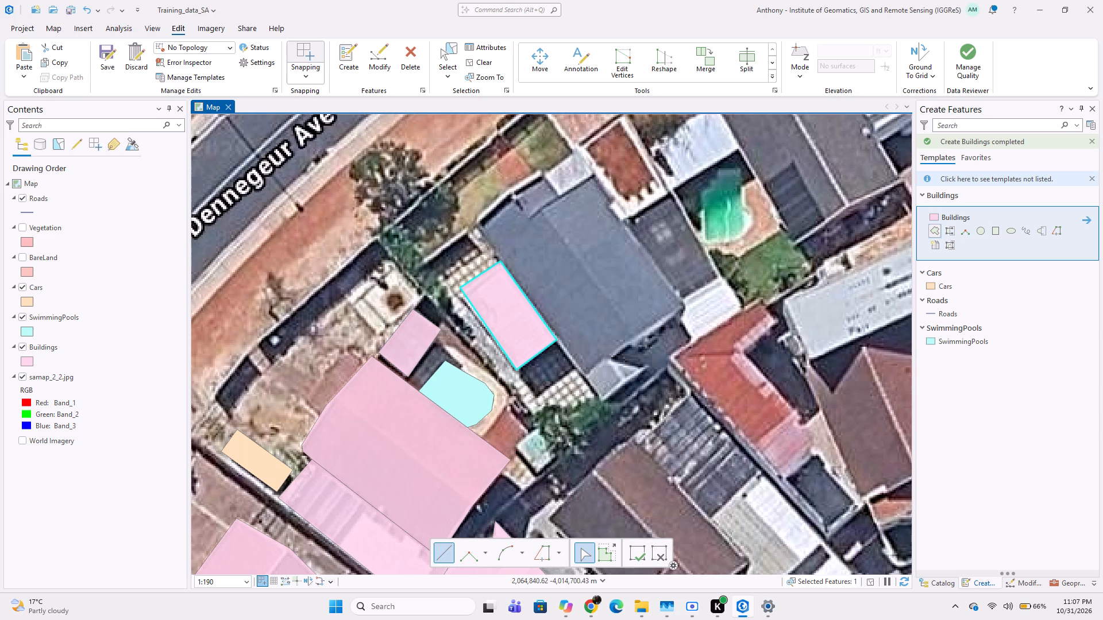
Digitize the large blue-grey house as a Buildings polygon, sharing the light-grey roof's edge and including its notches and southeast projection.
{"action": "left_click", "coordinate": [472, 219]}
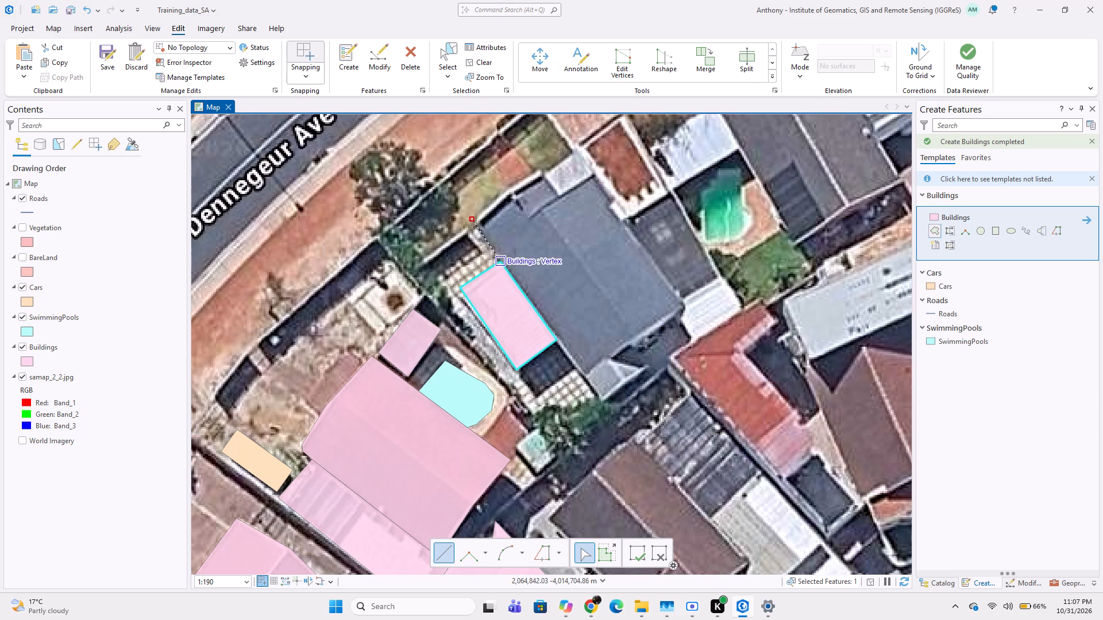
{"action": "left_click", "coordinate": [503, 265]}
{"action": "left_click", "coordinate": [561, 342]}
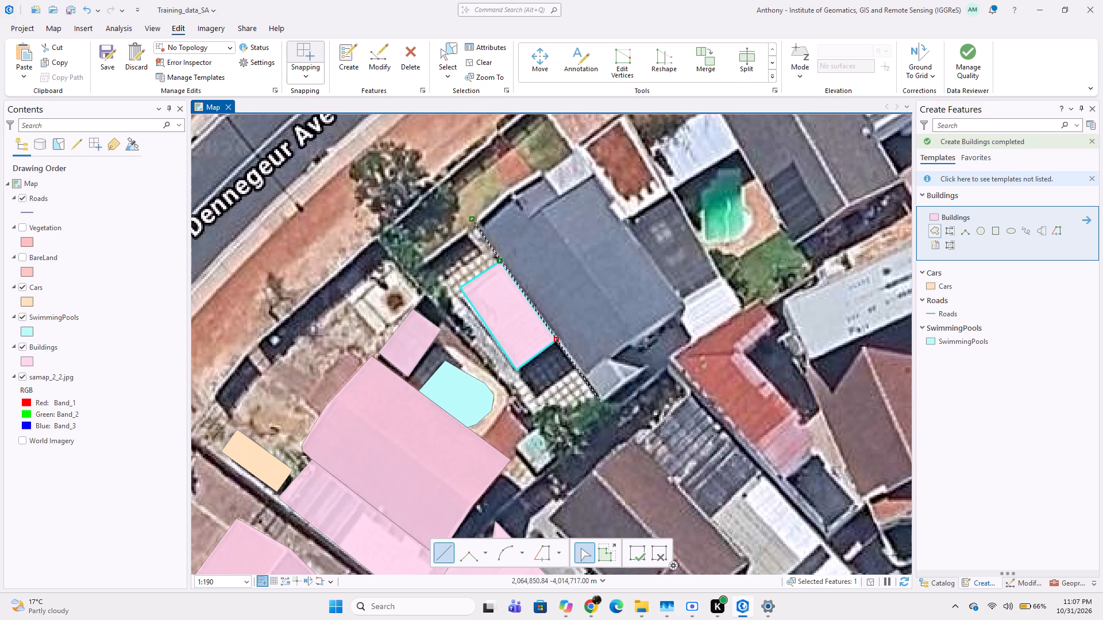
{"action": "left_click", "coordinate": [607, 400]}
{"action": "left_click", "coordinate": [645, 368]}
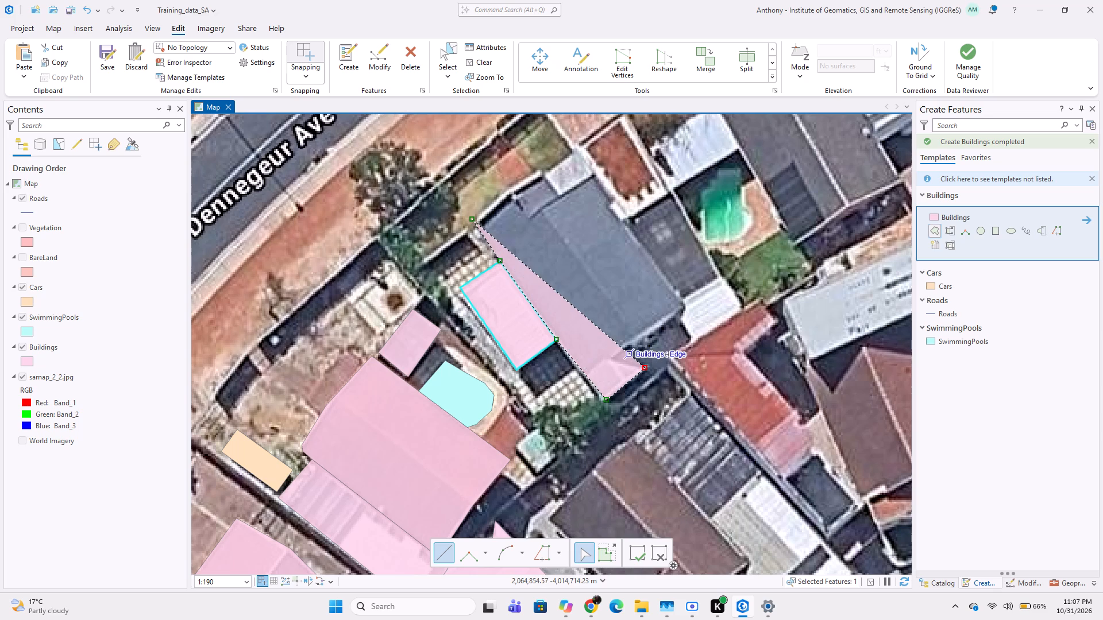
{"action": "left_click", "coordinate": [629, 348]}
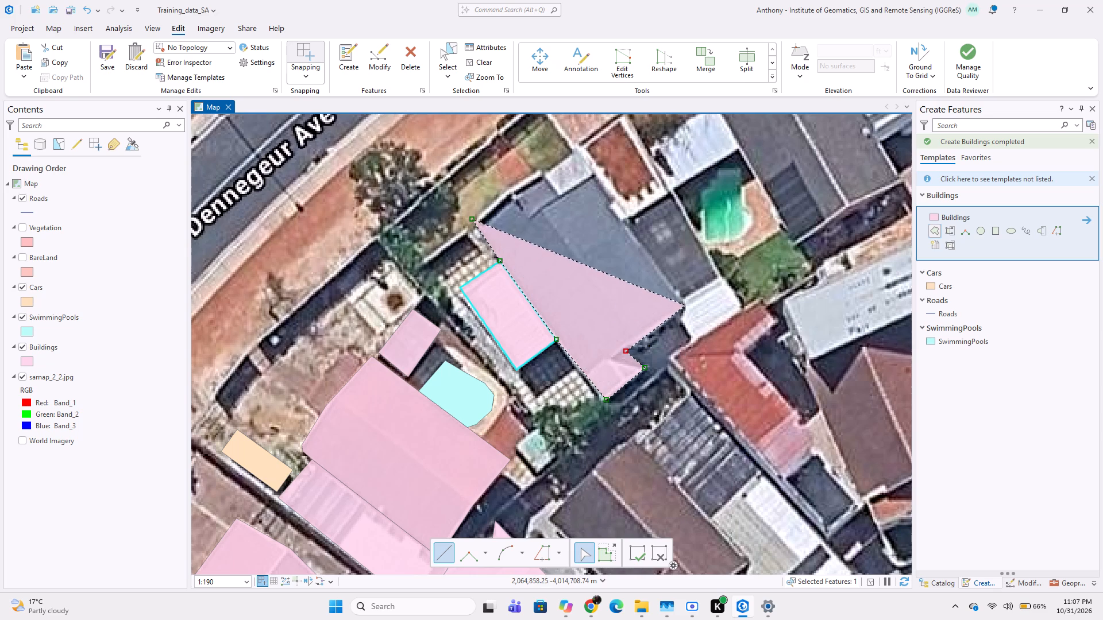
{"action": "left_click", "coordinate": [685, 305]}
{"action": "left_click", "coordinate": [611, 205]}
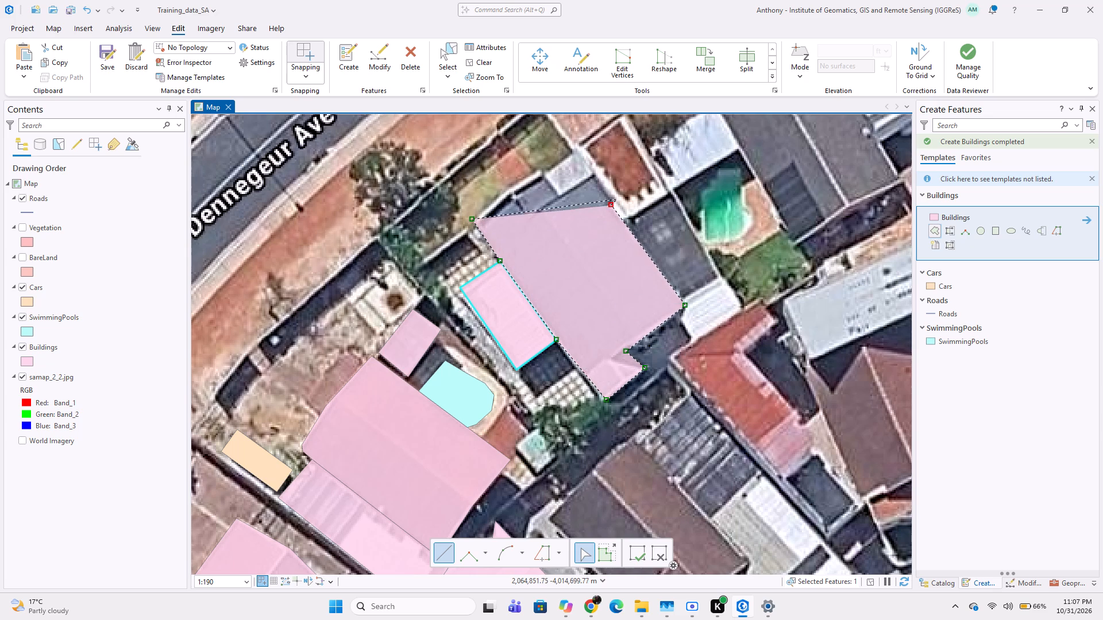
{"action": "left_click", "coordinate": [621, 195]}
{"action": "left_click", "coordinate": [595, 169]}
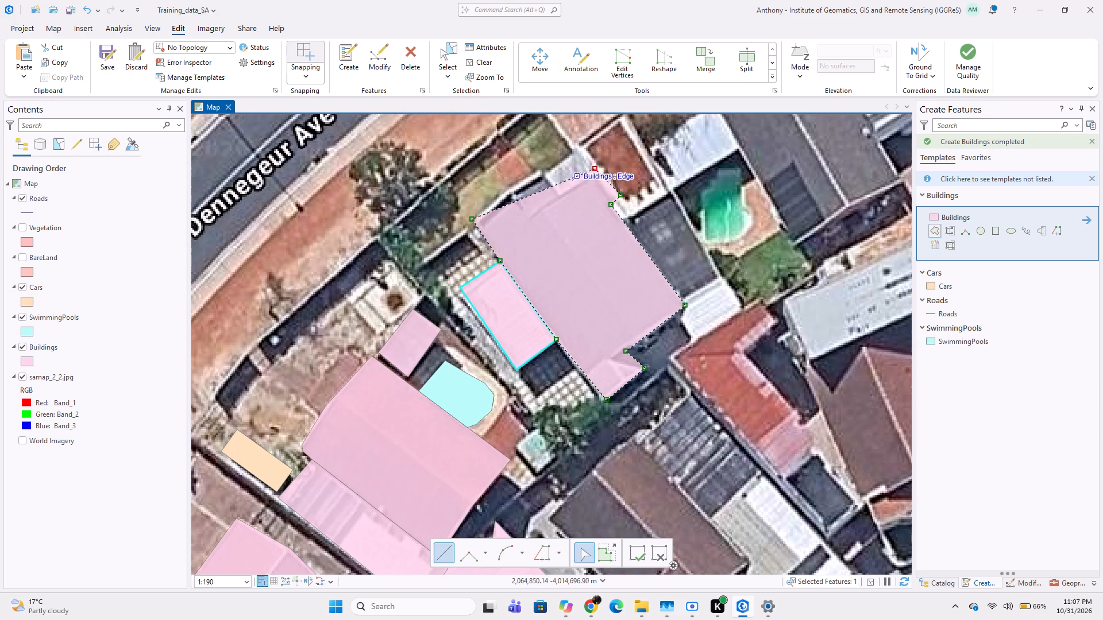
{"action": "left_click", "coordinate": [562, 193]}
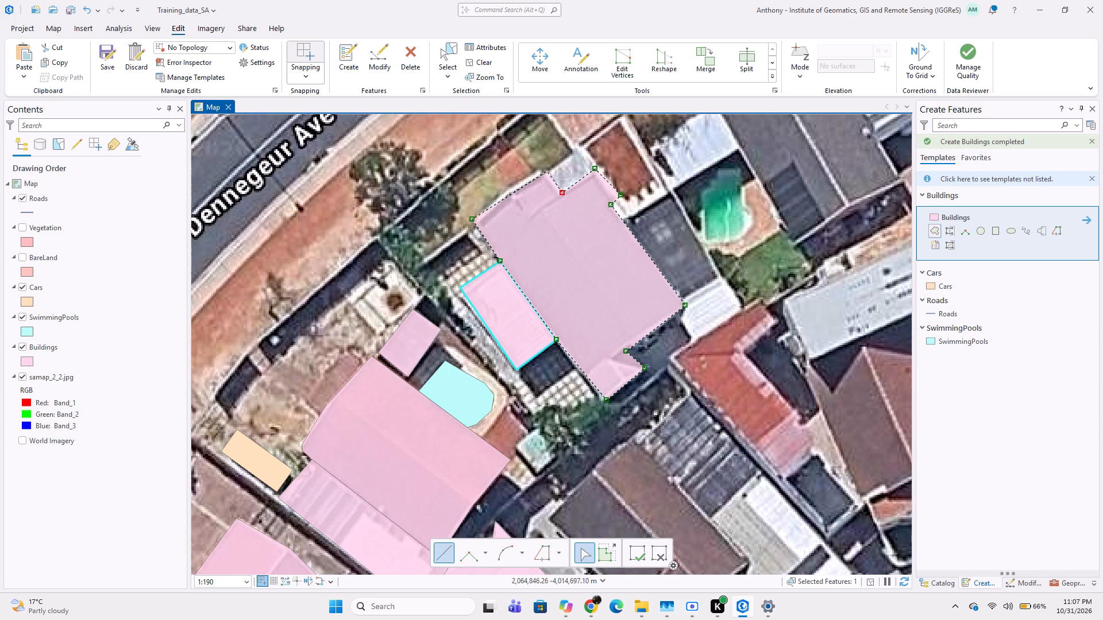
{"action": "double_click", "coordinate": [545, 173]}
Digitize the dark brown L-shaped house southeast of the pool, toward Korvette Rd, as an eight-cornered Buildings polygon.
{"action": "scroll", "coordinate": [512, 253], "scroll_direction": "down", "scroll_amount": 2}
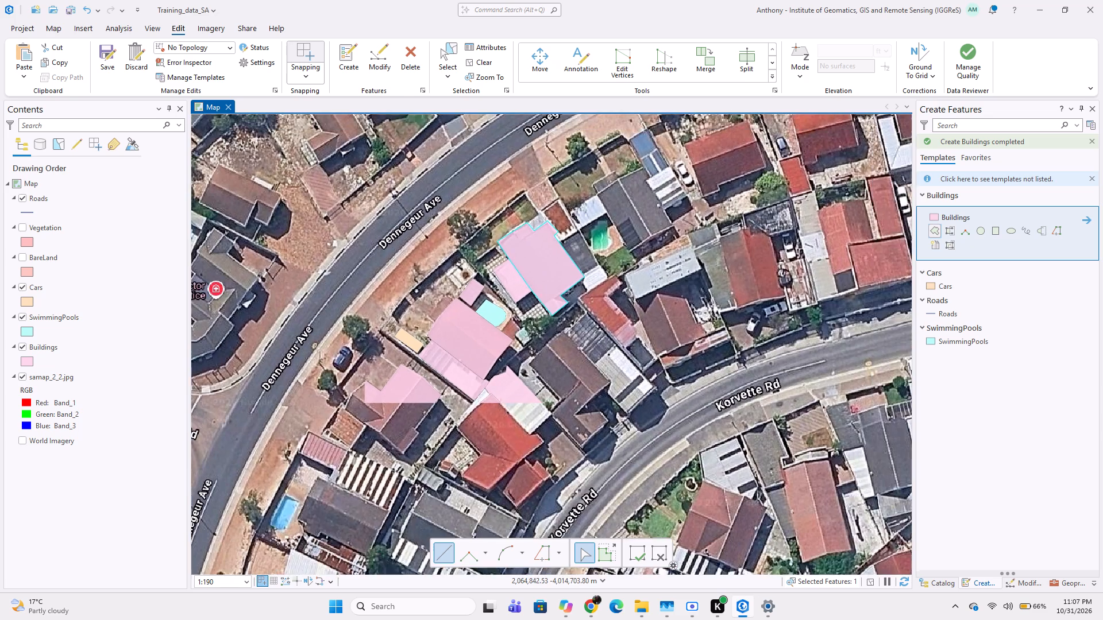
{"action": "middle_click_drag", "start_coordinate": [511, 317], "coordinate": [542, 284]}
{"action": "scroll", "coordinate": [643, 275], "scroll_direction": "up", "scroll_amount": 1}
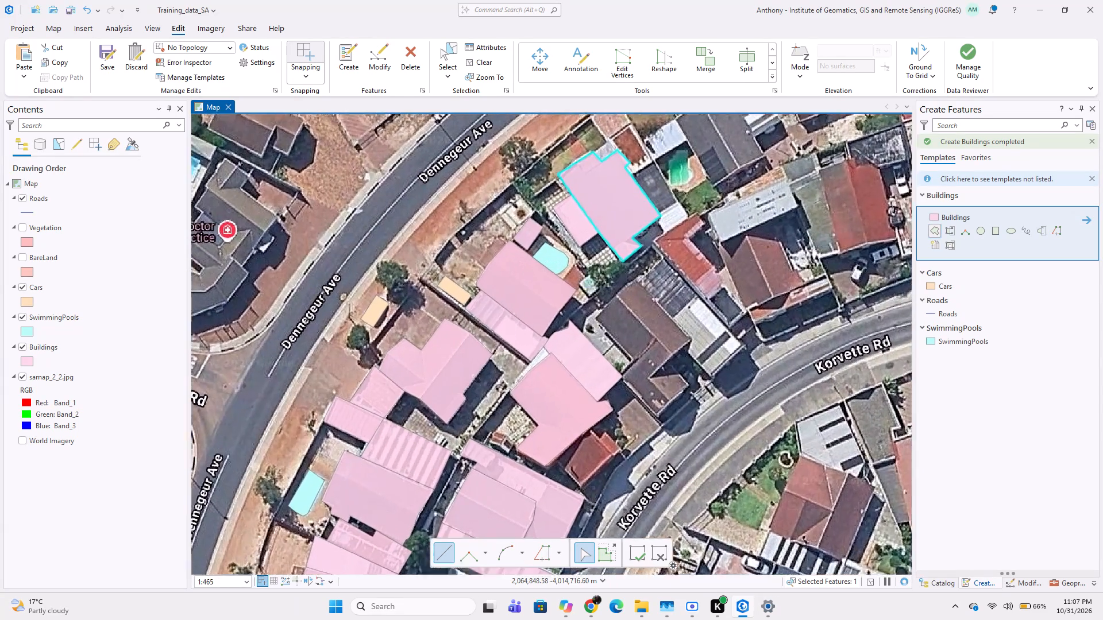
{"action": "scroll", "coordinate": [653, 303], "scroll_direction": "up", "scroll_amount": 1}
{"action": "left_click", "coordinate": [621, 268]}
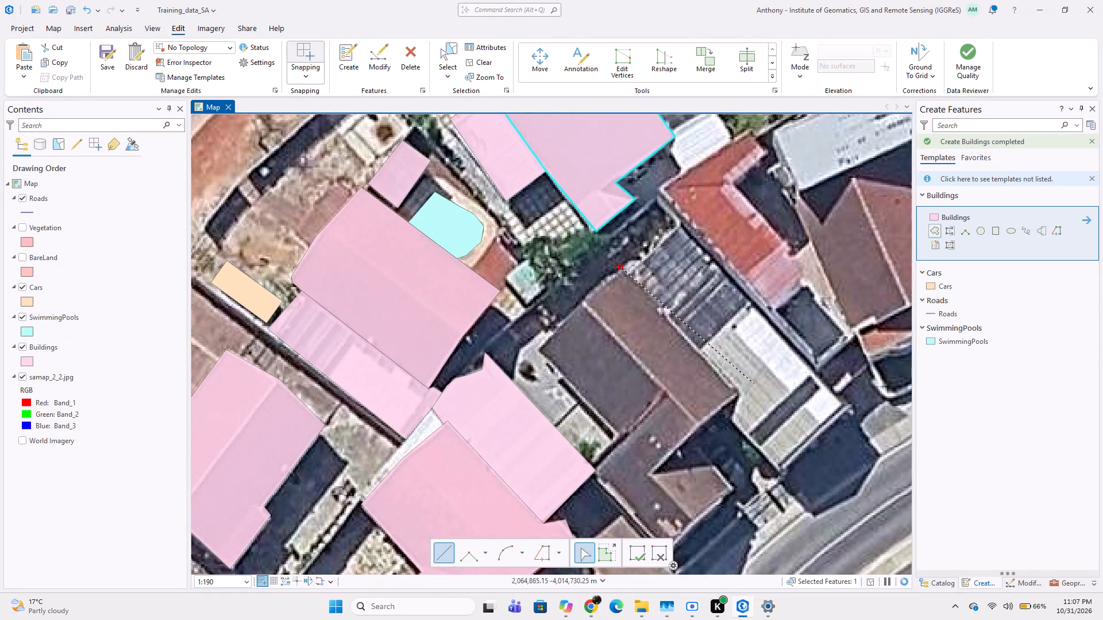
{"action": "left_click", "coordinate": [746, 392]}
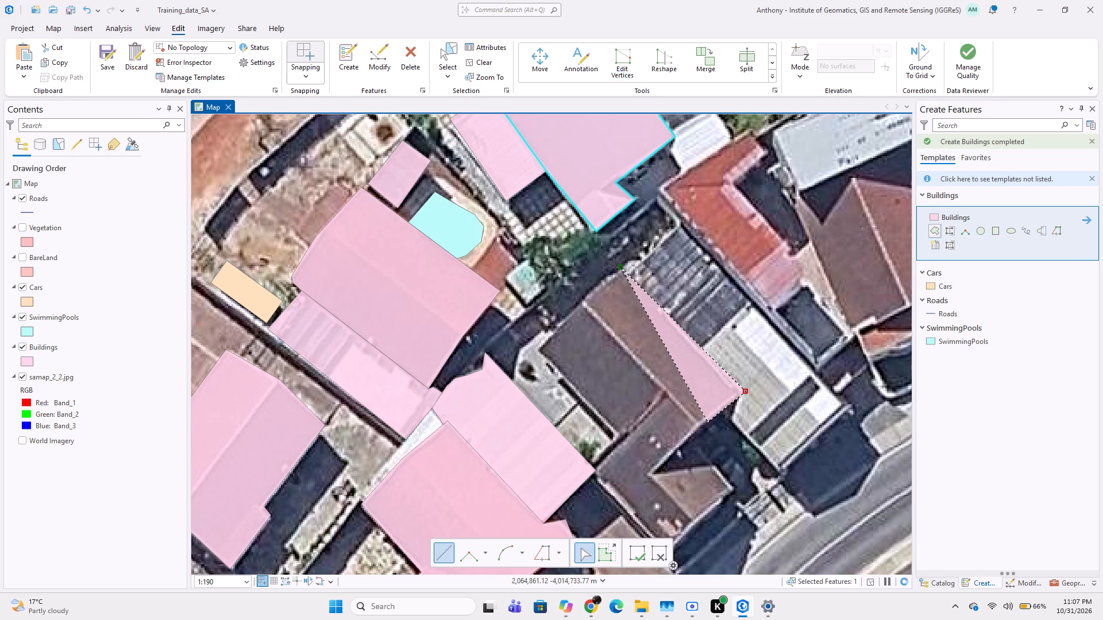
{"action": "left_click", "coordinate": [696, 434]}
{"action": "left_click", "coordinate": [738, 490]}
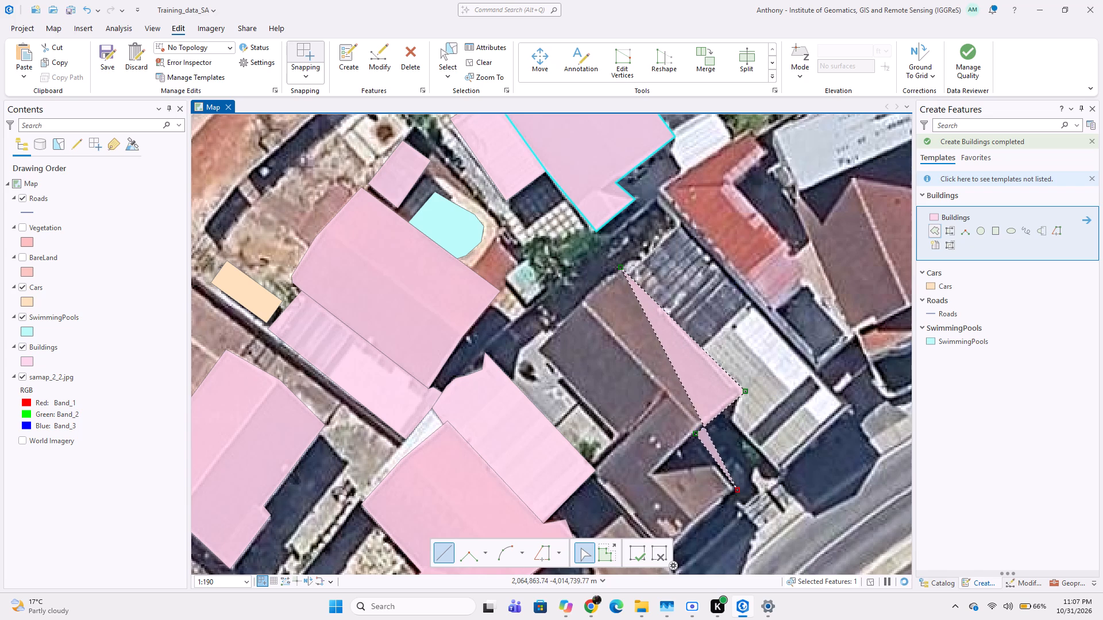
{"action": "middle_click_drag", "start_coordinate": [814, 378], "coordinate": [836, 346]}
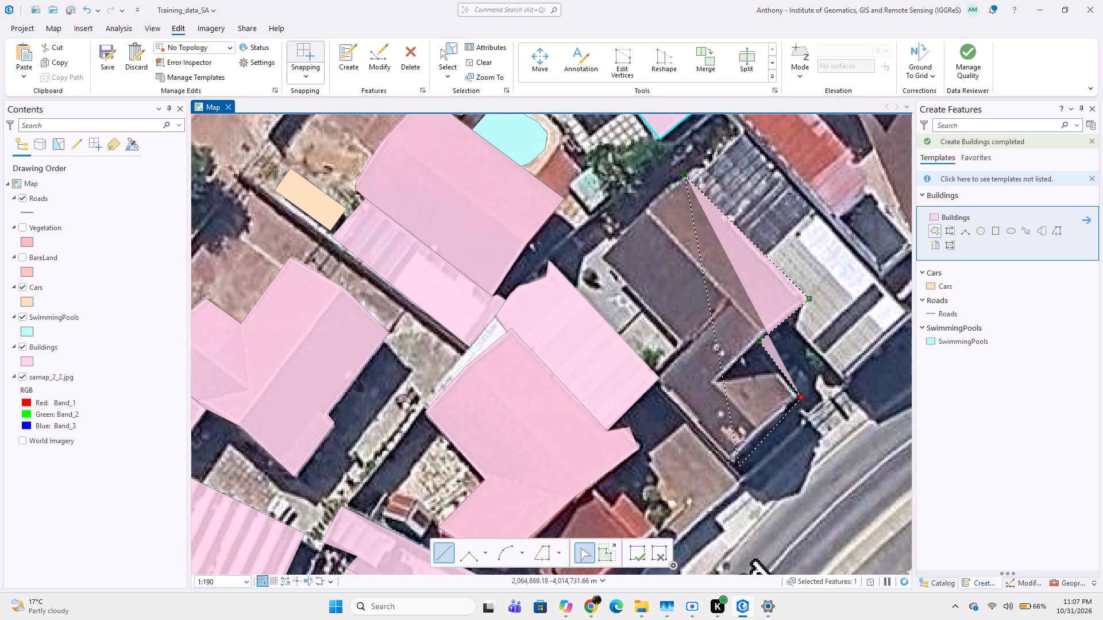
{"action": "left_click", "coordinate": [732, 468]}
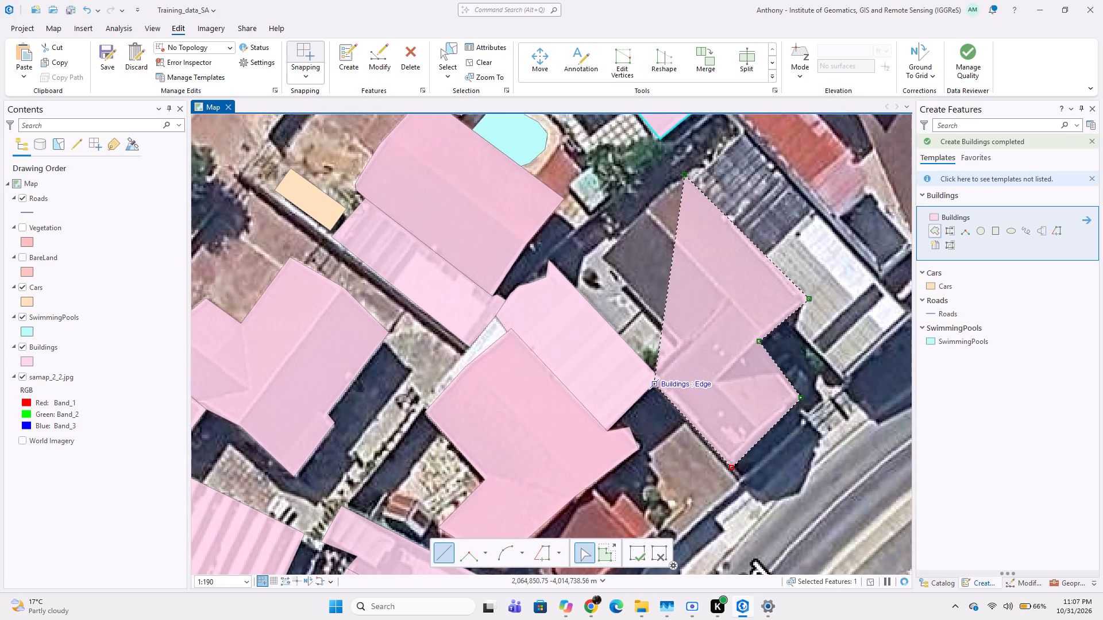
{"action": "left_click", "coordinate": [657, 376]}
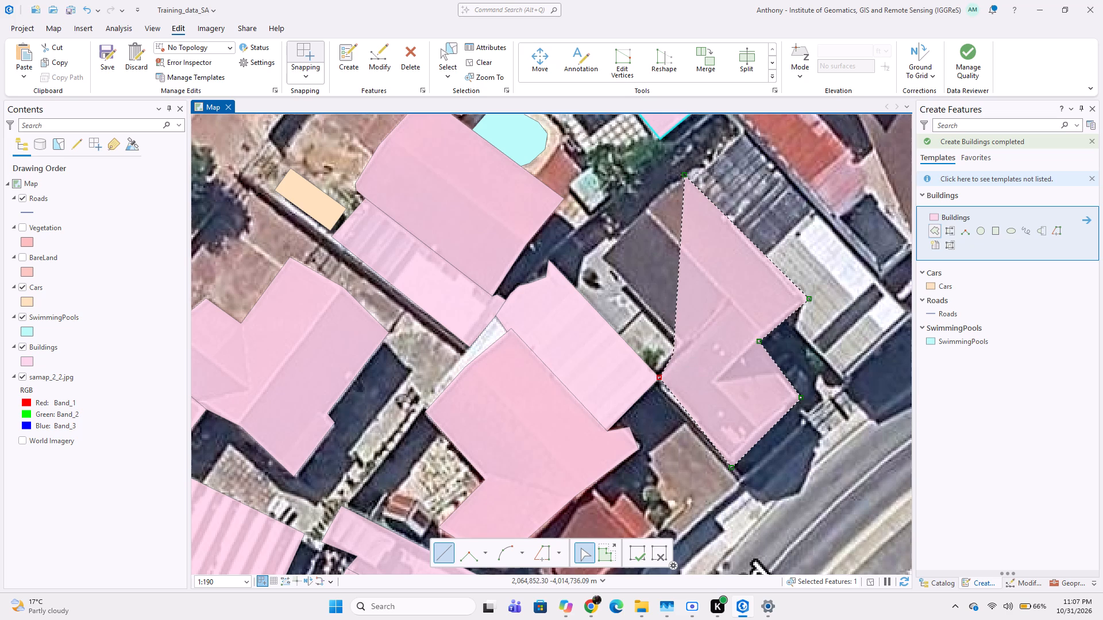
{"action": "left_click", "coordinate": [683, 342]}
{"action": "middle_click_drag", "start_coordinate": [653, 346], "coordinate": [730, 382]}
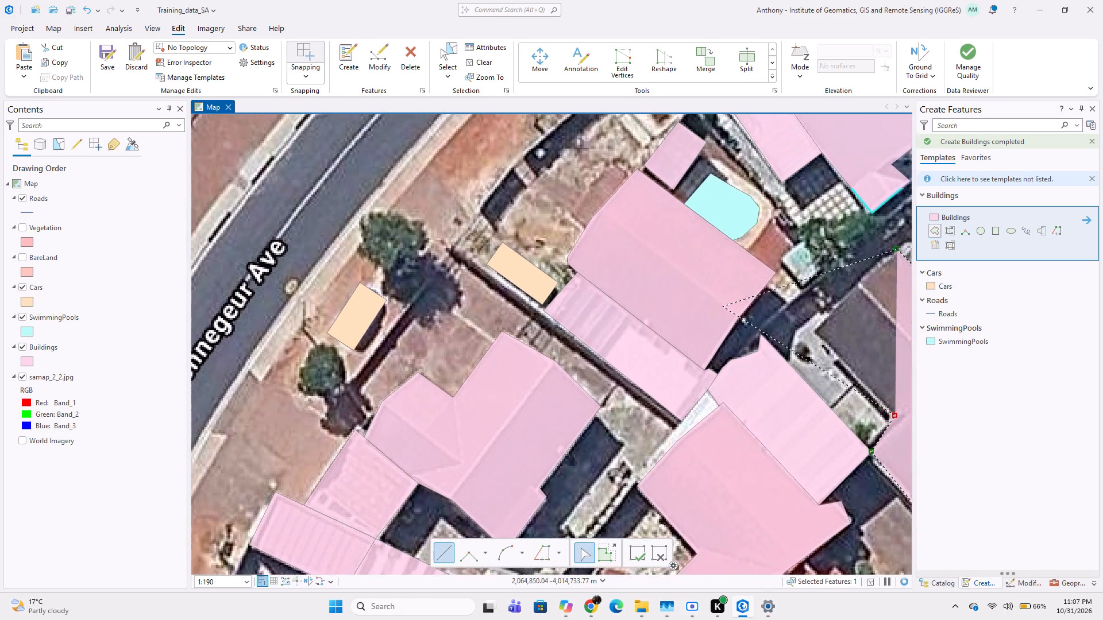
{"action": "middle_click_drag", "start_coordinate": [727, 304], "coordinate": [621, 304]}
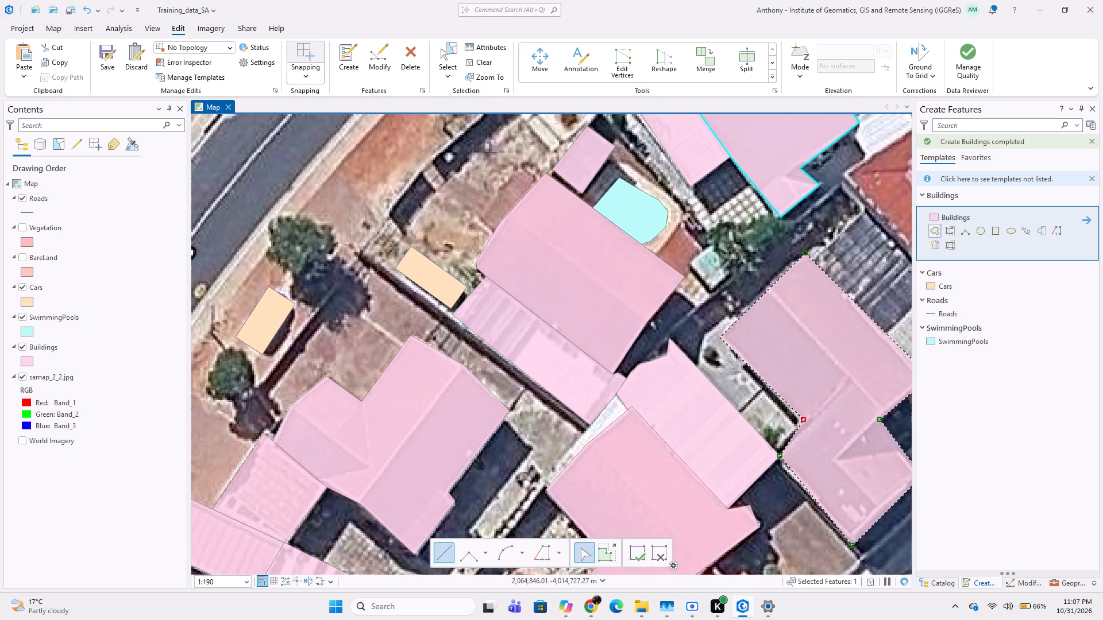
{"action": "double_click", "coordinate": [720, 334]}
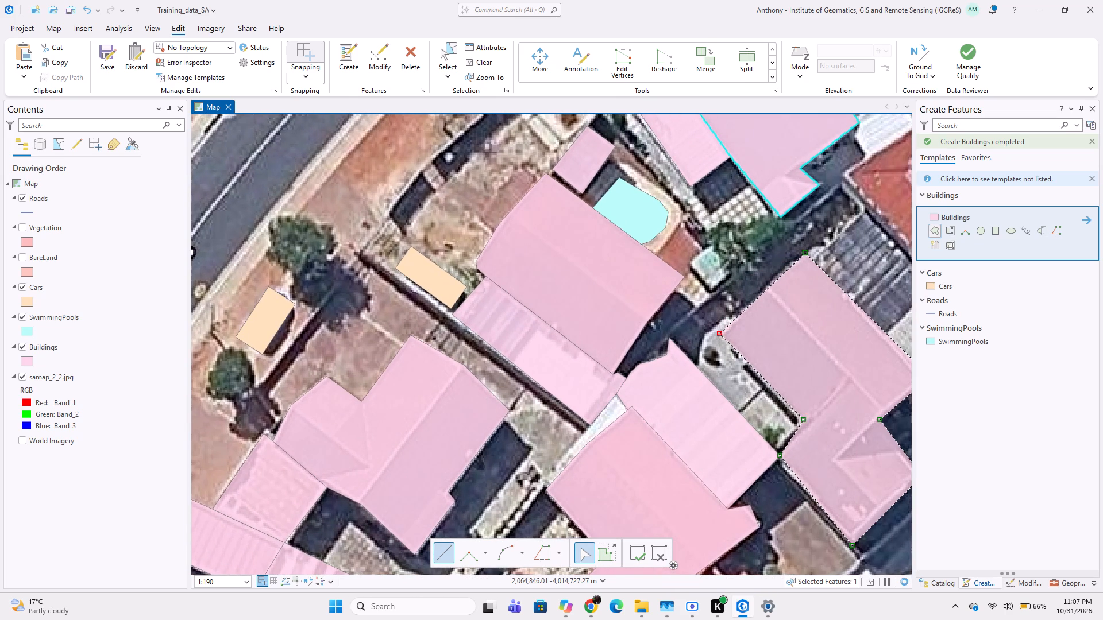
Digitize the long grey and white roof northeast of the dark brown house as a Buildings polygon following that house's edge.
{"action": "middle_click_drag", "start_coordinate": [539, 351], "coordinate": [496, 354]}
{"action": "middle_click_drag", "start_coordinate": [615, 320], "coordinate": [472, 338]}
{"action": "middle_click_drag", "start_coordinate": [664, 304], "coordinate": [567, 317]}
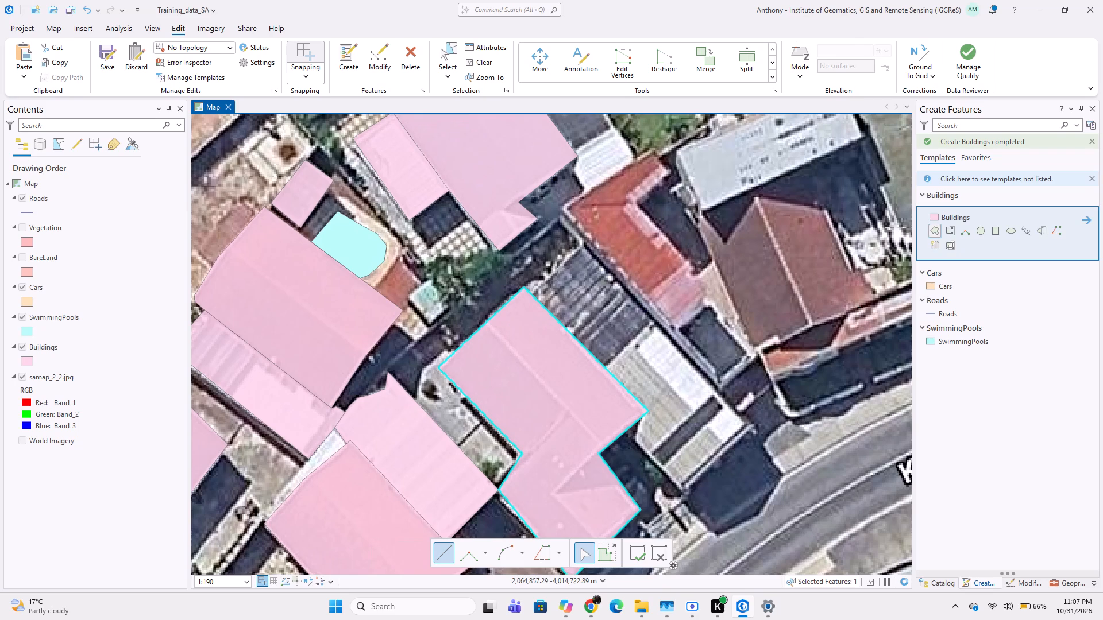
{"action": "left_click", "coordinate": [583, 241]}
{"action": "left_click", "coordinate": [756, 426]}
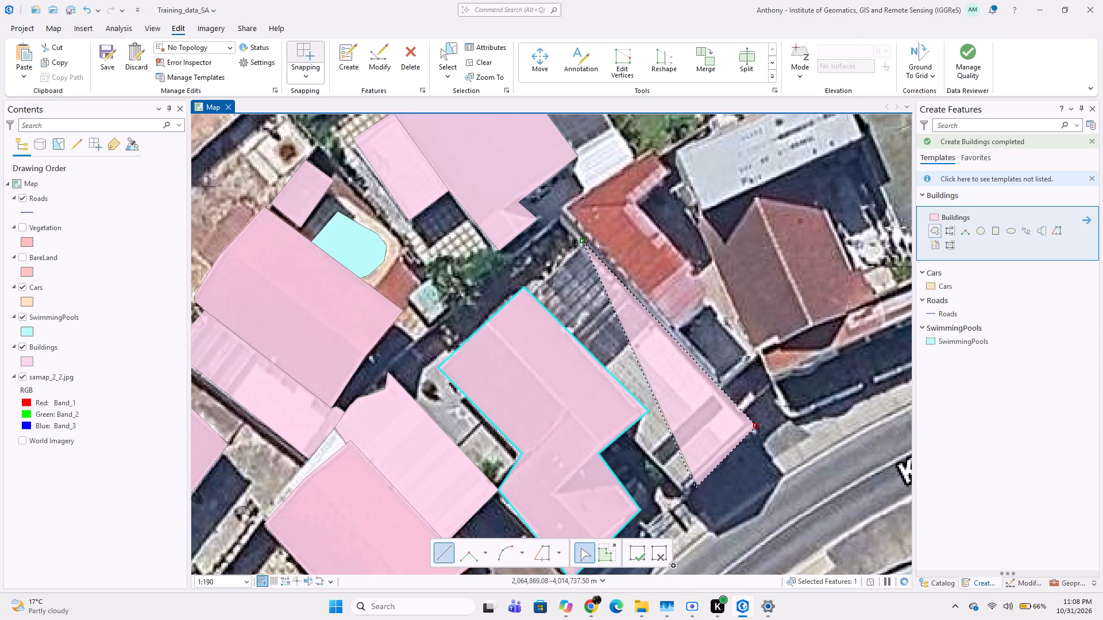
{"action": "left_click", "coordinate": [688, 494]}
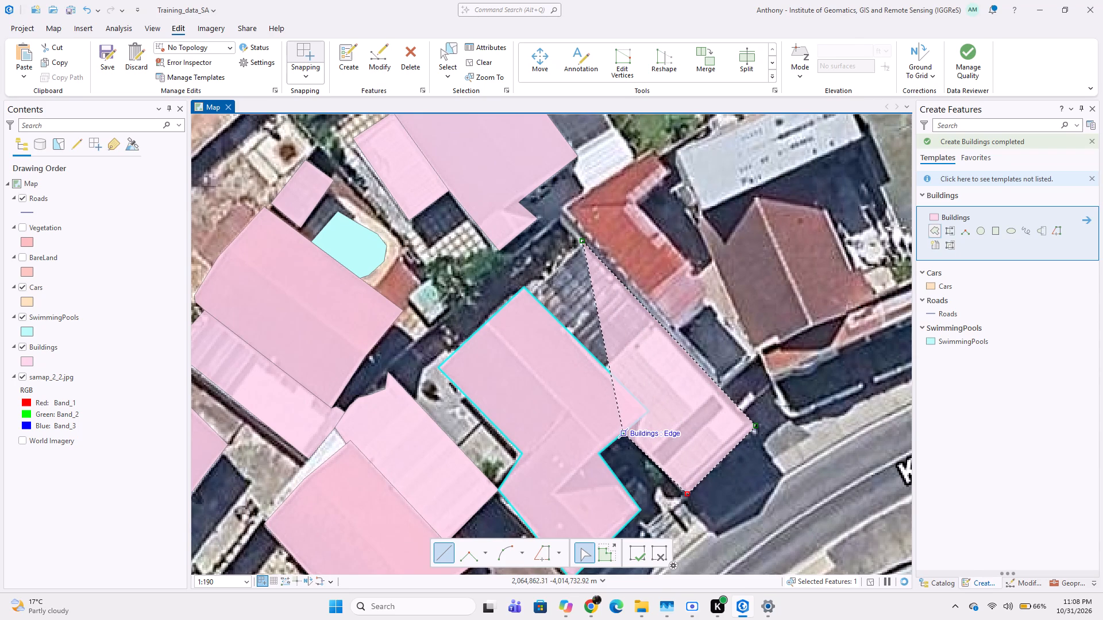
{"action": "left_click", "coordinate": [621, 430]}
{"action": "left_click", "coordinate": [647, 408]}
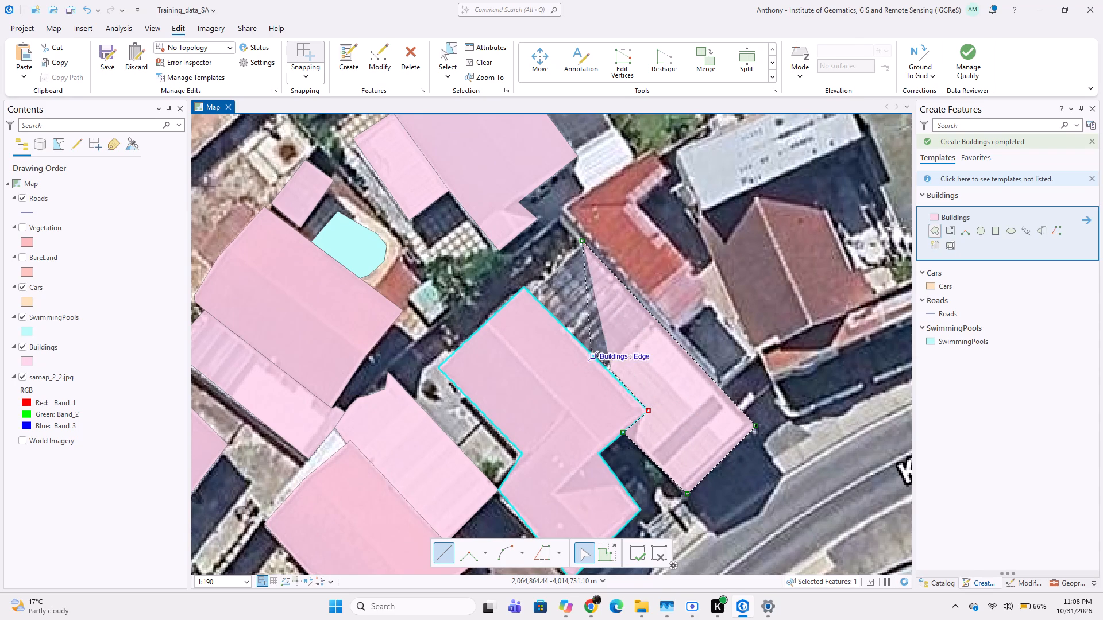
{"action": "double_click", "coordinate": [533, 291]}
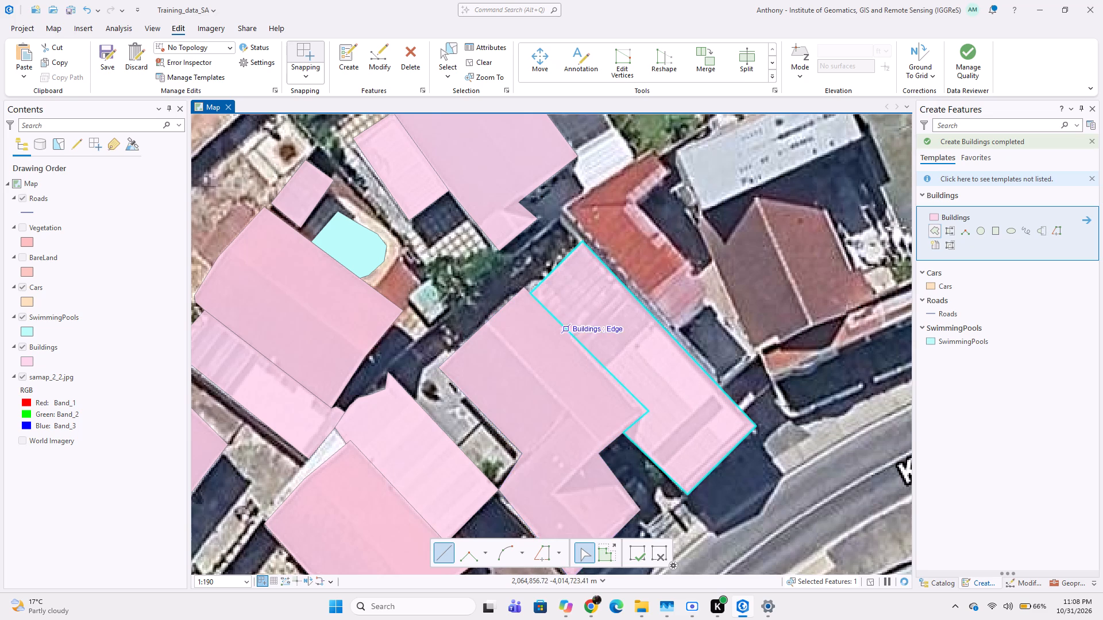
Digitize the red-roofed house northeast of the long grey and white roof as an eight-cornered Buildings polygon, following that roof's edge and the inner notch.
{"action": "middle_click_drag", "start_coordinate": [545, 383], "coordinate": [492, 450]}
{"action": "middle_click_drag", "start_coordinate": [563, 376], "coordinate": [516, 418]}
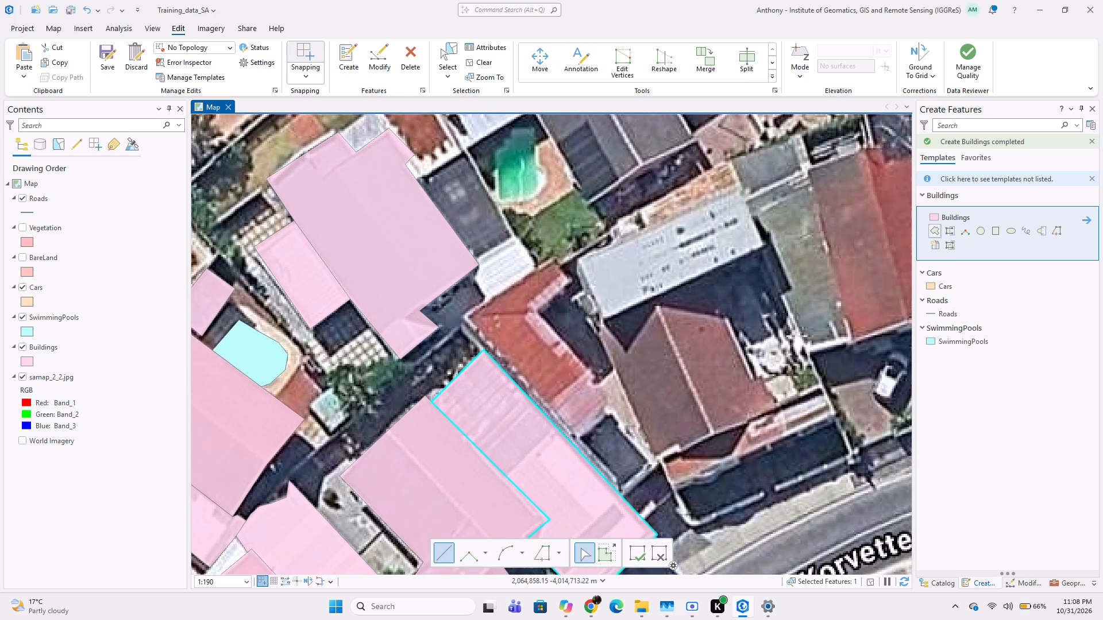
{"action": "left_click", "coordinate": [557, 257]}
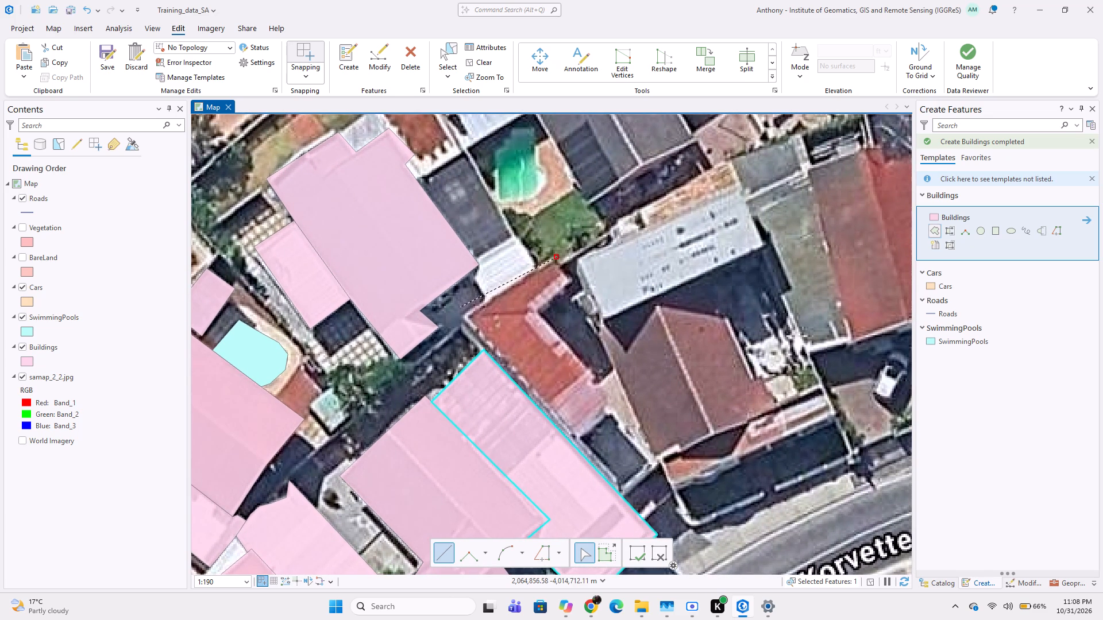
{"action": "left_click", "coordinate": [460, 313]}
{"action": "left_click", "coordinate": [482, 350]}
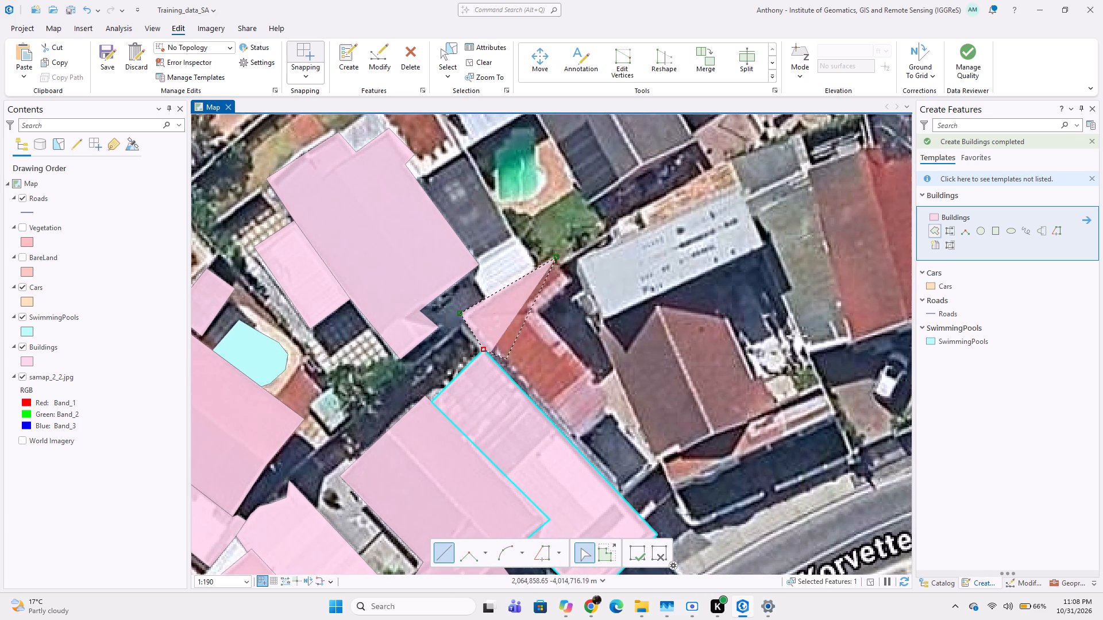
{"action": "left_click", "coordinate": [575, 446]}
{"action": "left_click", "coordinate": [613, 408]}
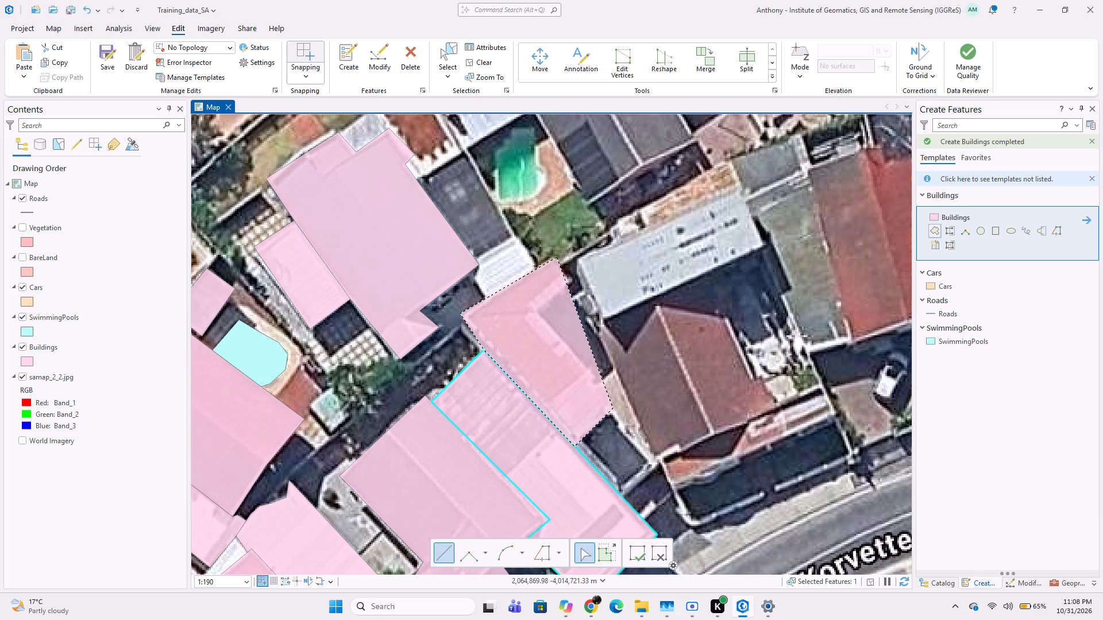
{"action": "left_click", "coordinate": [595, 378]}
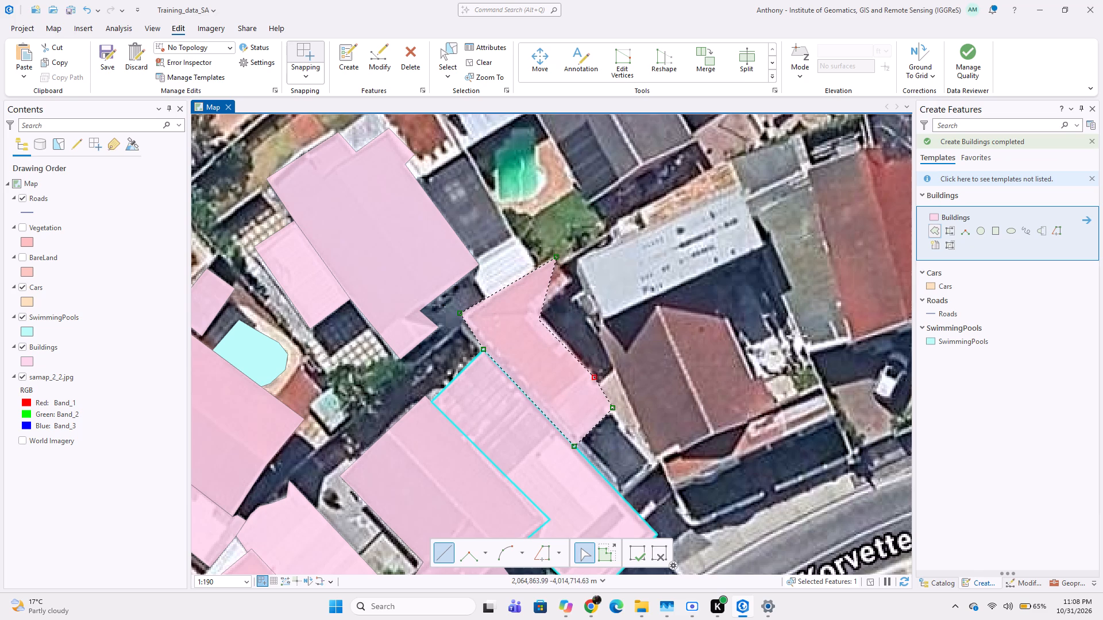
{"action": "left_click", "coordinate": [541, 309]}
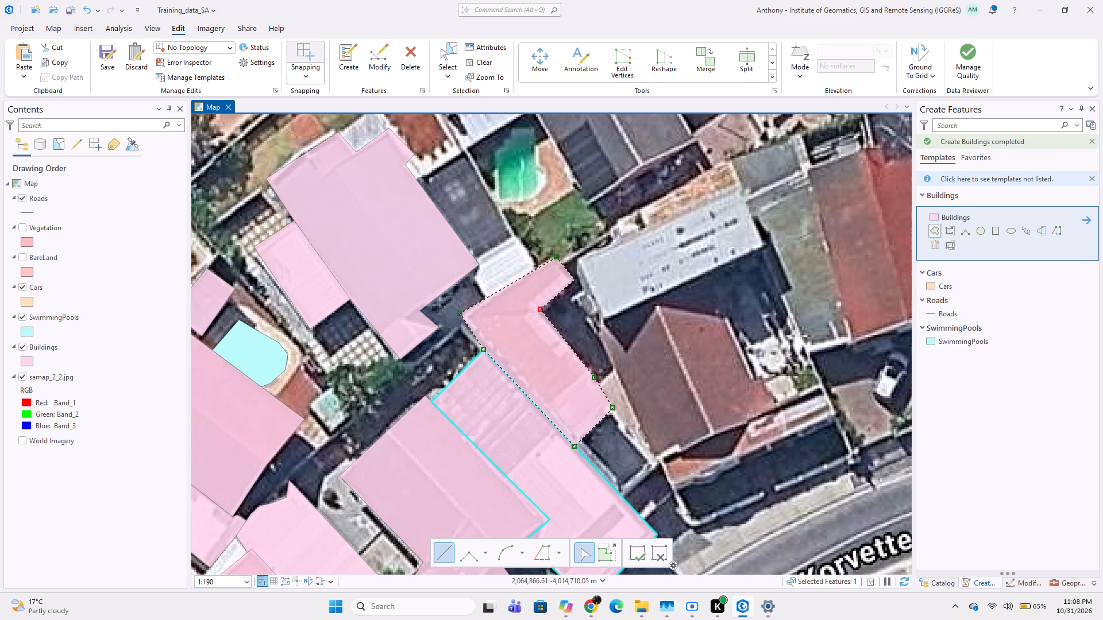
{"action": "double_click", "coordinate": [574, 280]}
Digitize the green pool southwest of the dark-grey gabled house near Dennegeur Ave as an eleven-vertex SwimmingPools polygon following its rounded outline.
{"action": "middle_click_drag", "start_coordinate": [533, 362], "coordinate": [538, 406]}
{"action": "middle_click_drag", "start_coordinate": [529, 303], "coordinate": [530, 379]}
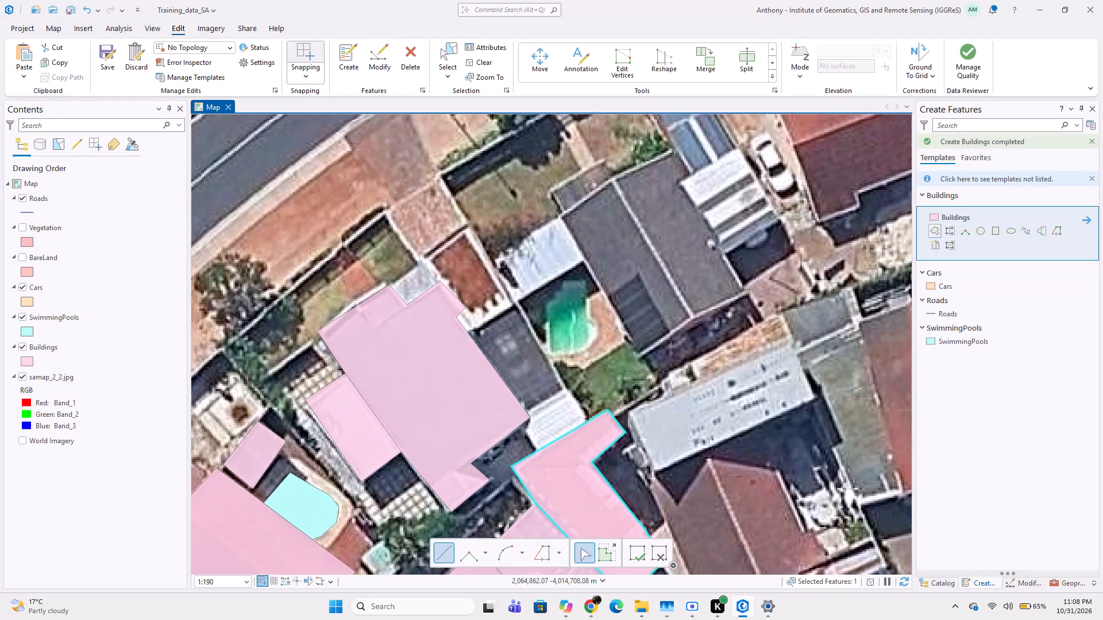
{"action": "left_click", "coordinate": [949, 346]}
{"action": "scroll", "coordinate": [575, 288], "scroll_direction": "up", "scroll_amount": 1}
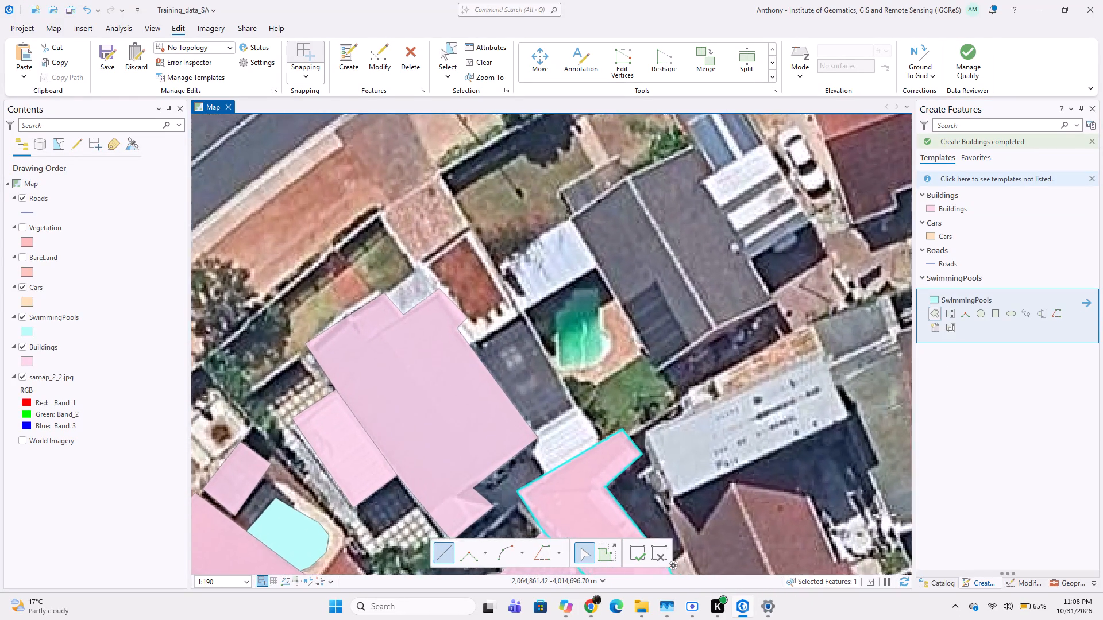
{"action": "left_click", "coordinate": [575, 289]}
{"action": "left_click", "coordinate": [607, 289]}
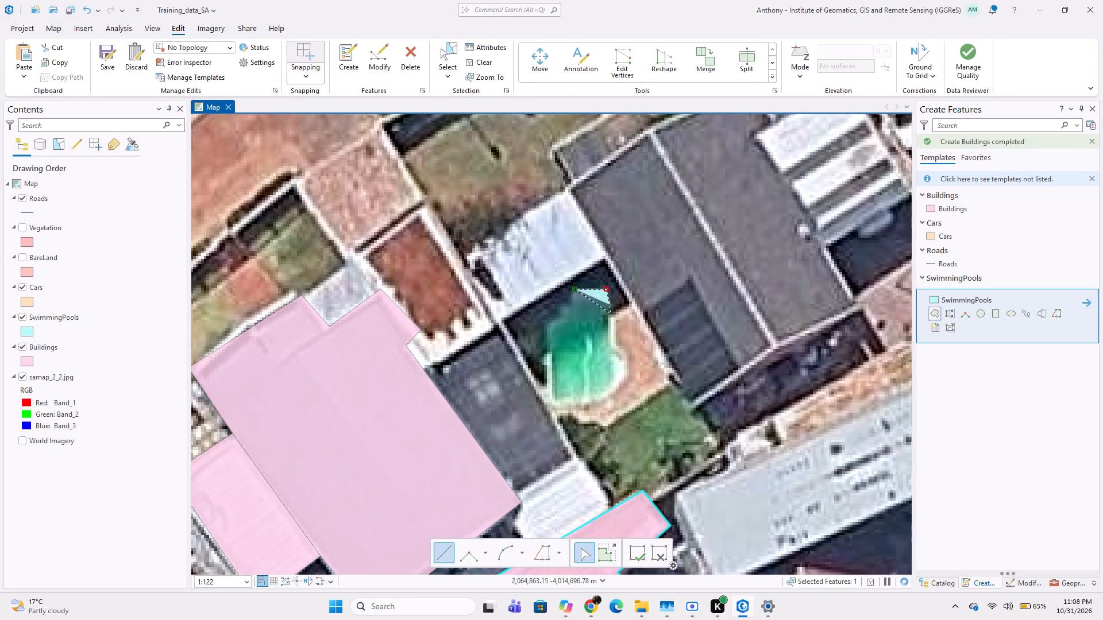
{"action": "left_click", "coordinate": [613, 364]}
{"action": "left_click", "coordinate": [611, 382]}
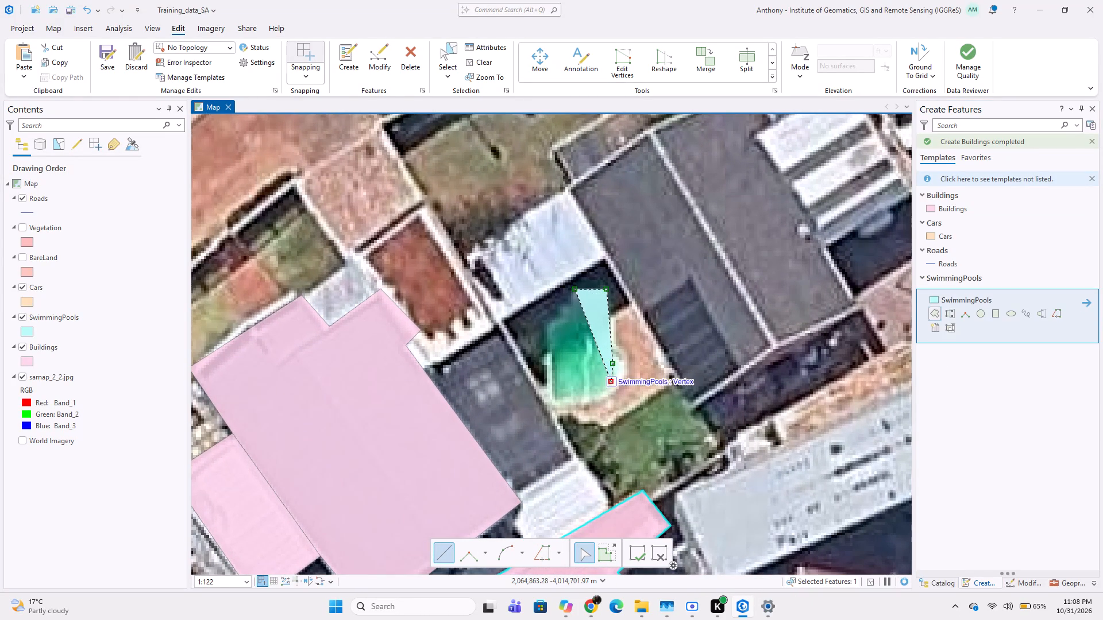
{"action": "left_click", "coordinate": [599, 396]}
{"action": "left_click_drag", "start_coordinate": [577, 402], "coordinate": [569, 404]}
{"action": "left_click", "coordinate": [553, 402]}
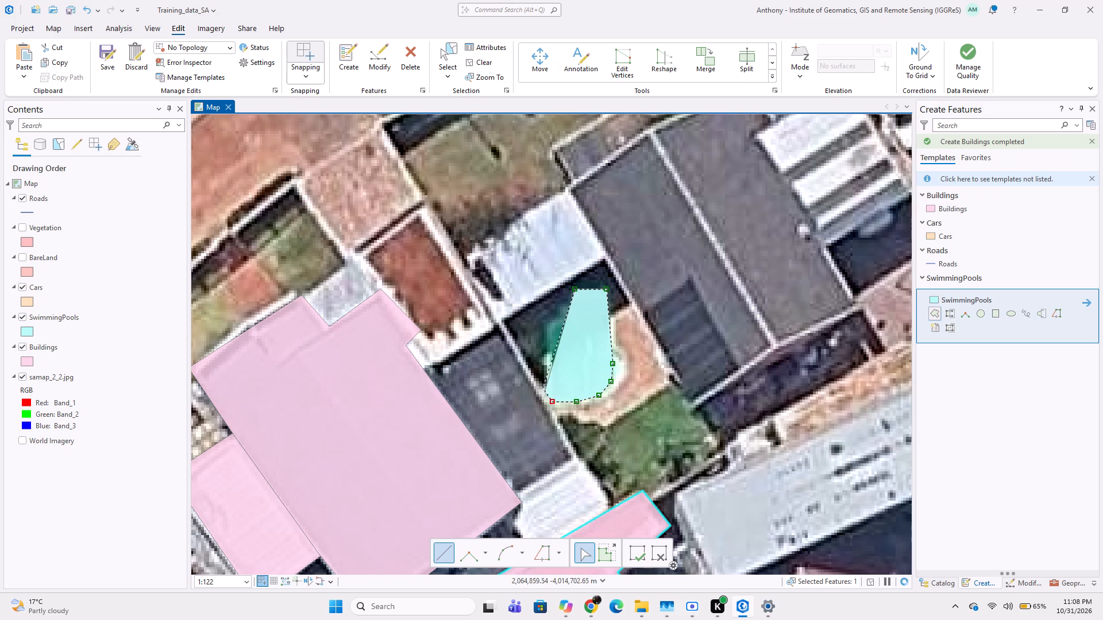
{"action": "left_click", "coordinate": [550, 362]}
{"action": "left_click", "coordinate": [547, 338]}
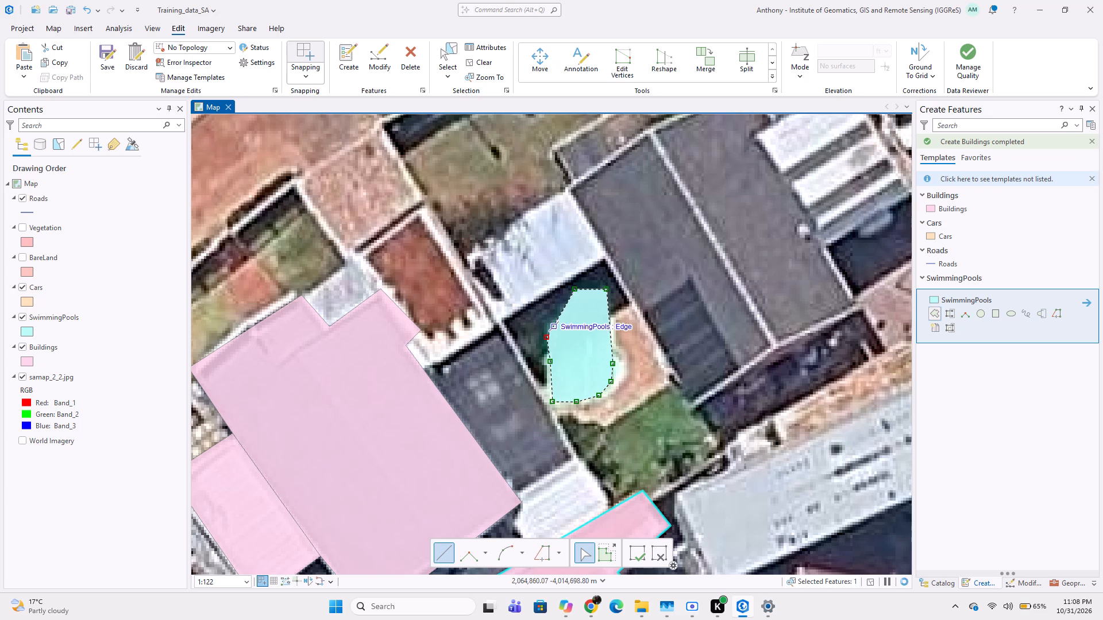
{"action": "left_click", "coordinate": [551, 325]}
{"action": "double_click", "coordinate": [569, 308]}
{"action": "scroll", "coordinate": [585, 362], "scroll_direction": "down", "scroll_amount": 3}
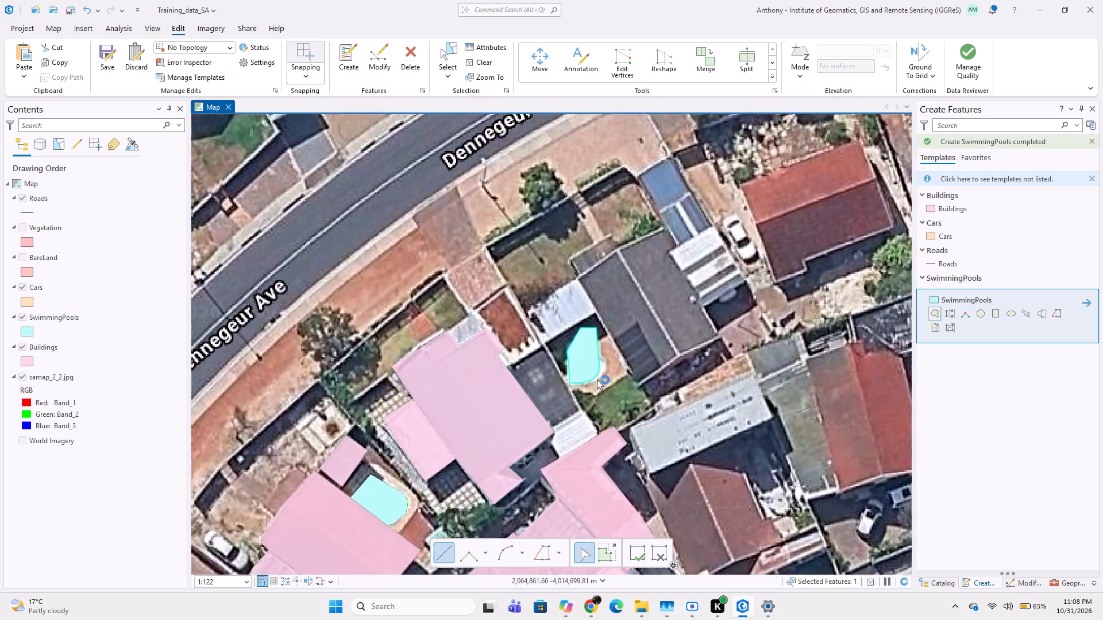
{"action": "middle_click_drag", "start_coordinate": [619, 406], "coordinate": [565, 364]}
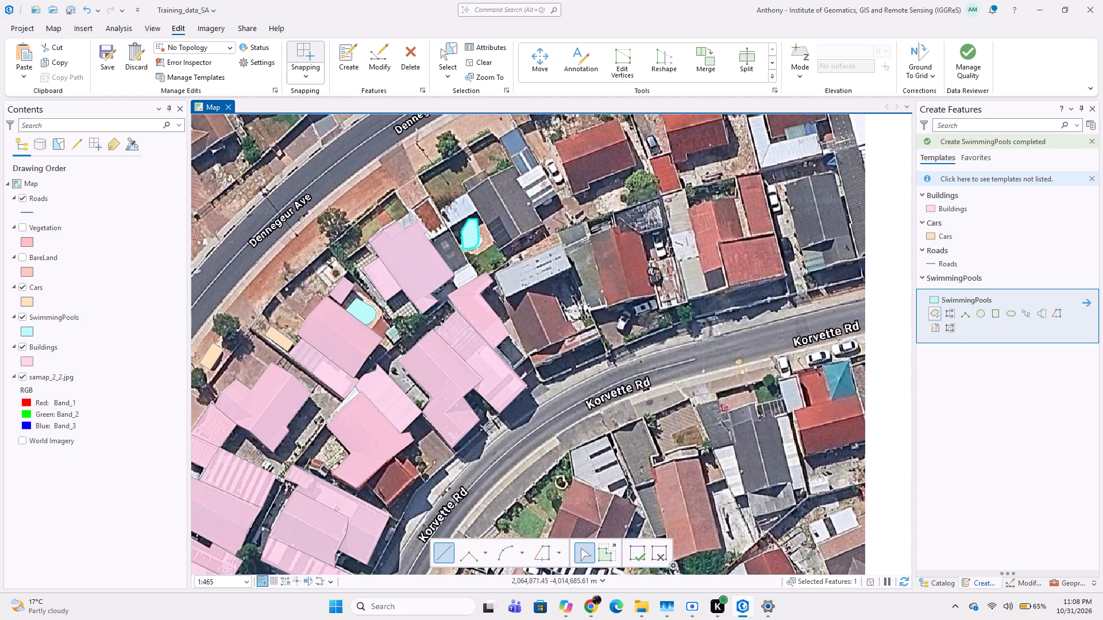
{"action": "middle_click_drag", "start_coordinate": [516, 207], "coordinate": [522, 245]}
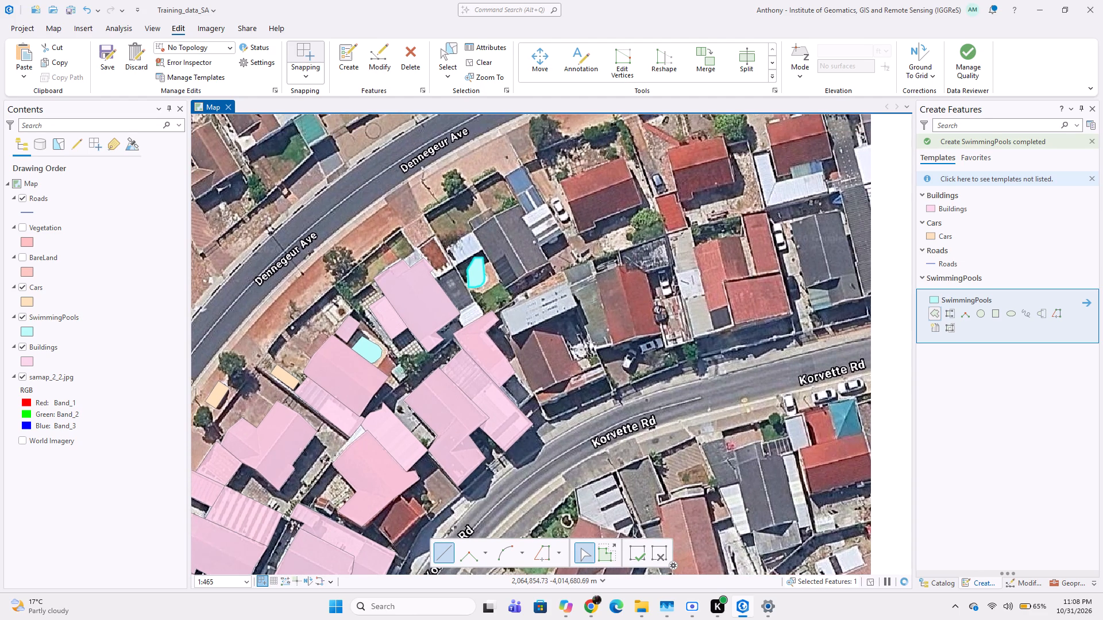
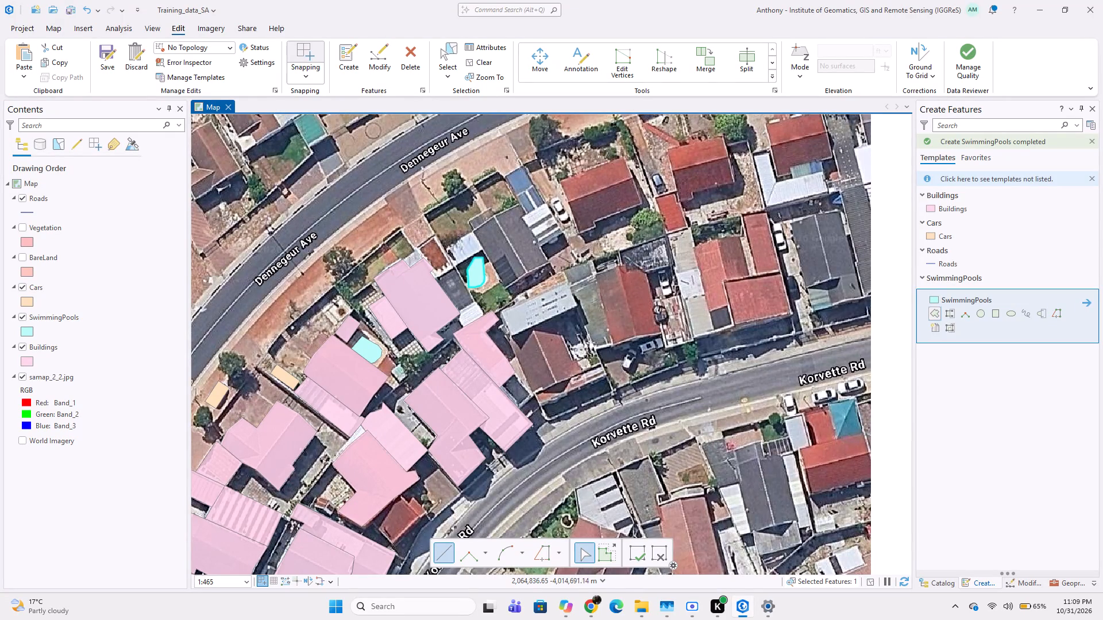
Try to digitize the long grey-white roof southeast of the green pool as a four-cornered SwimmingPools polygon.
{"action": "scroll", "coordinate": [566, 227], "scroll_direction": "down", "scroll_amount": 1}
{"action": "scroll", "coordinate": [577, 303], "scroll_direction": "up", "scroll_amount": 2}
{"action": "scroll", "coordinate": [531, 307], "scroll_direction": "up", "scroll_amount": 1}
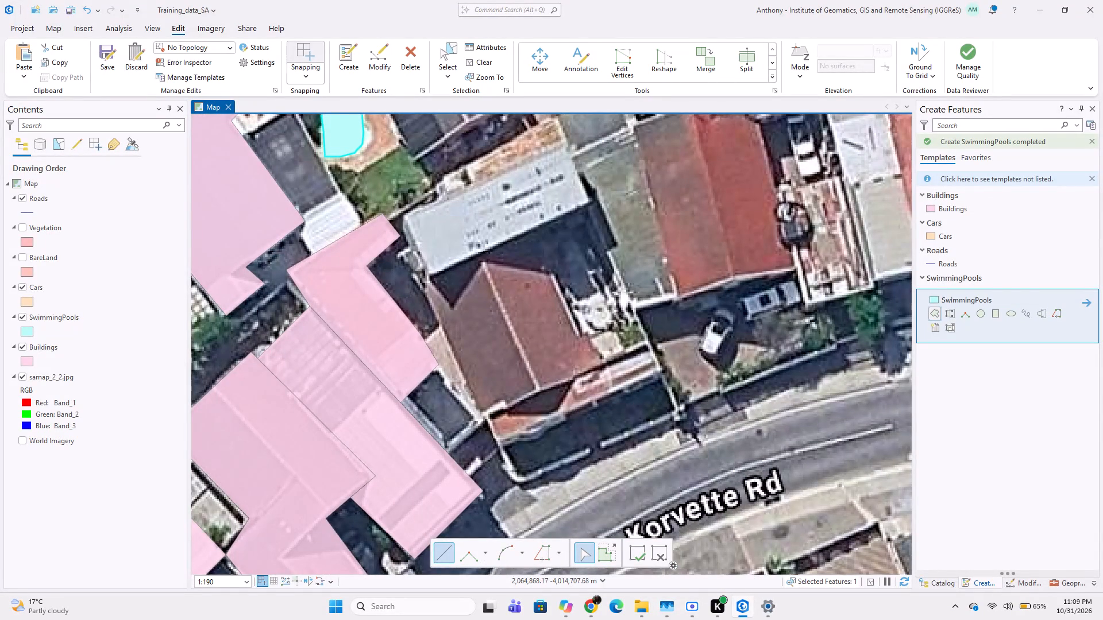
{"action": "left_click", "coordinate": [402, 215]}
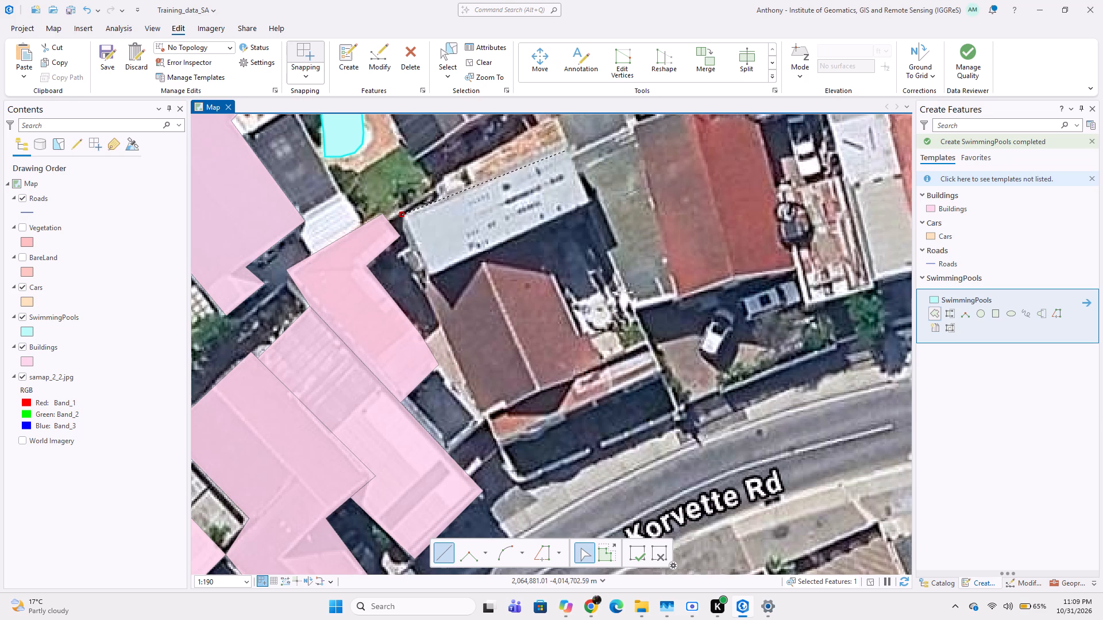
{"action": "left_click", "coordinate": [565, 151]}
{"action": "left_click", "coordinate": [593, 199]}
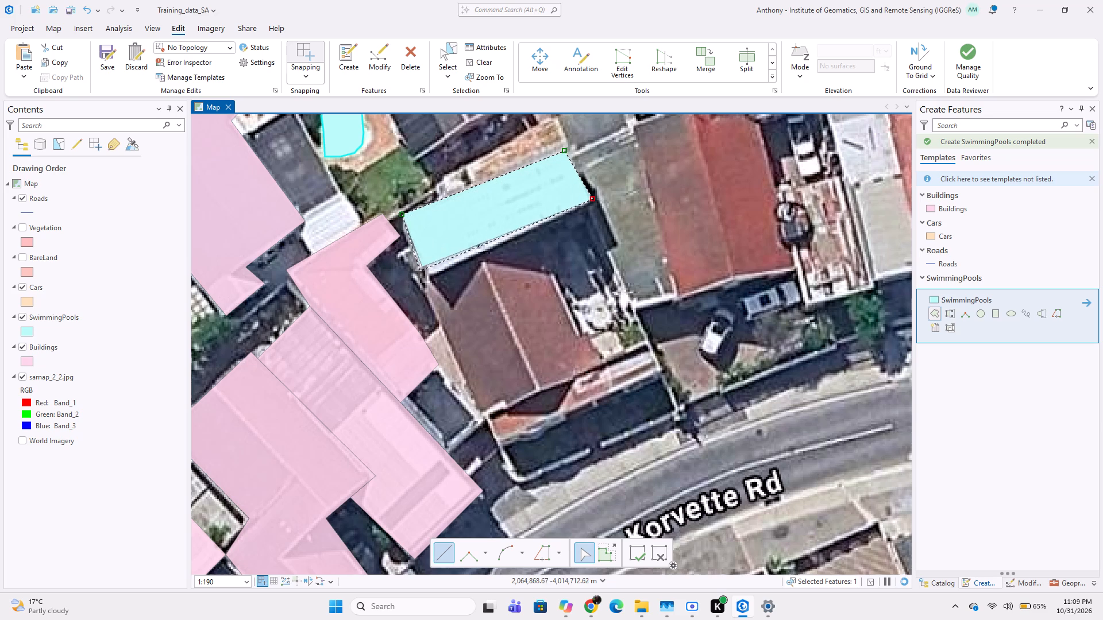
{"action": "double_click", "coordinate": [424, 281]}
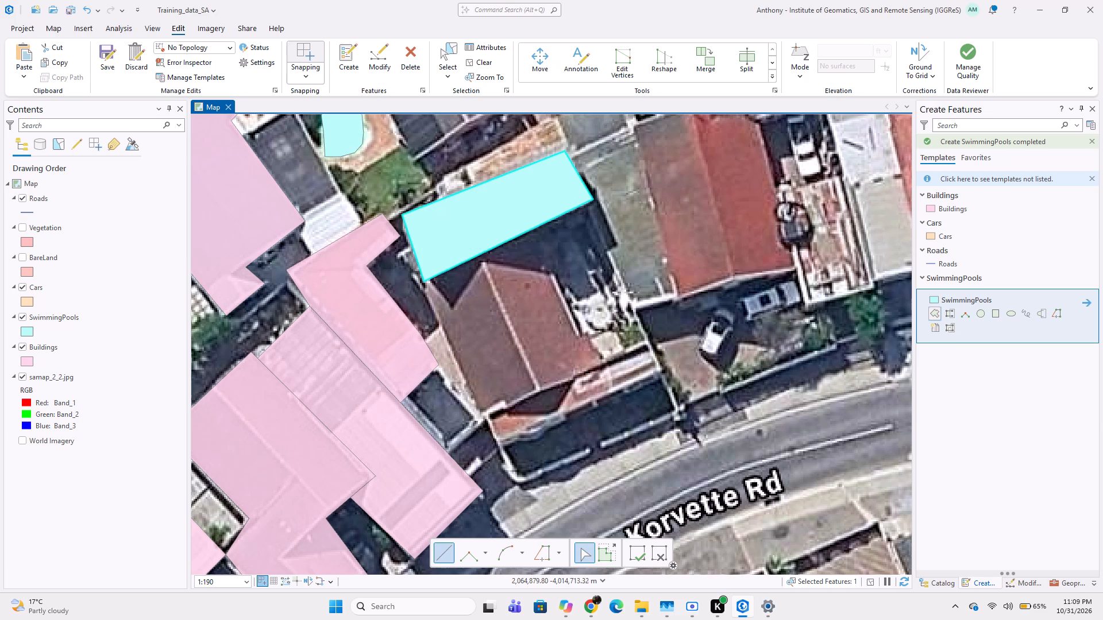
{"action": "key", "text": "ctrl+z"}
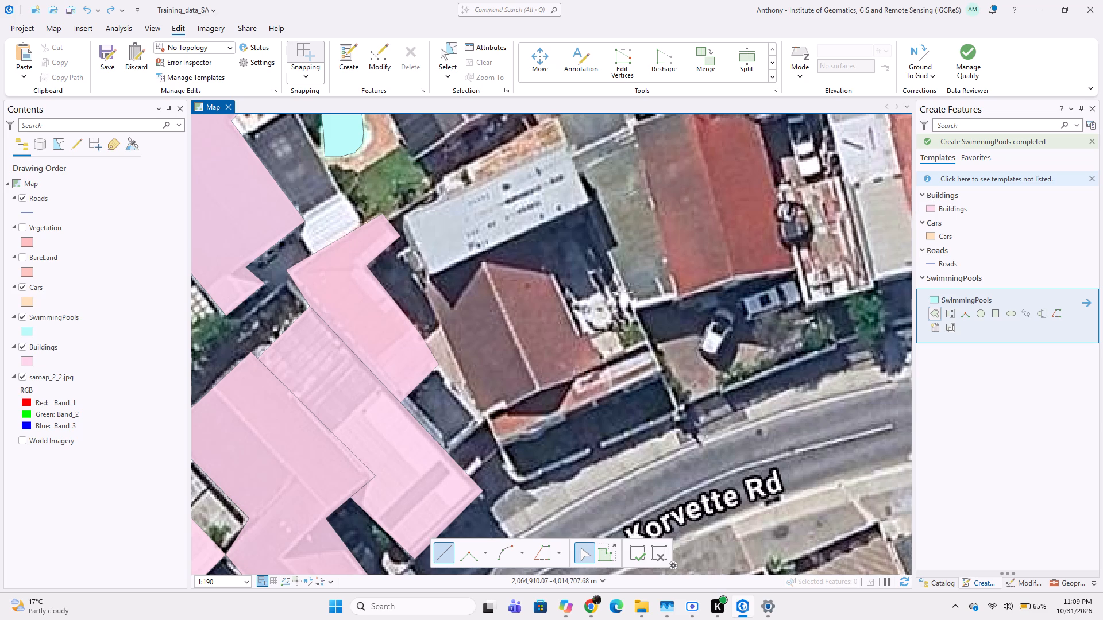
Digitize the long grey-white roof southeast of the green pool as a four-cornered Buildings polygon.
{"action": "left_click", "coordinate": [957, 207]}
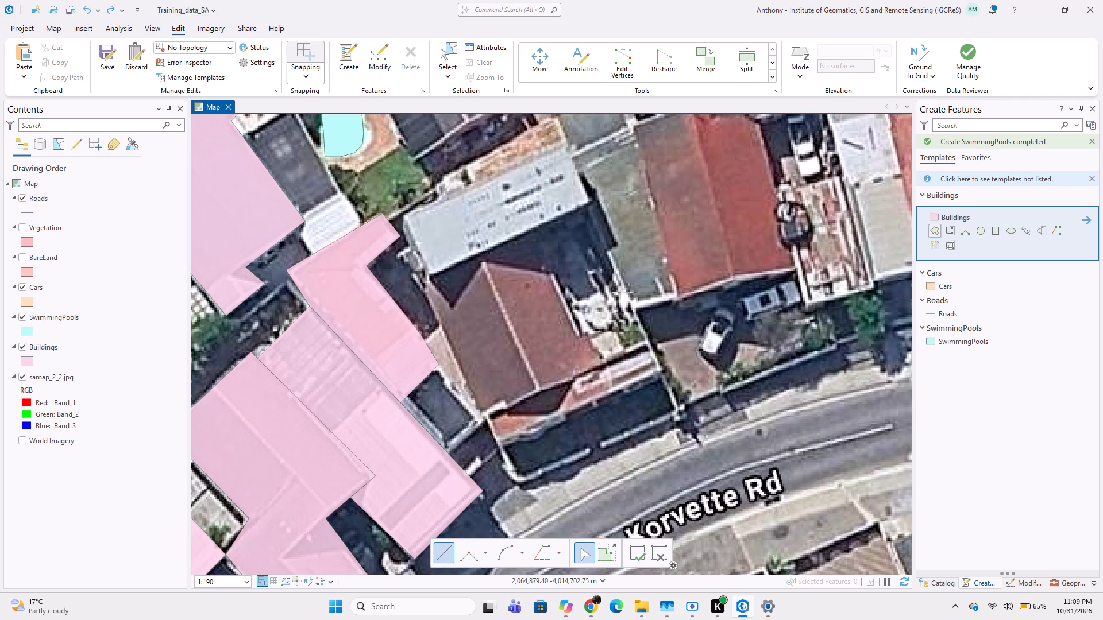
{"action": "left_click", "coordinate": [404, 215]}
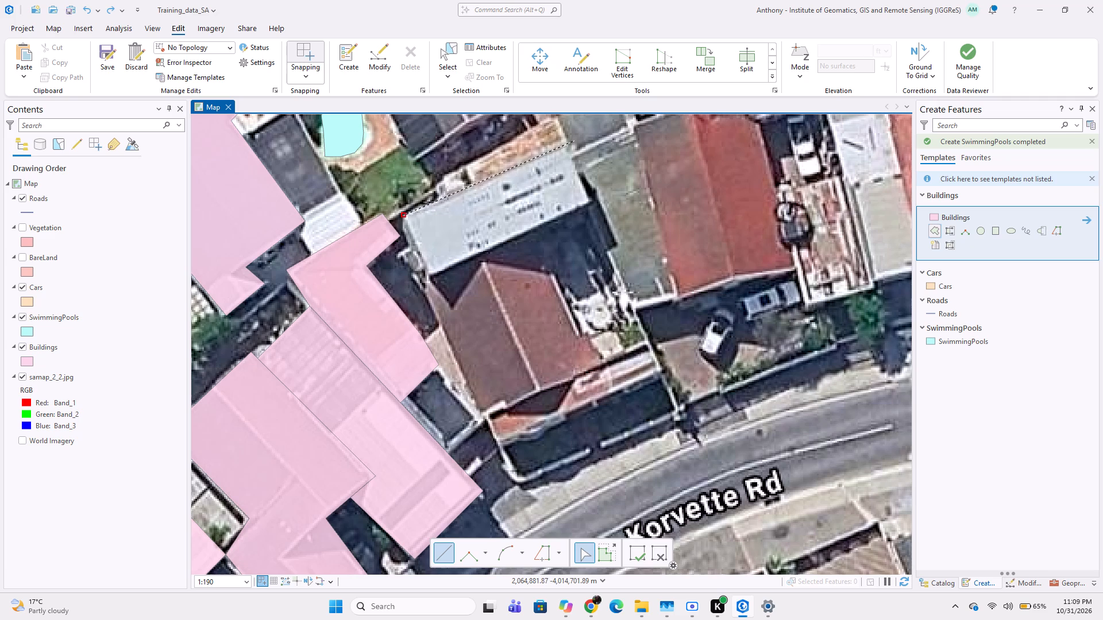
{"action": "left_click", "coordinate": [567, 142]}
{"action": "left_click", "coordinate": [593, 203]}
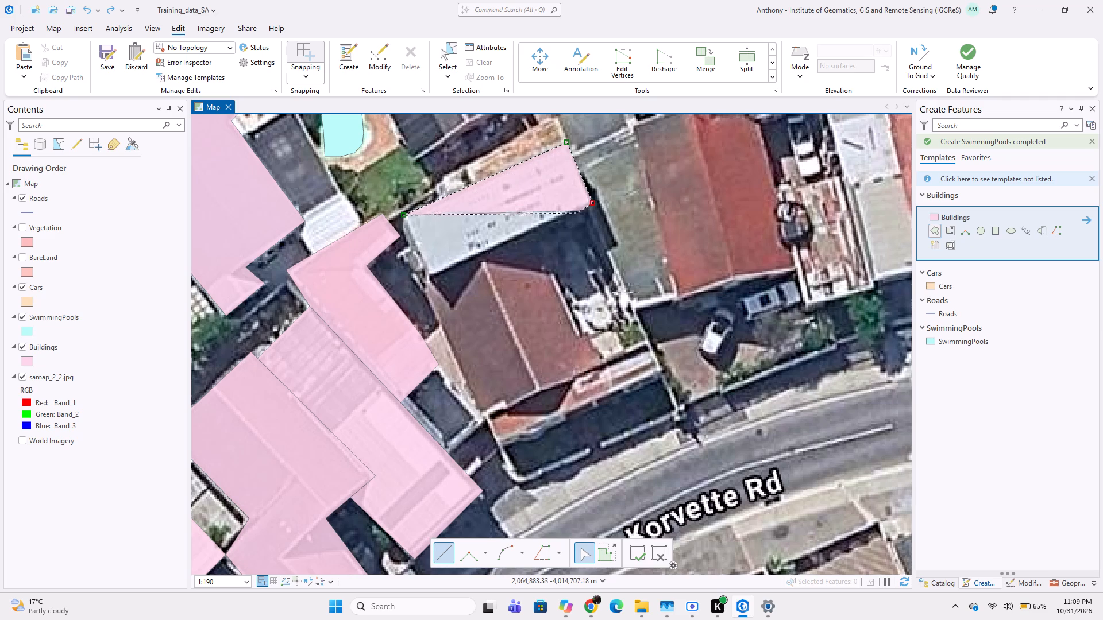
{"action": "double_click", "coordinate": [428, 276]}
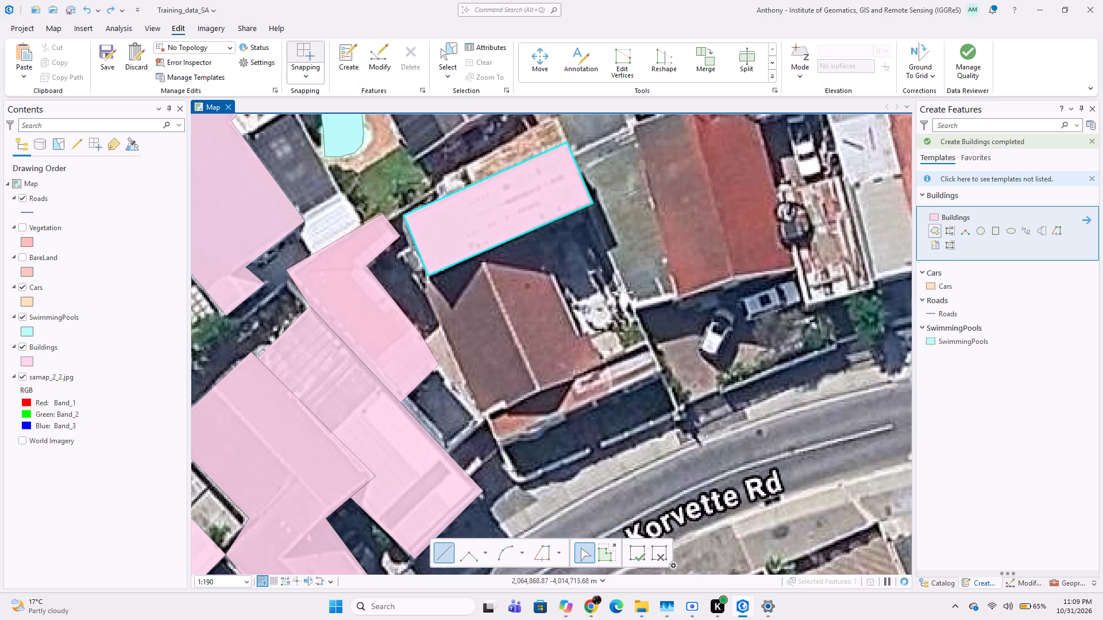
Digitize the brown-roofed house between the long grey-white roof and Korvette Rd as an eight-vertex Buildings polygon, joined to that roof's edge.
{"action": "left_click", "coordinate": [426, 280]}
{"action": "left_click", "coordinate": [422, 289]}
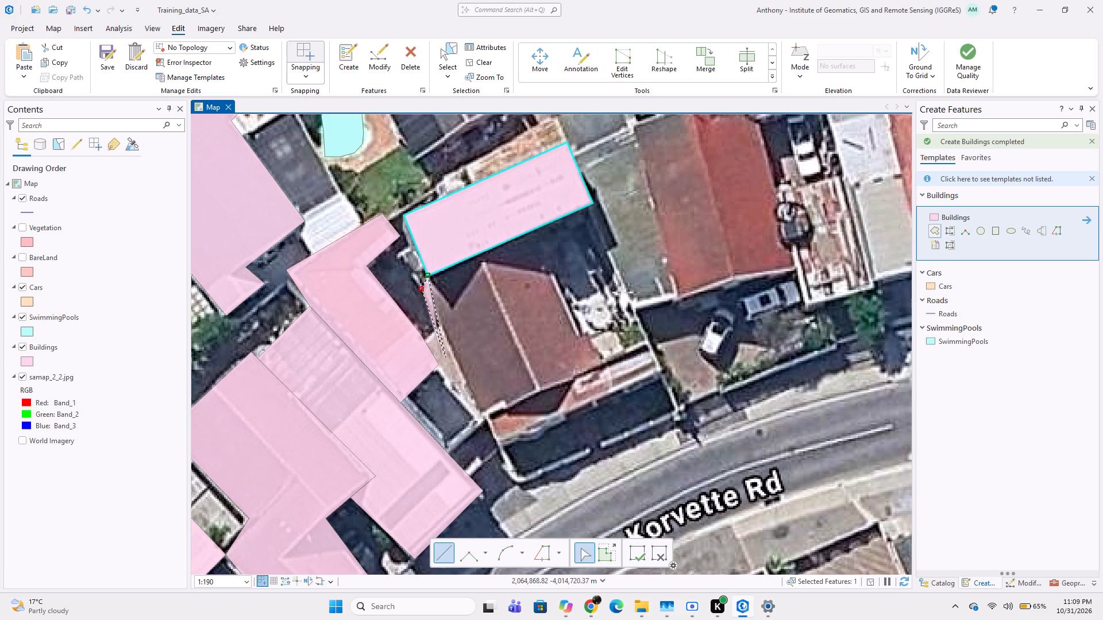
{"action": "left_click", "coordinate": [482, 420]}
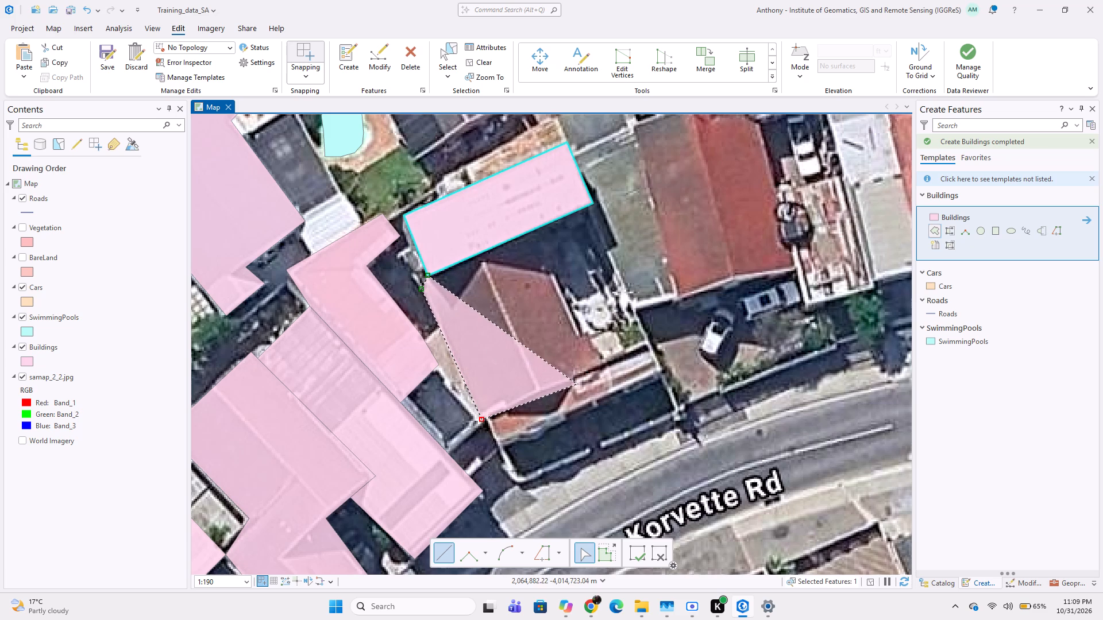
{"action": "left_click", "coordinate": [577, 382]}
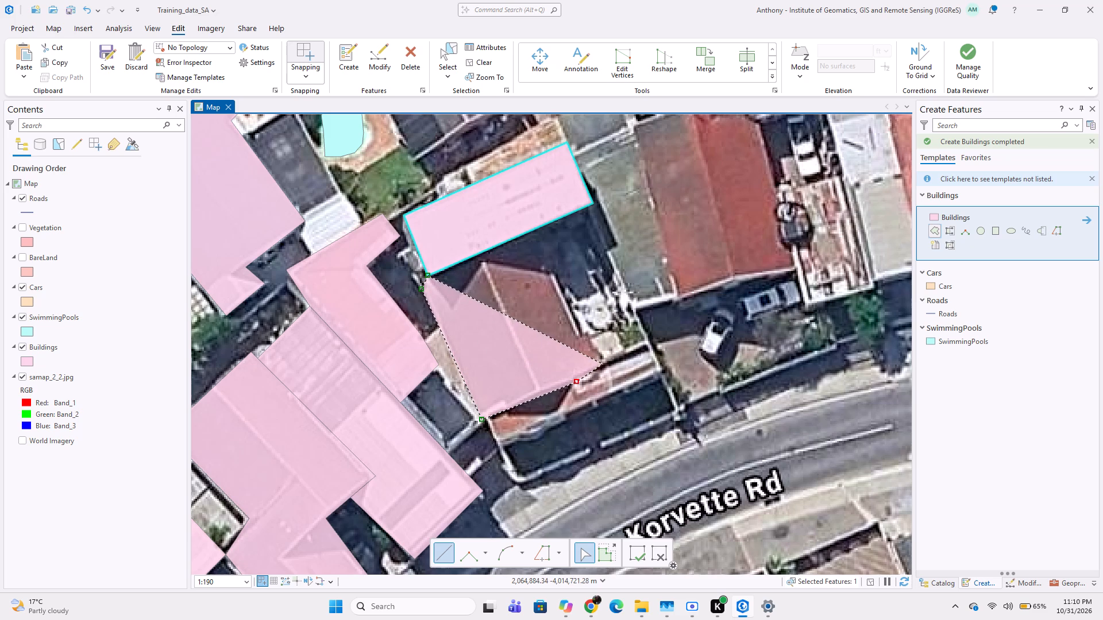
{"action": "left_click", "coordinate": [605, 364]}
{"action": "left_click", "coordinate": [593, 332]}
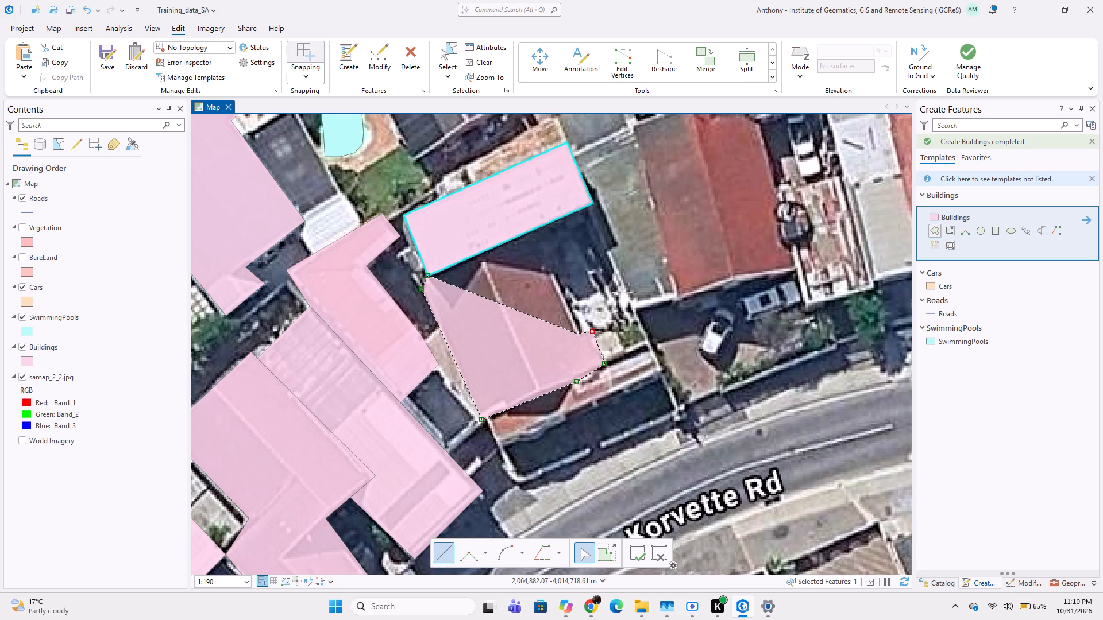
{"action": "left_click", "coordinate": [577, 335]}
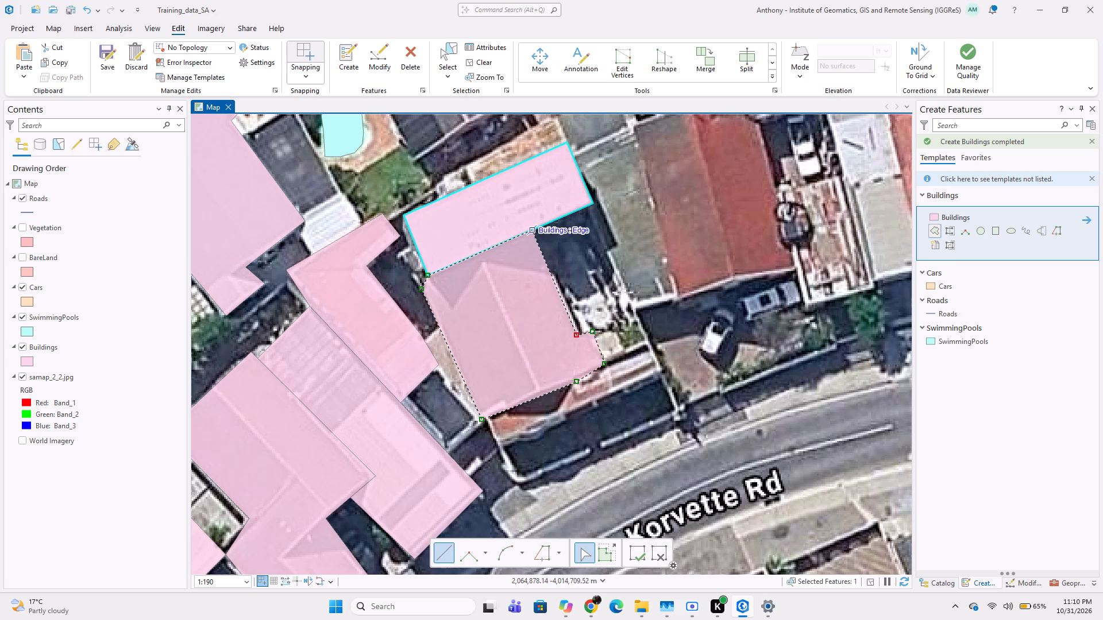
{"action": "double_click", "coordinate": [533, 231]}
Digitize the narrow brownish strip along the northwest edge of the long grey-white roof as a four-cornered Buildings polygon.
{"action": "scroll", "coordinate": [603, 259], "scroll_direction": "down", "scroll_amount": 1}
{"action": "middle_click_drag", "start_coordinate": [607, 237], "coordinate": [557, 281]}
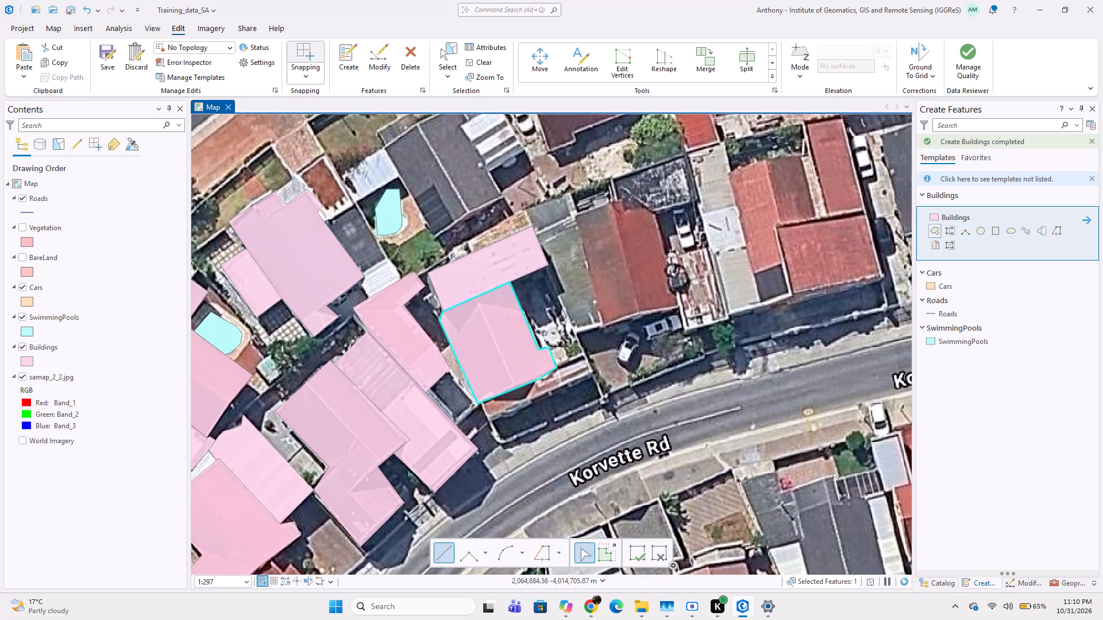
{"action": "scroll", "coordinate": [543, 237], "scroll_direction": "up", "scroll_amount": 1}
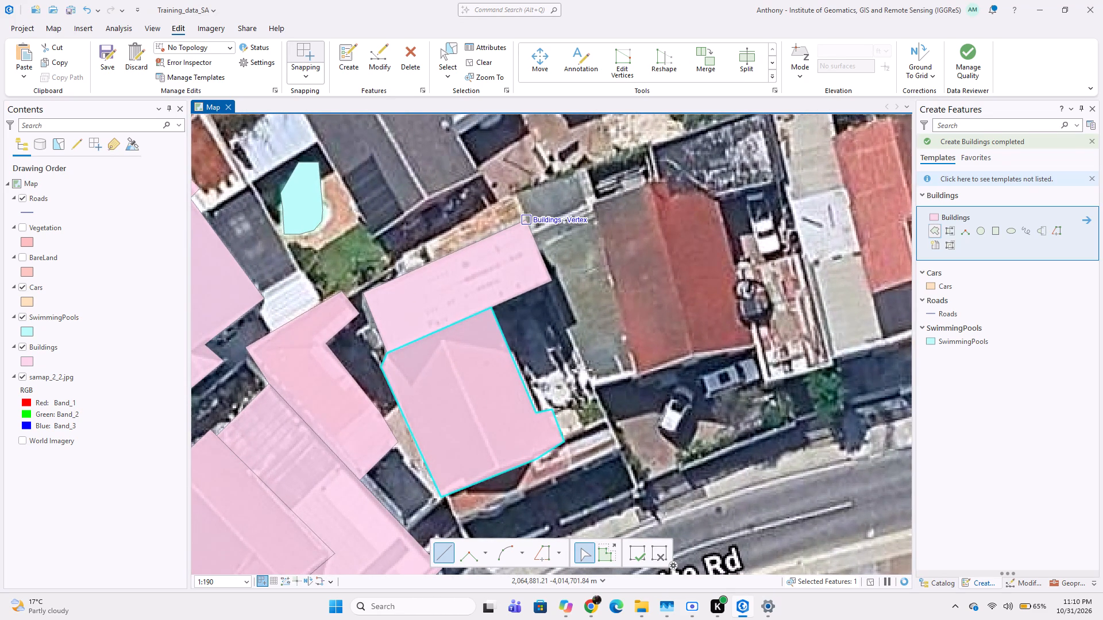
{"action": "left_click", "coordinate": [527, 221]}
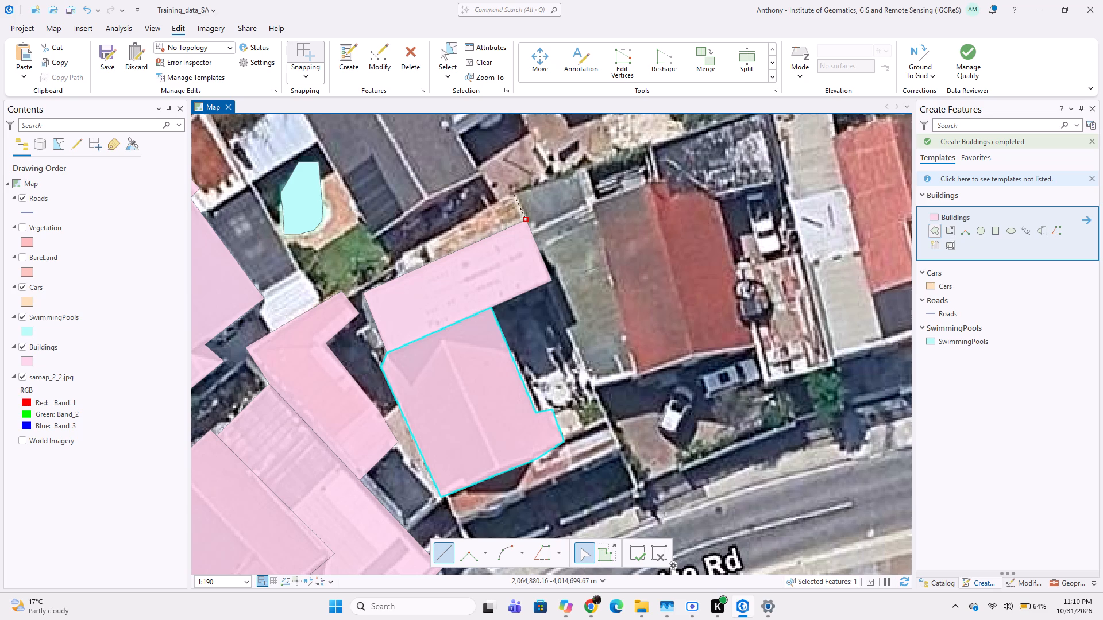
{"action": "left_click", "coordinate": [514, 193]}
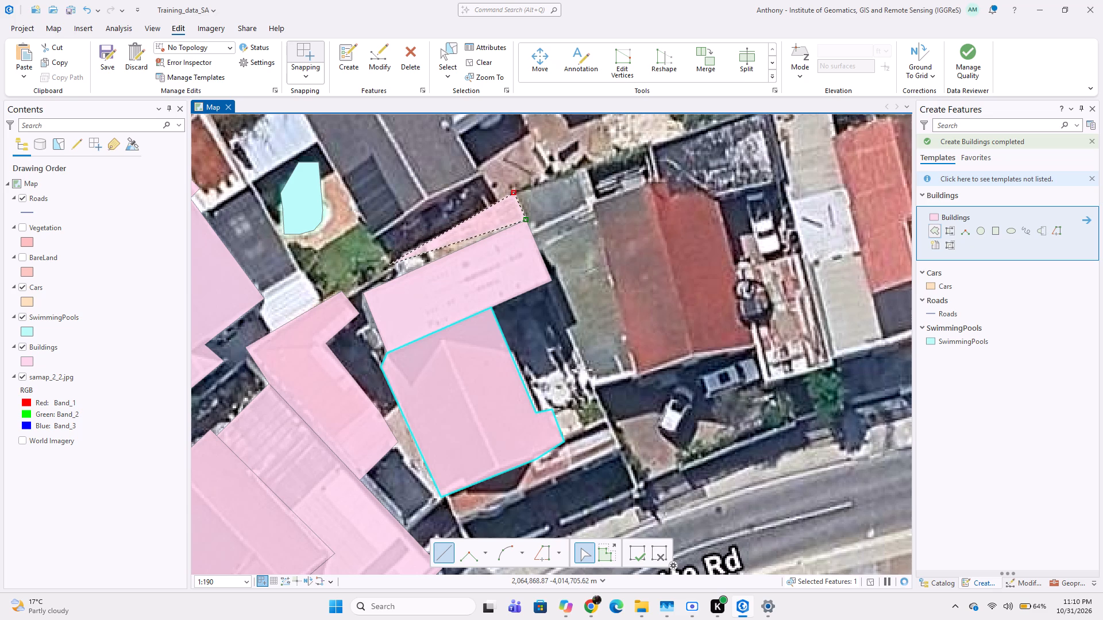
{"action": "left_click", "coordinate": [388, 265]}
{"action": "double_click", "coordinate": [396, 275]}
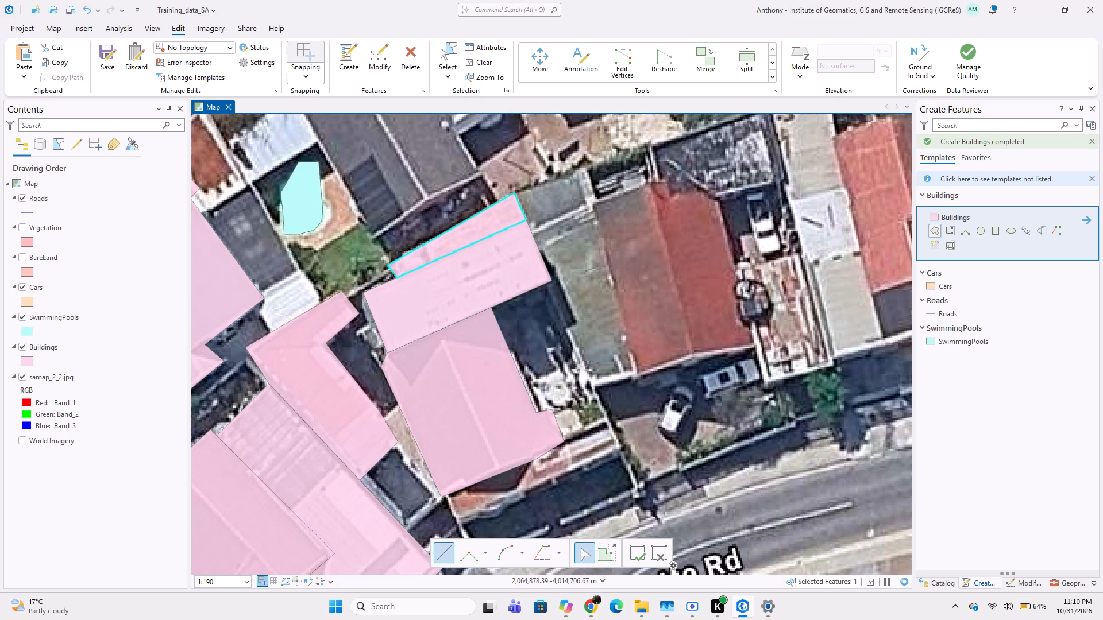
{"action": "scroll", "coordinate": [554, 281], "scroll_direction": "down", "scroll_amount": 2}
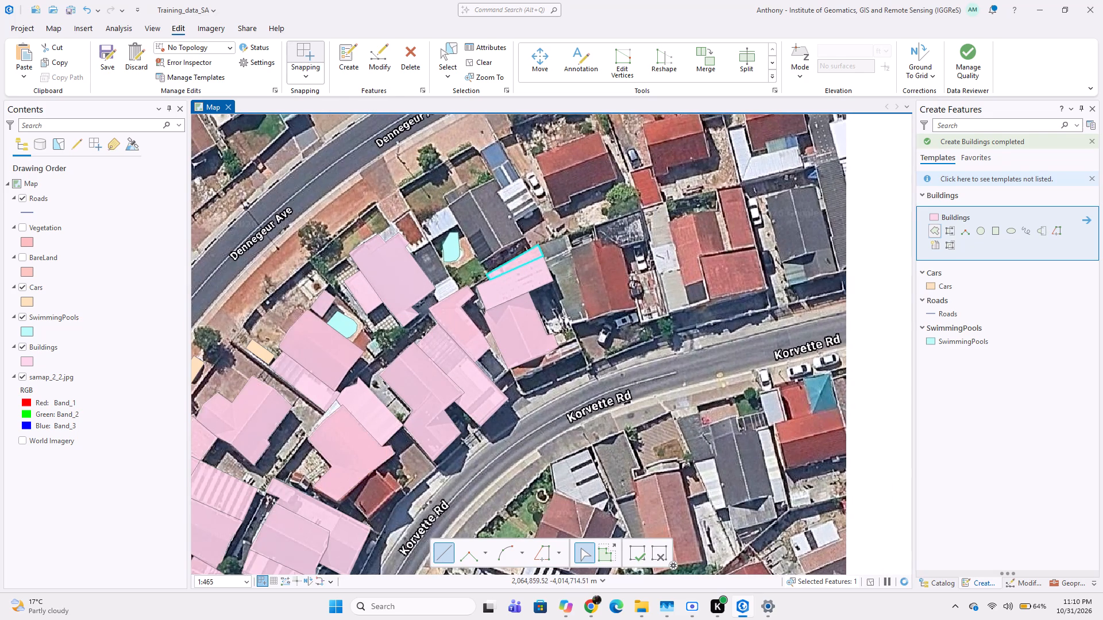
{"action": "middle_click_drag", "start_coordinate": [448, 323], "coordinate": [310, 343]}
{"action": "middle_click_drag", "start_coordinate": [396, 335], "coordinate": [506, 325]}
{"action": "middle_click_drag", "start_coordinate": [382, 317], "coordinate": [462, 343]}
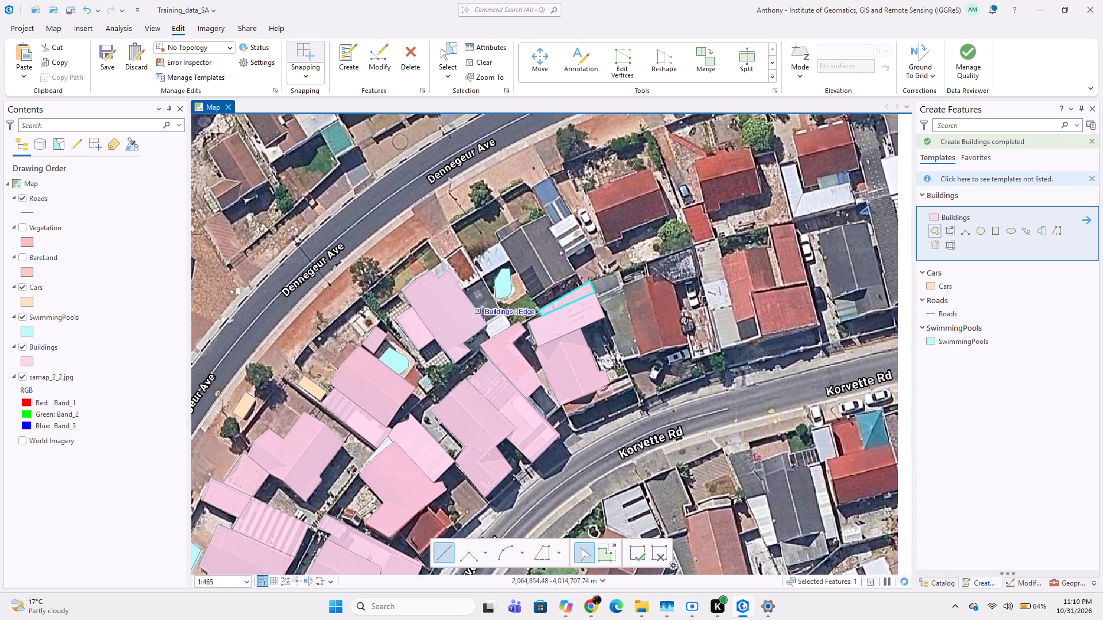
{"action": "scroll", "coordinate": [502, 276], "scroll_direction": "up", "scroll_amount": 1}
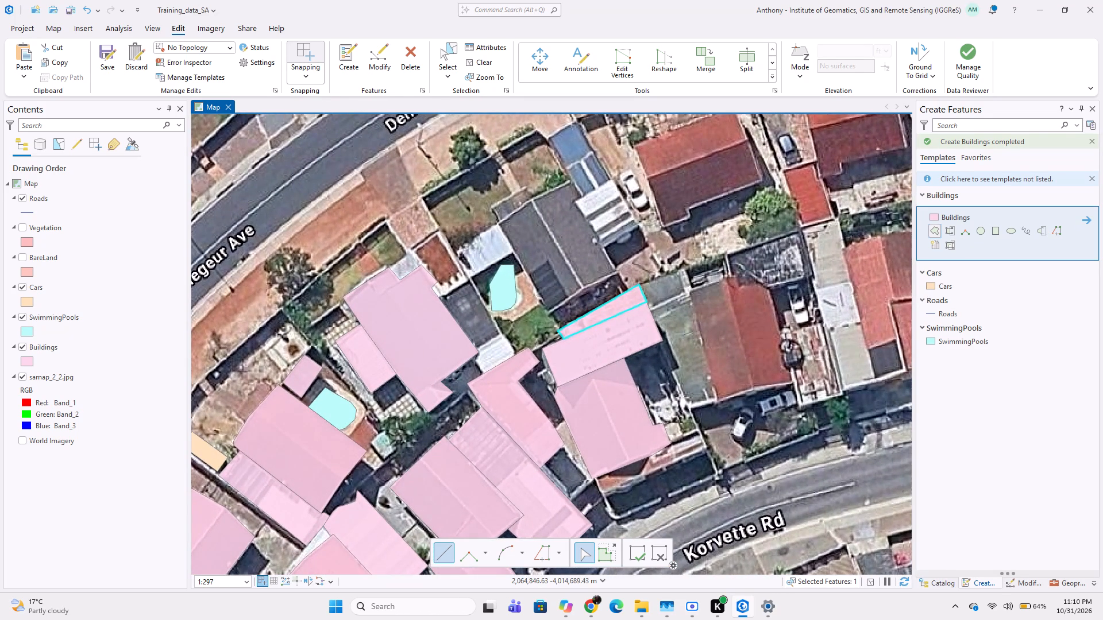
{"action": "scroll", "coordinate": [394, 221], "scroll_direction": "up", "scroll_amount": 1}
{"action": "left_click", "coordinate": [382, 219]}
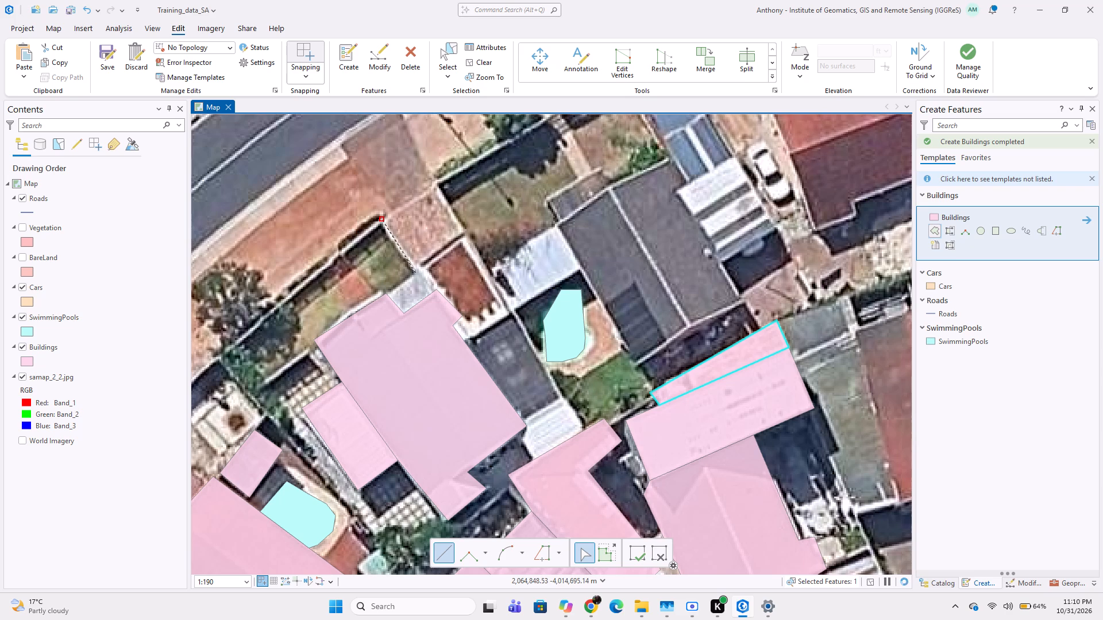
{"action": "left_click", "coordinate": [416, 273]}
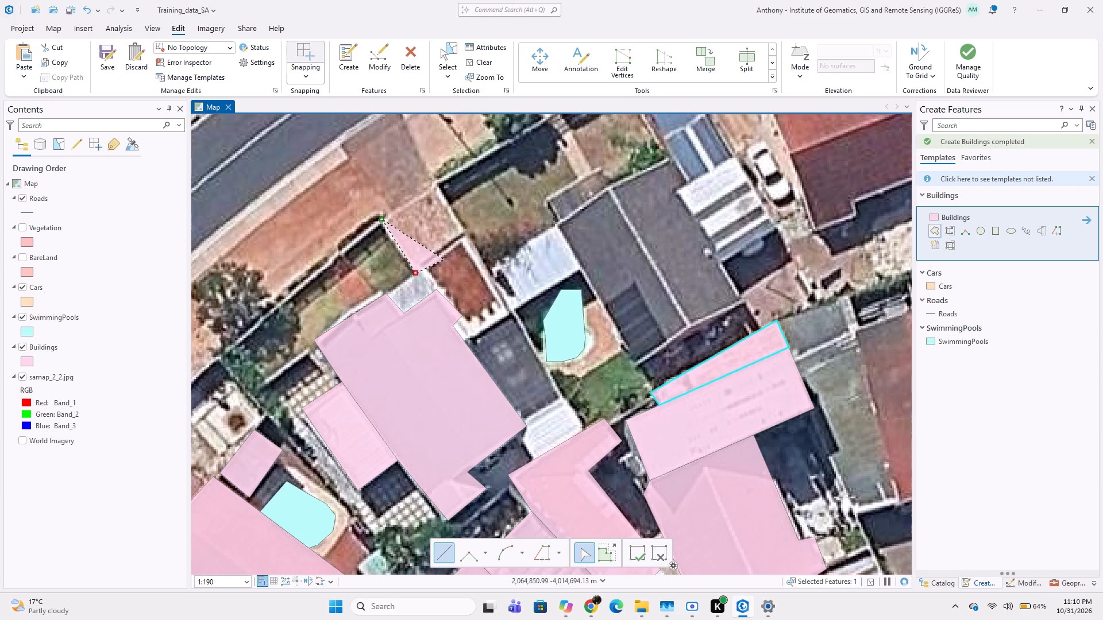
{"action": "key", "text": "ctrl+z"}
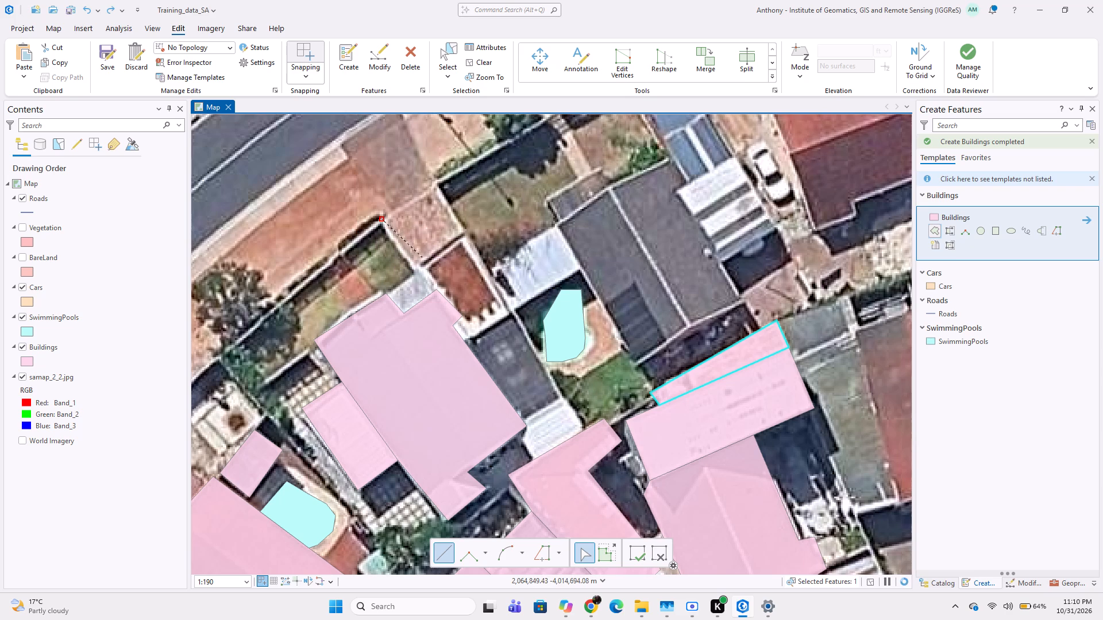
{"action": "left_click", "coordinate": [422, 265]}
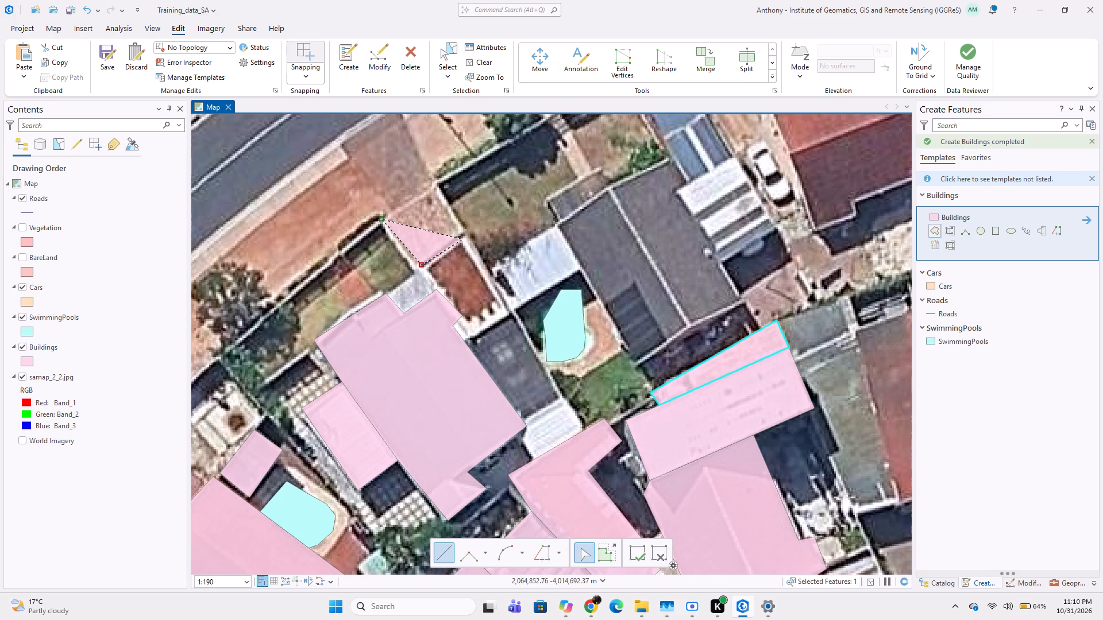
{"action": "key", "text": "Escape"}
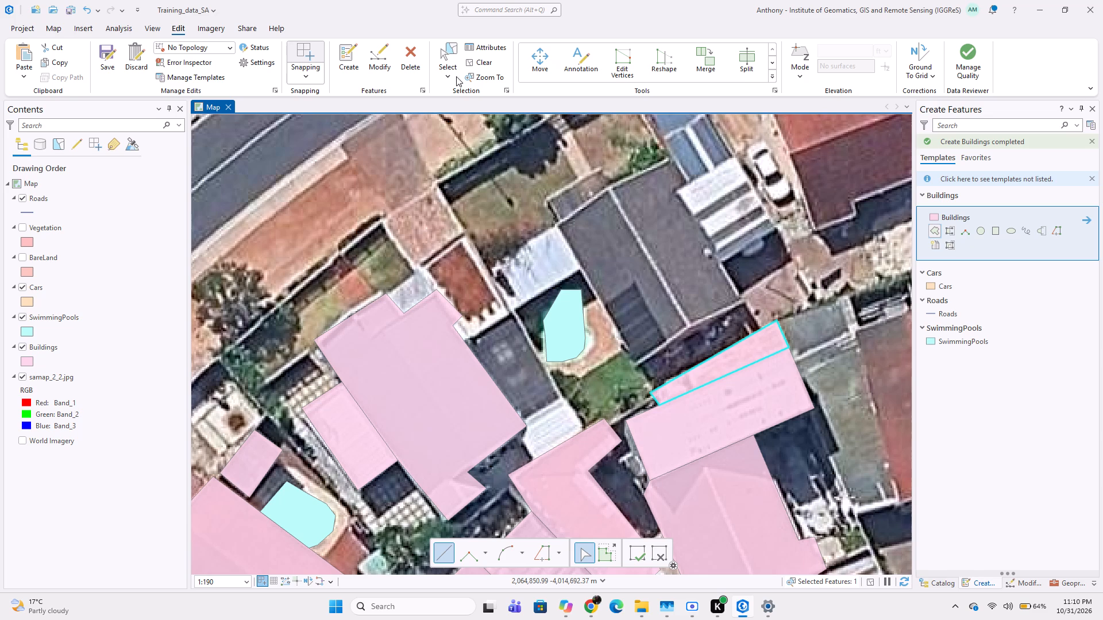
Digitize the small red roof west of the green pool, beside the large digitized house, as a seven-vertex Buildings polygon.
{"action": "left_click", "coordinate": [436, 285]}
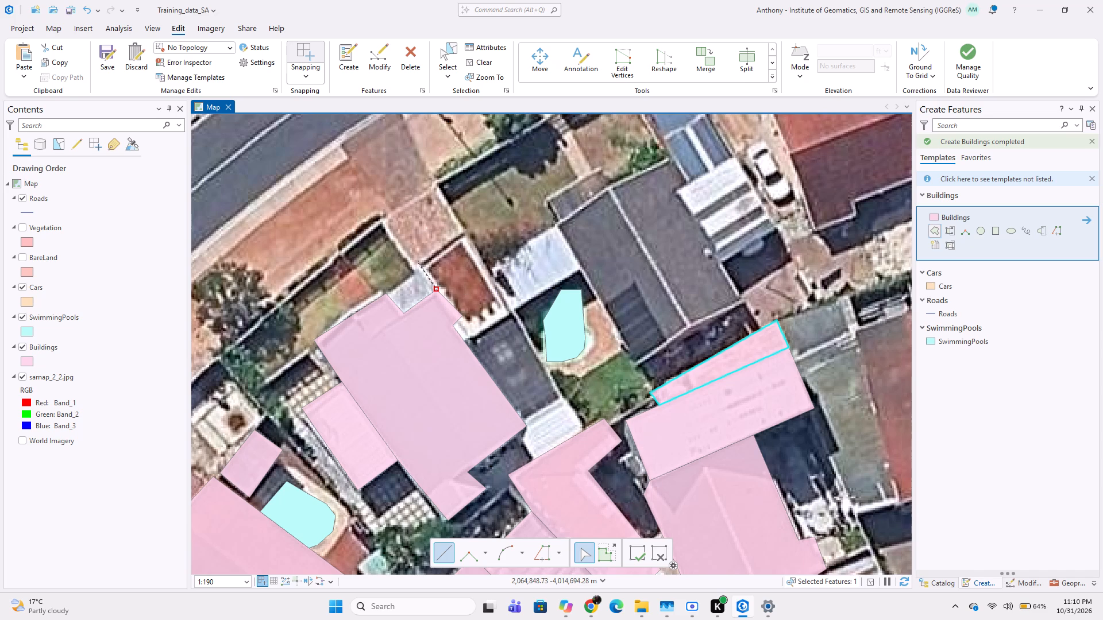
{"action": "left_click", "coordinate": [420, 265]}
{"action": "left_click", "coordinate": [464, 235]}
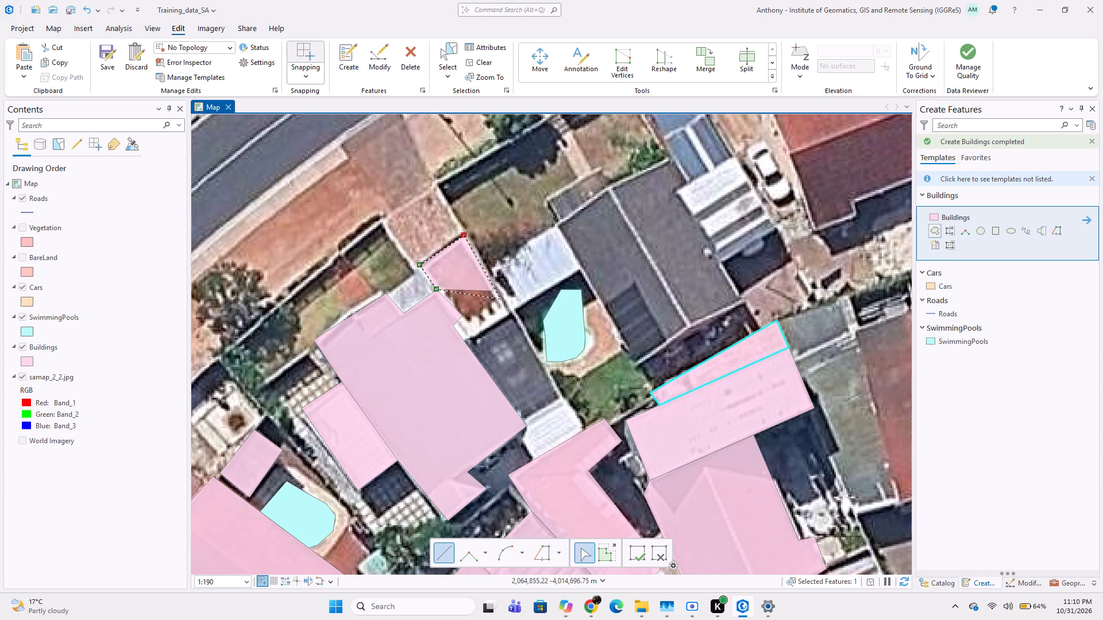
{"action": "left_click", "coordinate": [512, 312]}
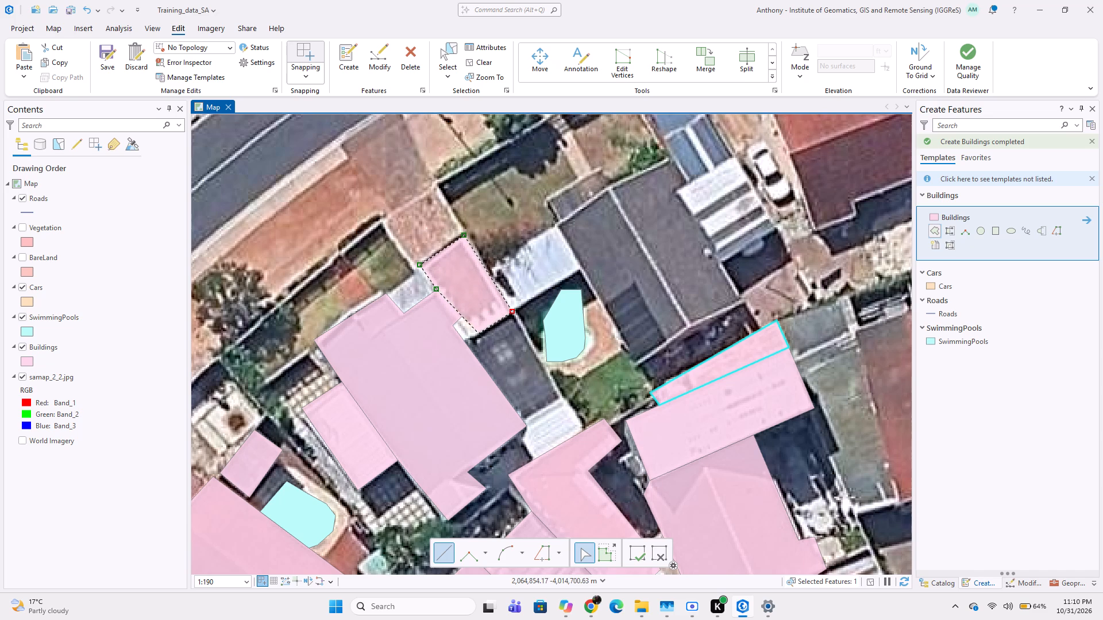
{"action": "left_click", "coordinate": [466, 342]}
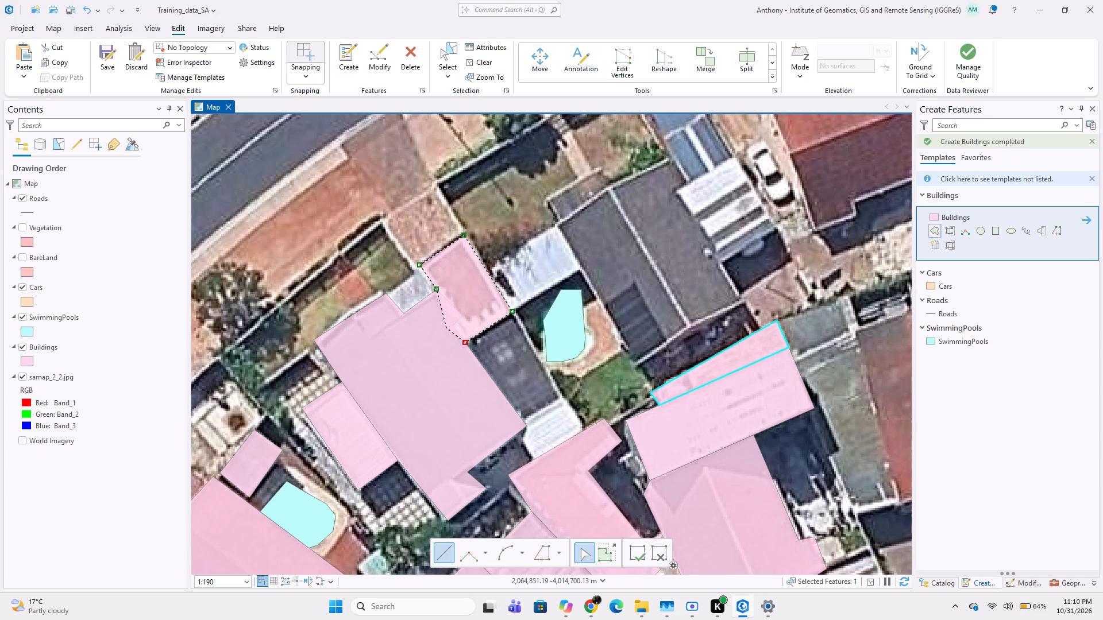
{"action": "left_click", "coordinate": [446, 328]}
{"action": "double_click", "coordinate": [458, 317]}
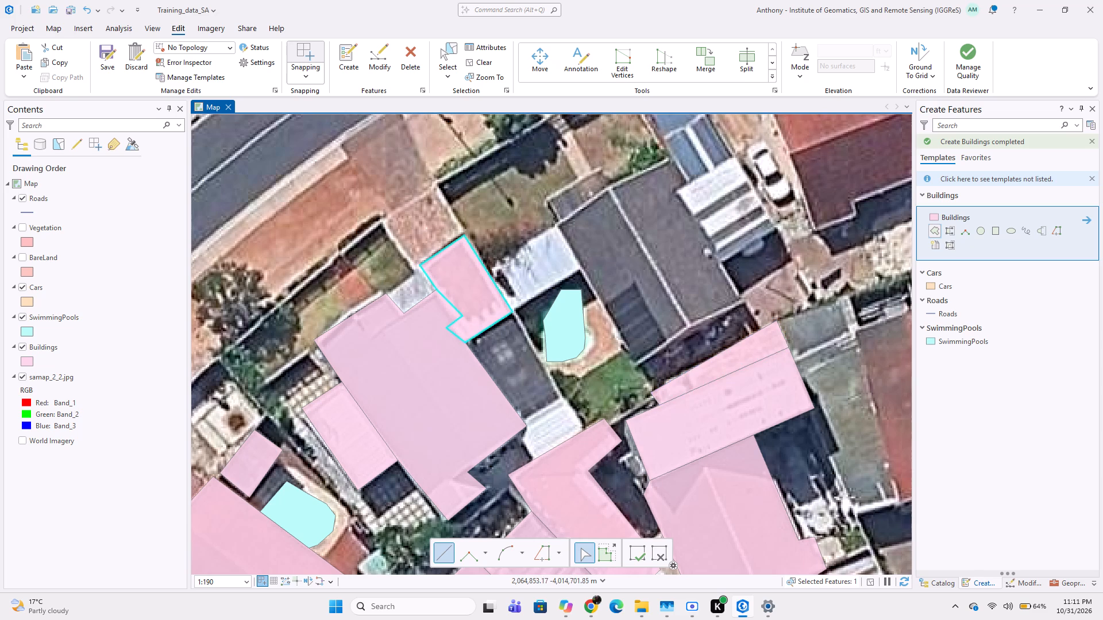
Digitize the dark grey roof with its white end, southwest of the green-garden pool, as a six-vertex Buildings polygon snapped to the adjoining buildings.
{"action": "scroll", "coordinate": [508, 354], "scroll_direction": "down", "scroll_amount": 1}
{"action": "scroll", "coordinate": [511, 334], "scroll_direction": "up", "scroll_amount": 2}
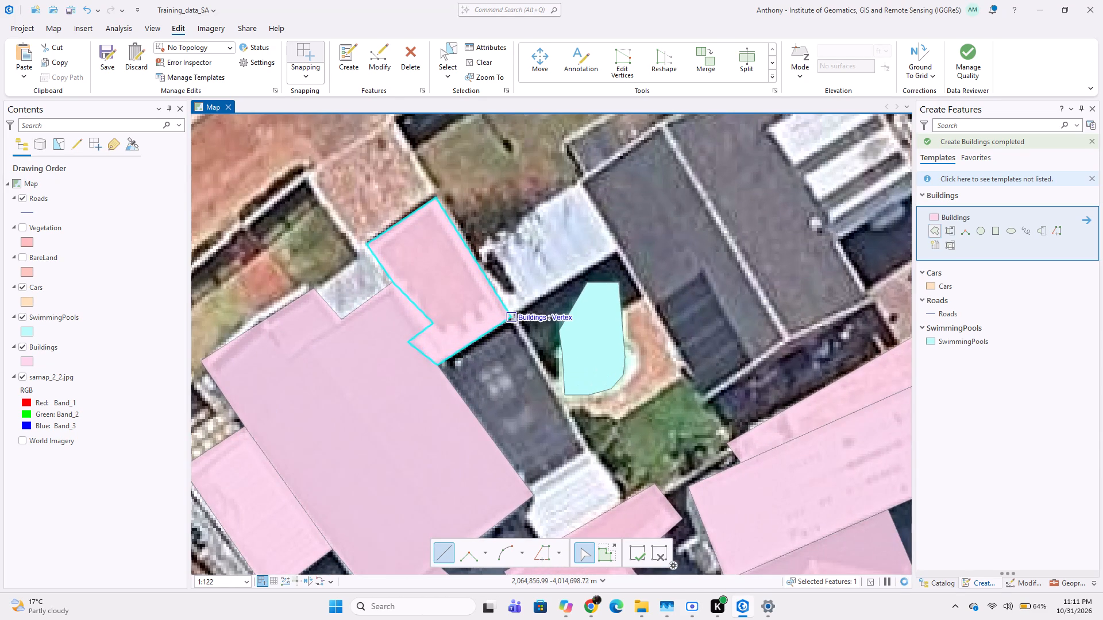
{"action": "left_click", "coordinate": [510, 321]}
{"action": "middle_click_drag", "start_coordinate": [605, 458], "coordinate": [581, 362]}
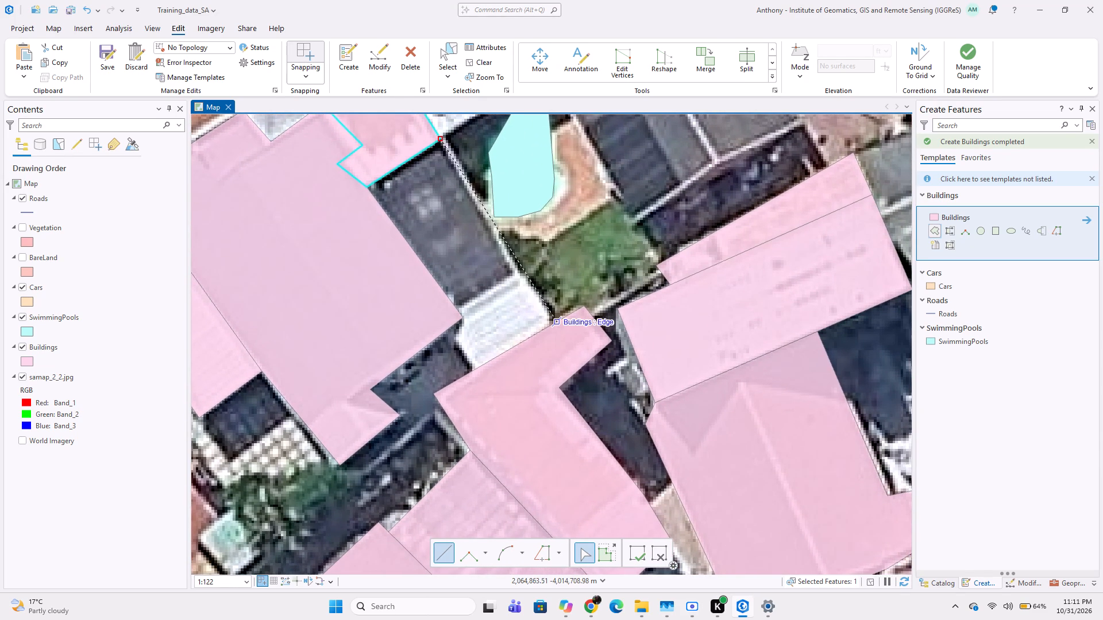
{"action": "left_click", "coordinate": [559, 325]}
{"action": "left_click", "coordinate": [476, 366]}
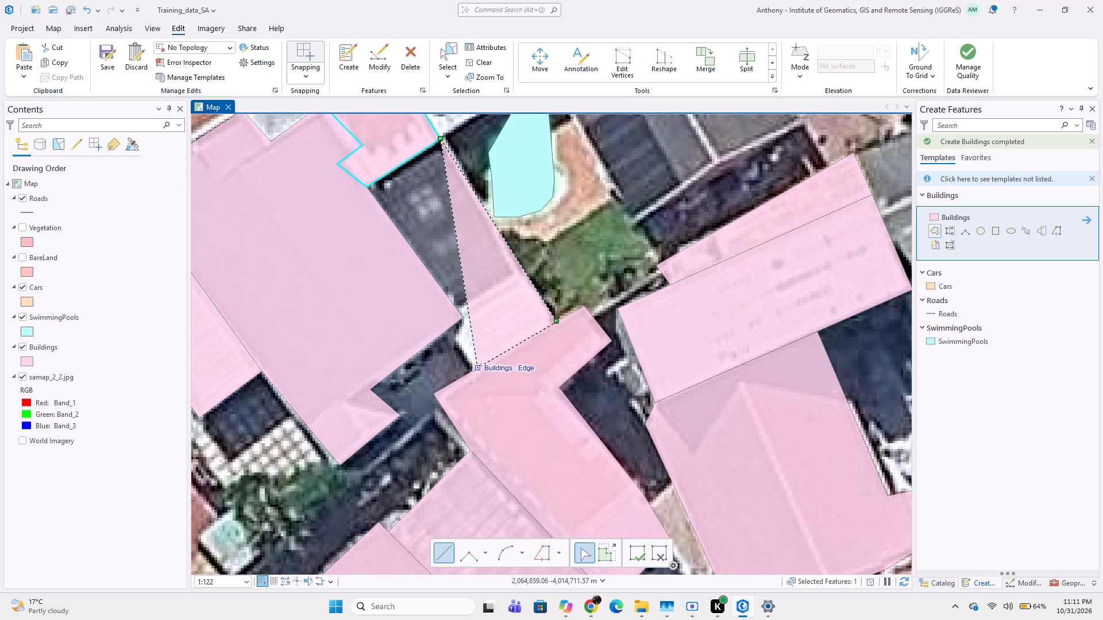
{"action": "left_click", "coordinate": [444, 330]}
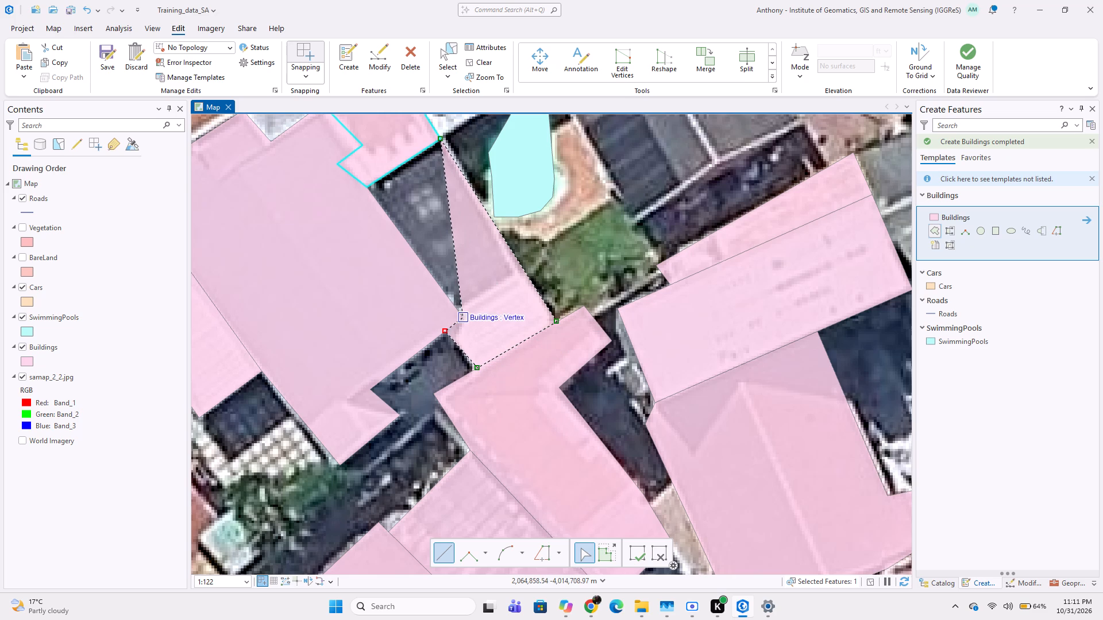
{"action": "left_click", "coordinate": [462, 321]}
{"action": "double_click", "coordinate": [368, 187]}
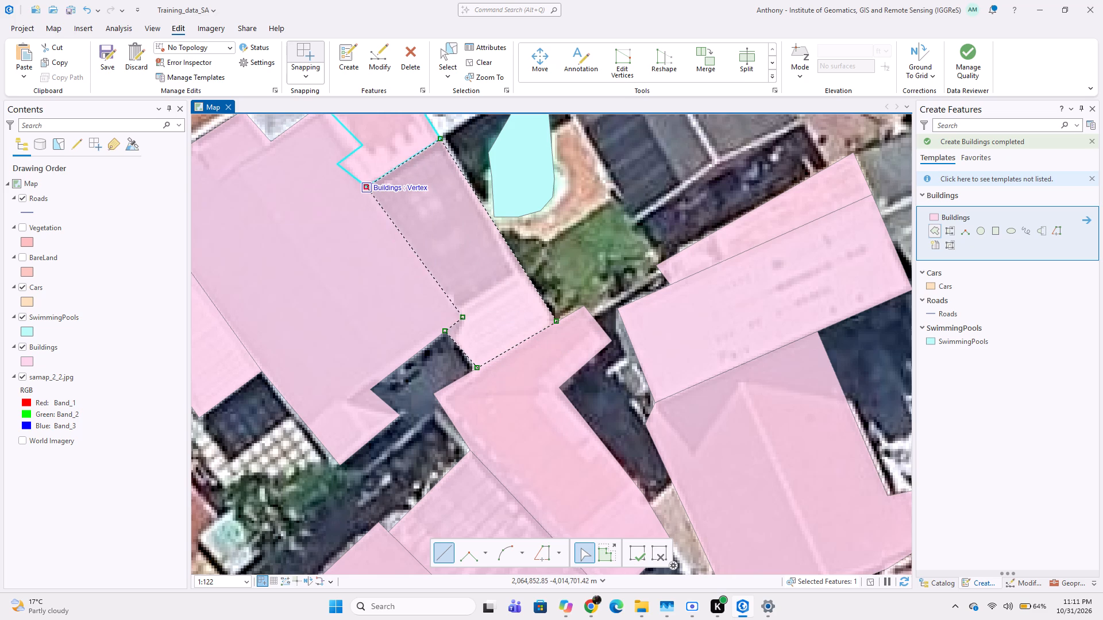
Digitize the small blue-white roof just north of the pool as a four-cornered Buildings polygon.
{"action": "scroll", "coordinate": [430, 247], "scroll_direction": "down", "scroll_amount": 2}
{"action": "middle_click_drag", "start_coordinate": [436, 257], "coordinate": [416, 334]}
{"action": "scroll", "coordinate": [430, 227], "scroll_direction": "up", "scroll_amount": 1}
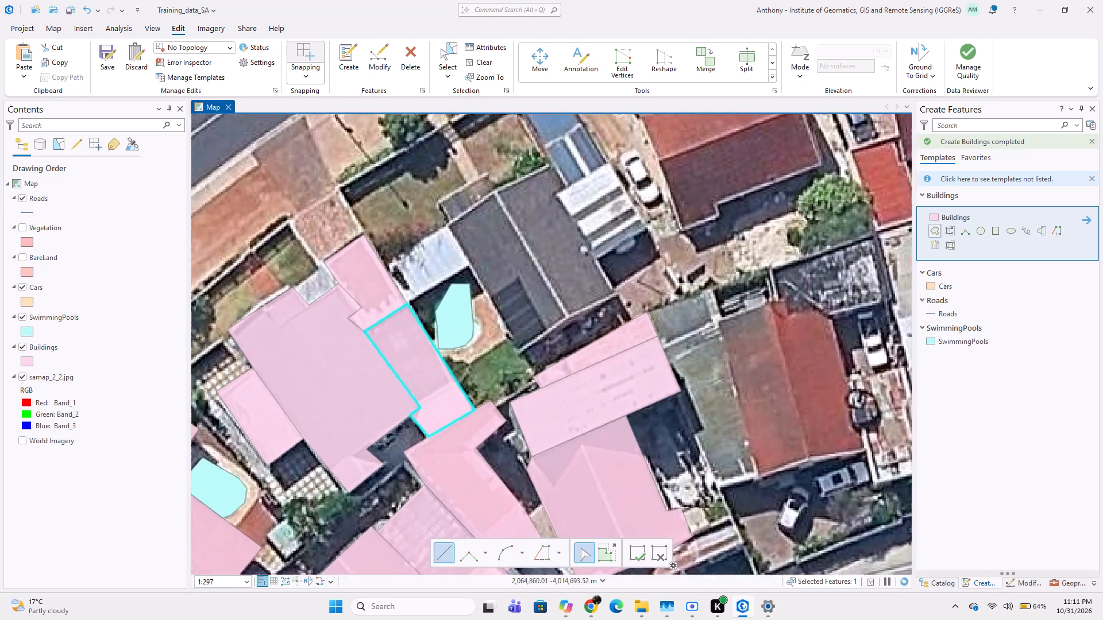
{"action": "left_click", "coordinate": [380, 267]}
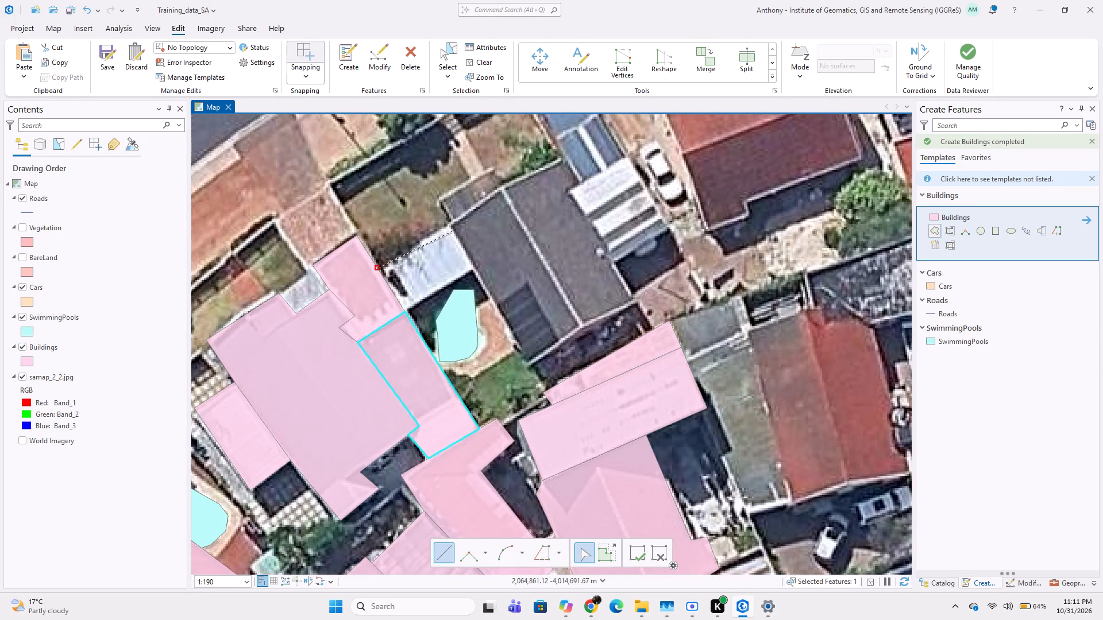
{"action": "left_click", "coordinate": [446, 225]}
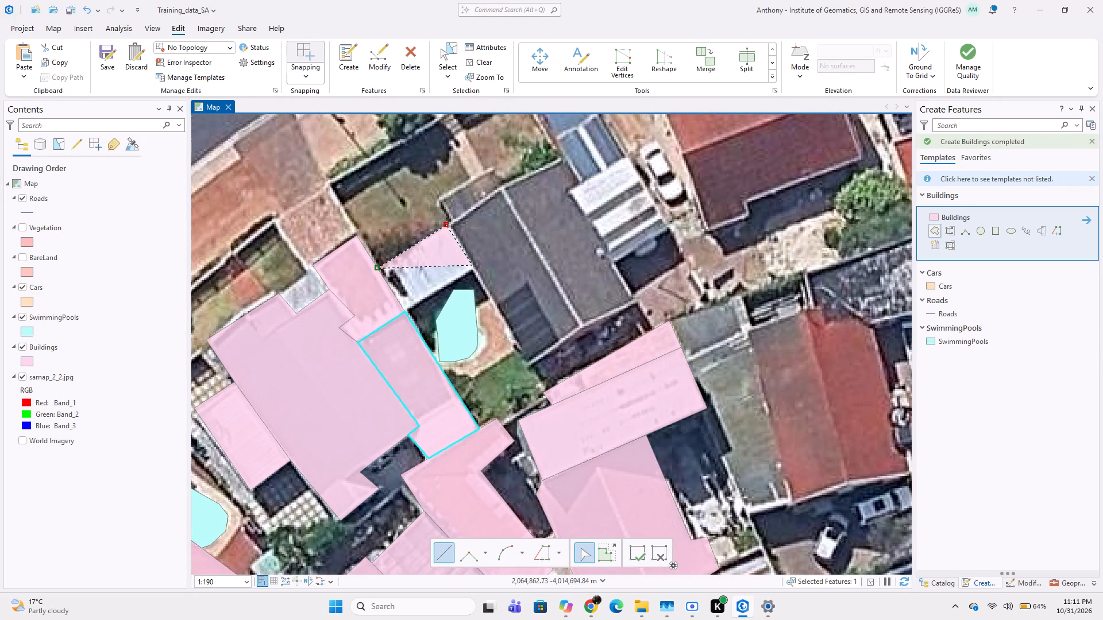
{"action": "left_click", "coordinate": [472, 265]}
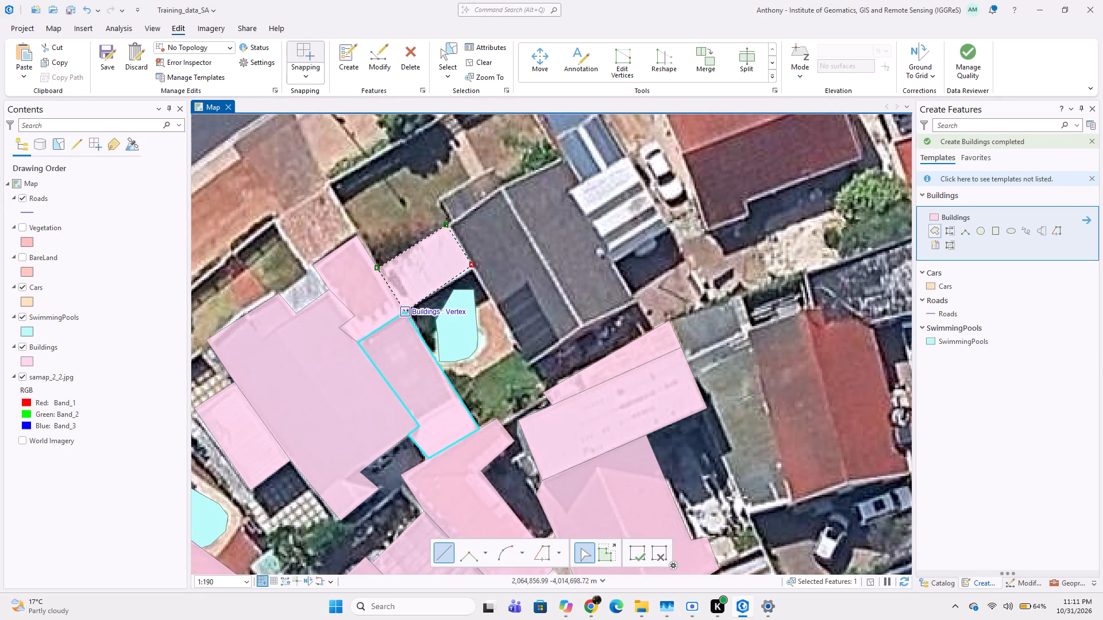
{"action": "double_click", "coordinate": [406, 311]}
Digitize the large dark grey gabled house northeast of the pool as a seven-vertex Buildings polygon, including the notch at its northeast corner.
{"action": "middle_click_drag", "start_coordinate": [458, 325], "coordinate": [402, 383]}
{"action": "middle_click_drag", "start_coordinate": [408, 321], "coordinate": [424, 364]}
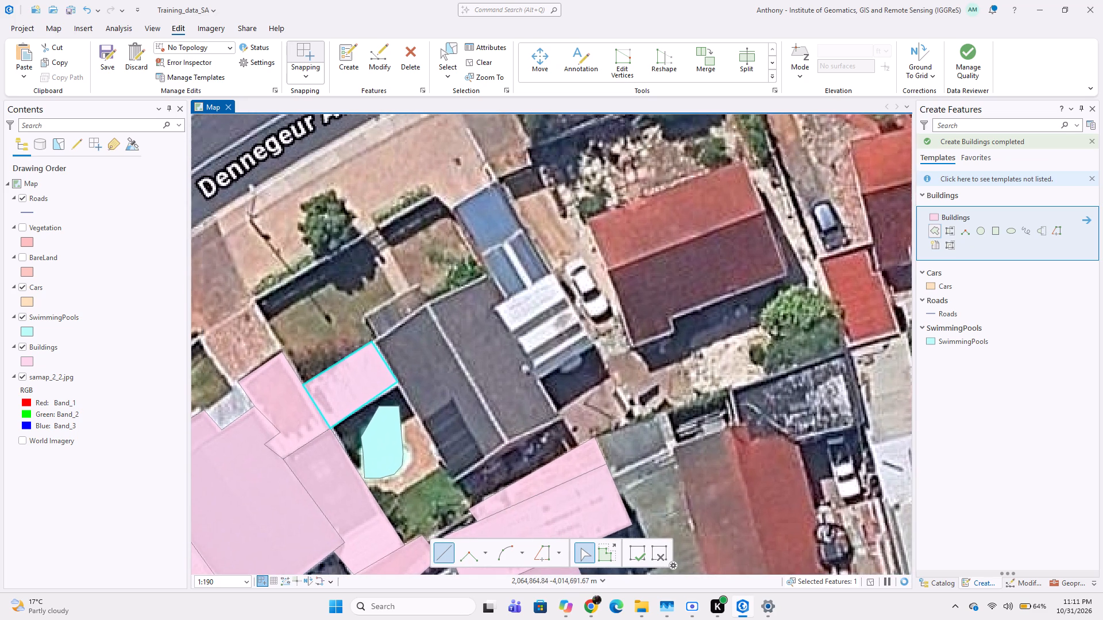
{"action": "left_click", "coordinate": [374, 338]}
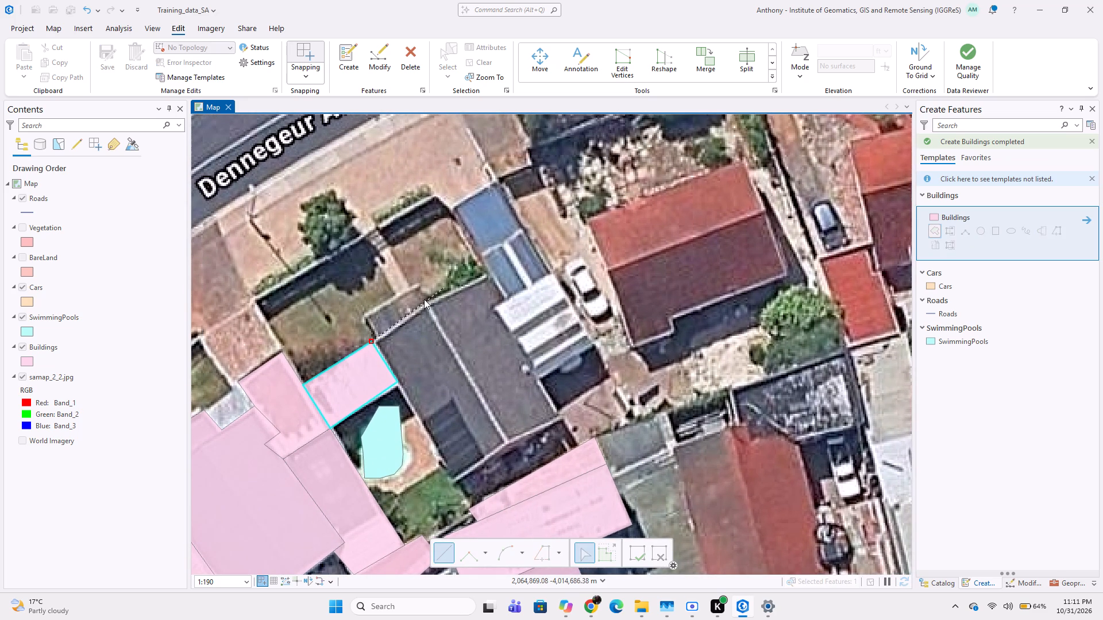
{"action": "left_click", "coordinate": [424, 301]}
{"action": "left_click", "coordinate": [487, 277]}
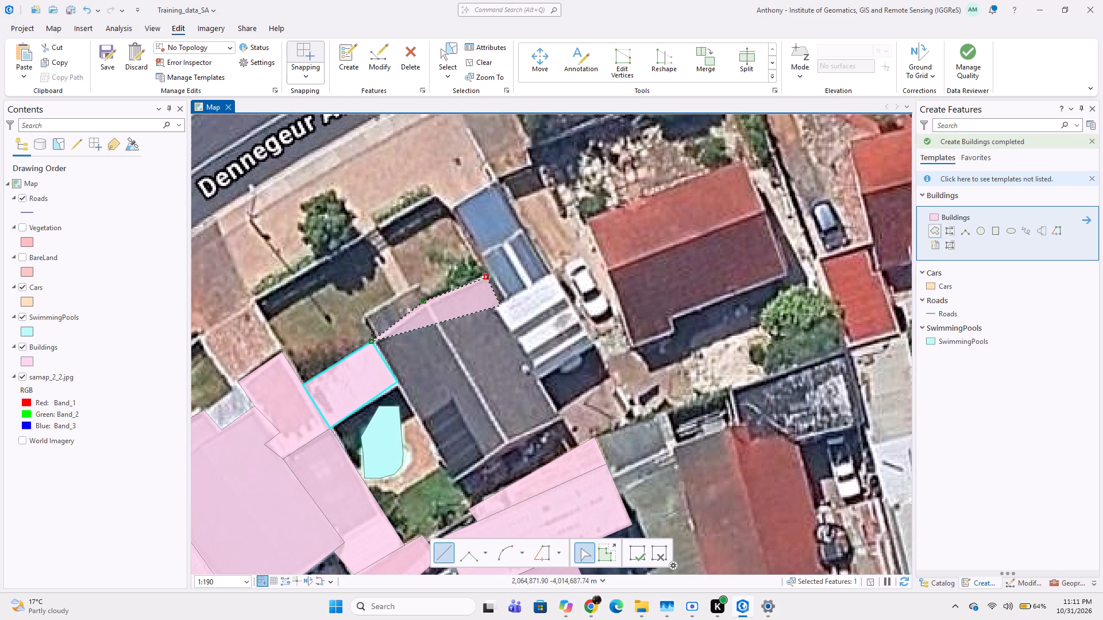
{"action": "left_click", "coordinate": [504, 300]}
{"action": "left_click", "coordinate": [491, 309]}
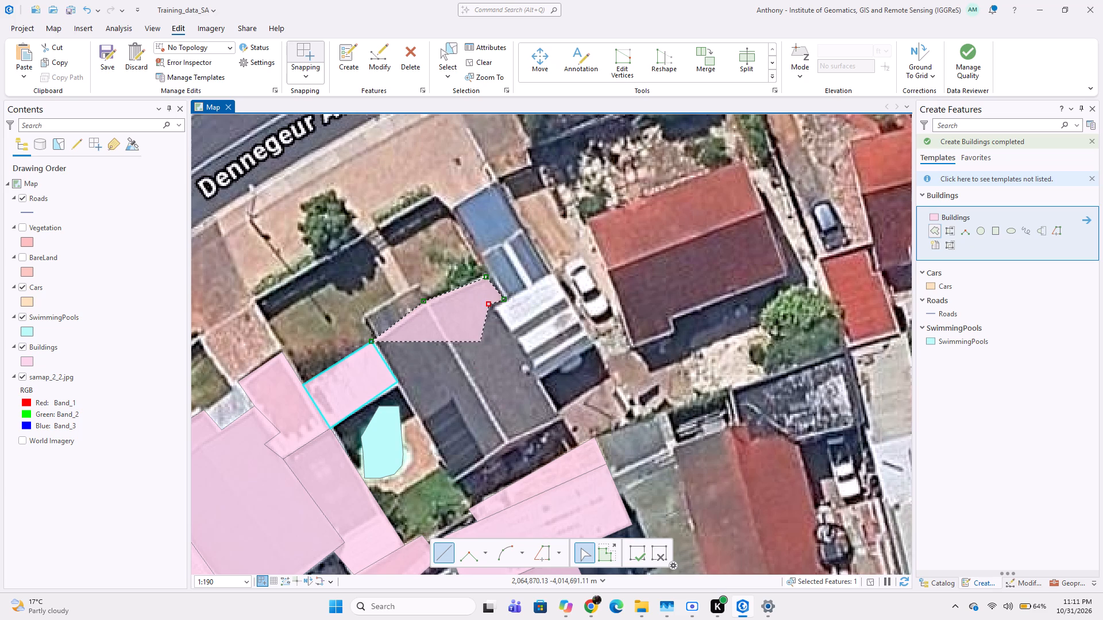
{"action": "key", "text": "ctrl+z"}
{"action": "key", "text": "ctrl+z"}
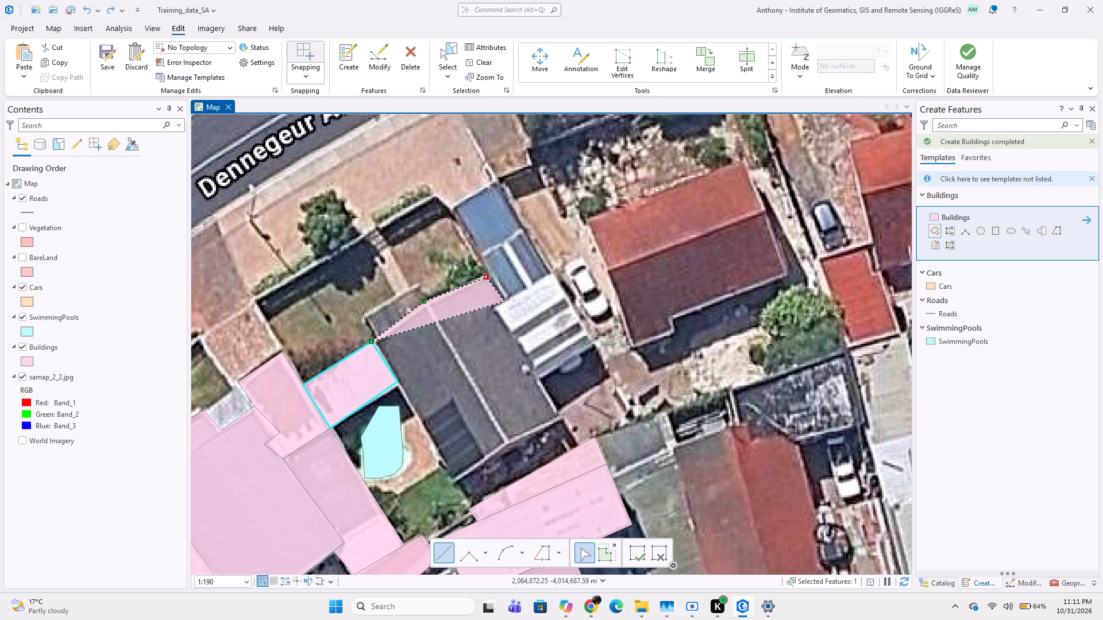
{"action": "left_click", "coordinate": [504, 301]}
{"action": "left_click", "coordinate": [491, 309]}
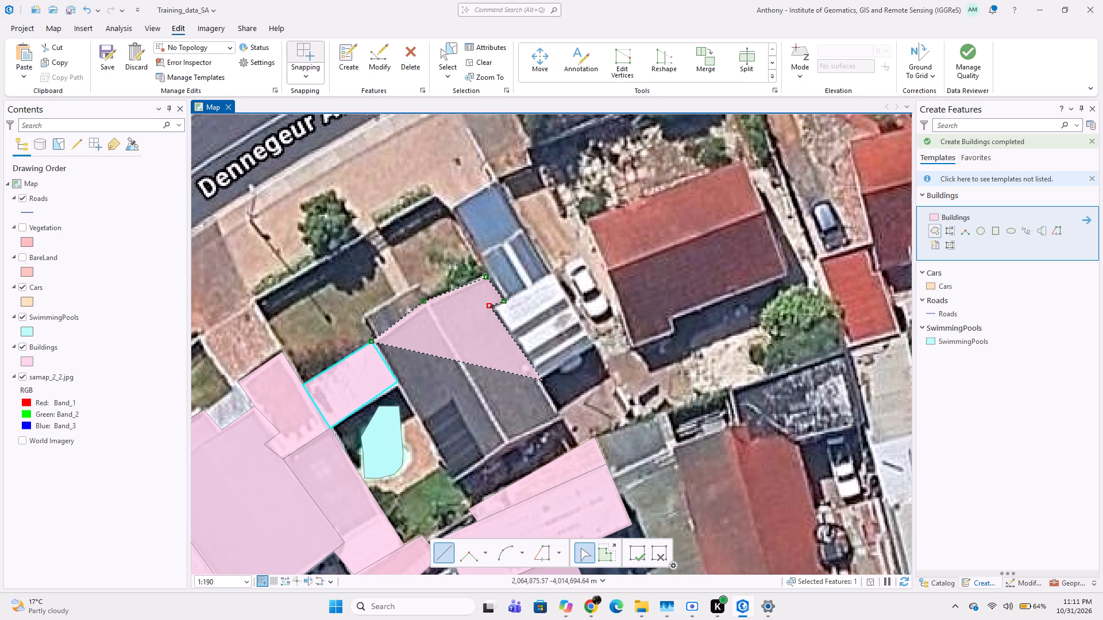
{"action": "left_click", "coordinate": [565, 418]}
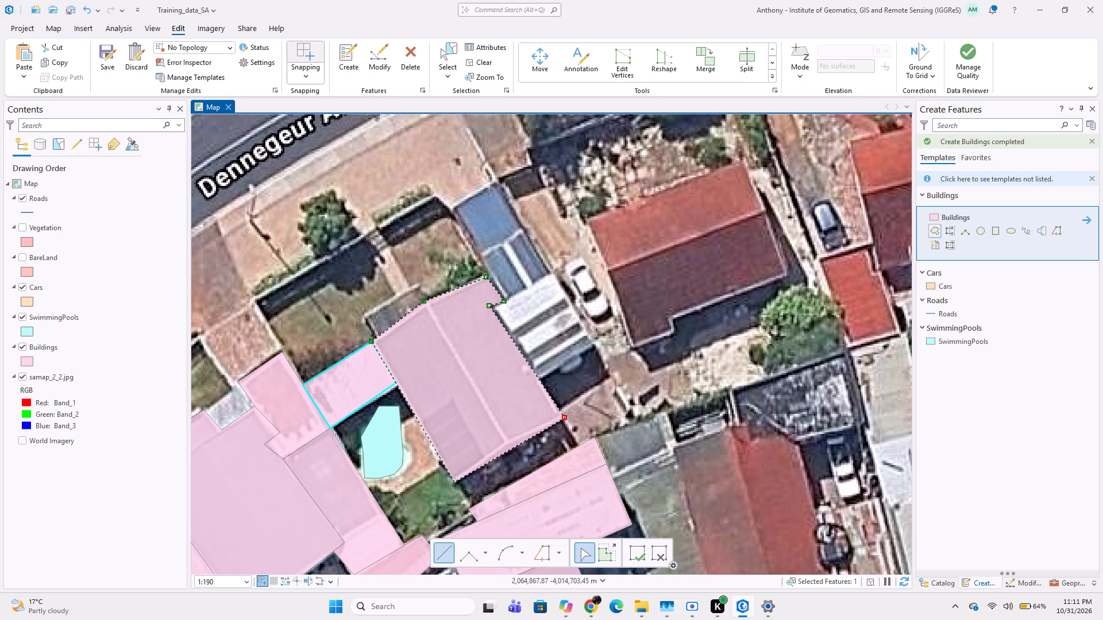
{"action": "double_click", "coordinate": [454, 482]}
Digitize the white striped roof between the dark grey house and the parked white car as a five-vertex Buildings polygon sharing the house's edge.
{"action": "middle_click_drag", "start_coordinate": [450, 402], "coordinate": [426, 438]}
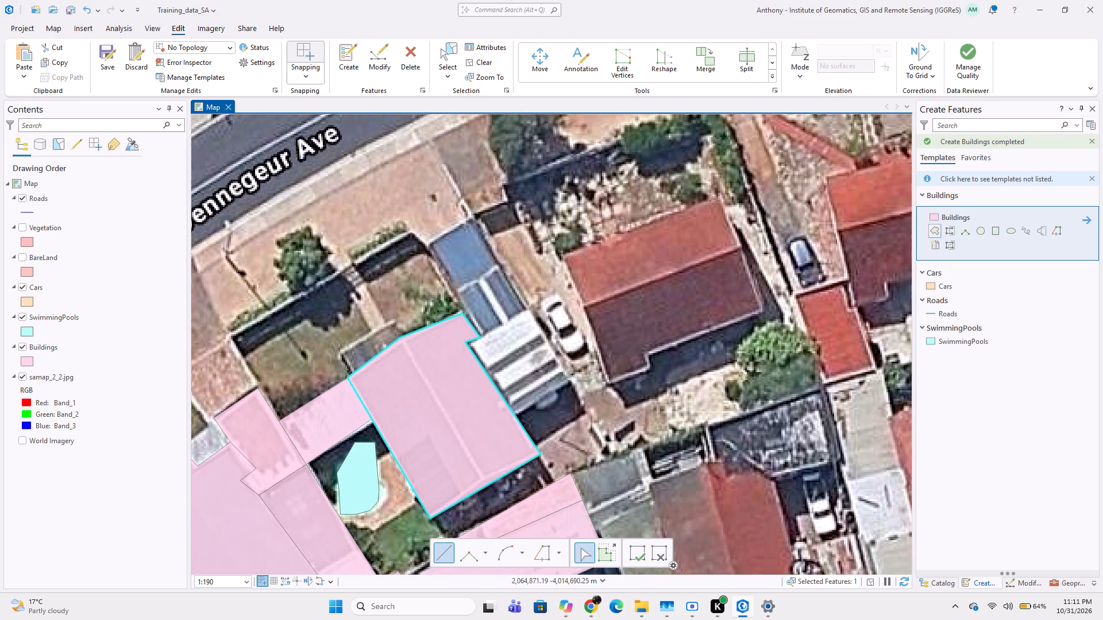
{"action": "scroll", "coordinate": [480, 346], "scroll_direction": "up", "scroll_amount": 1}
{"action": "left_click", "coordinate": [480, 334]}
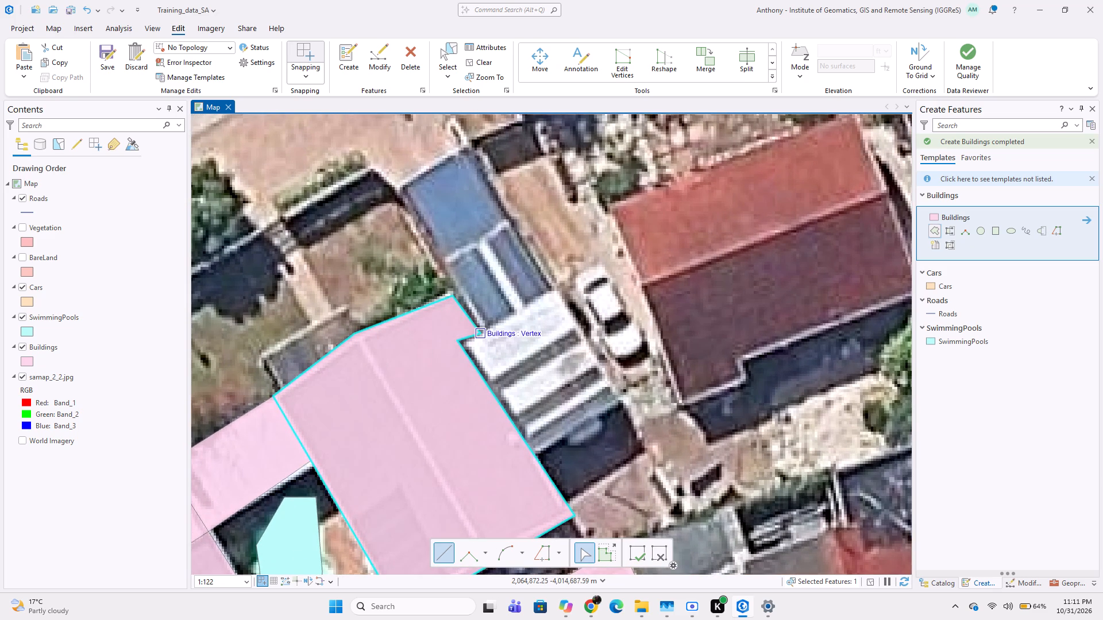
{"action": "left_click", "coordinate": [553, 288]}
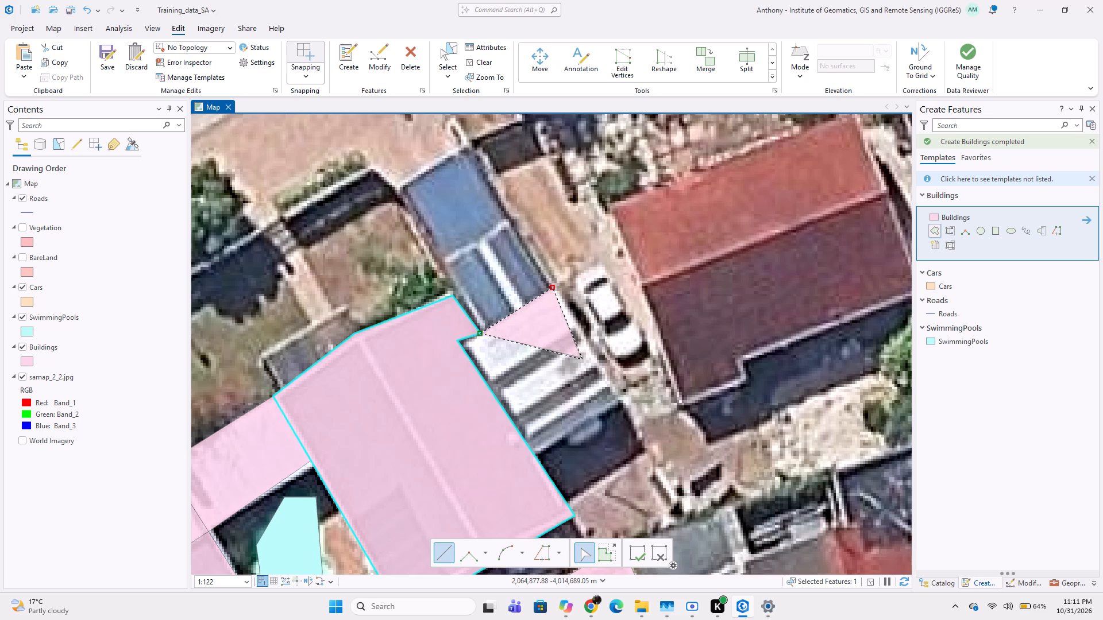
{"action": "left_click", "coordinate": [623, 402]}
{"action": "left_click", "coordinate": [535, 452]}
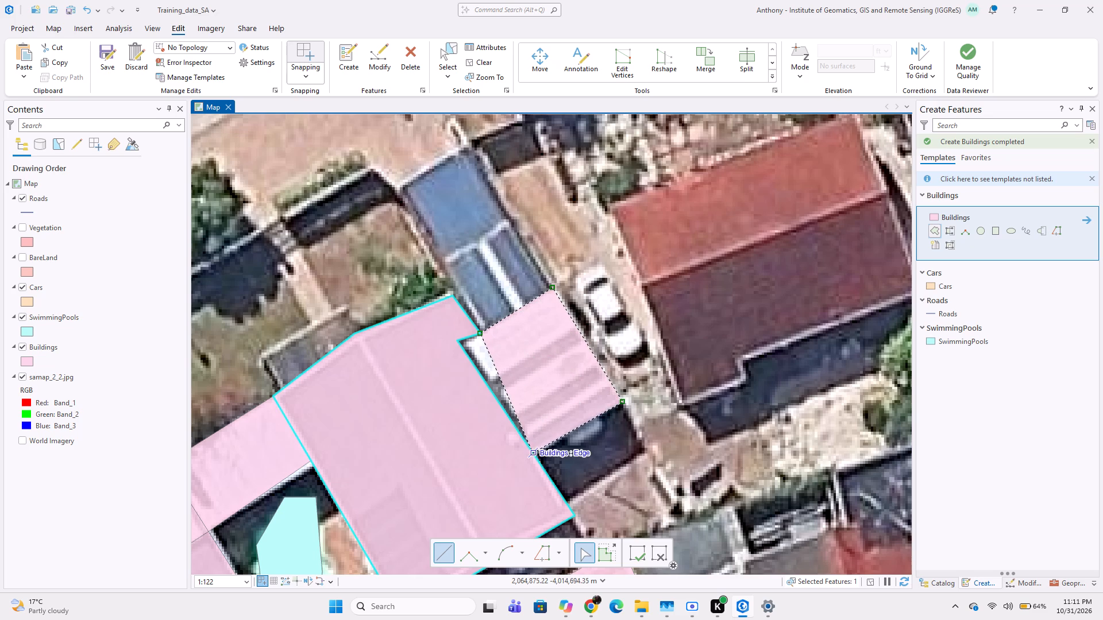
{"action": "double_click", "coordinate": [454, 342]}
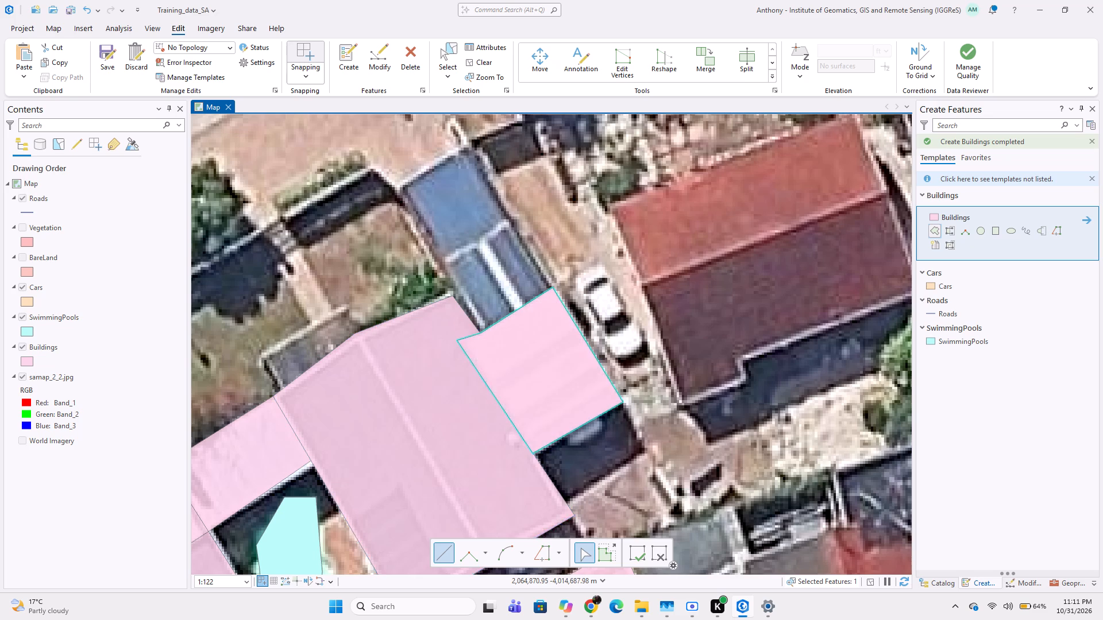
Digitize the blue roof with the white stripe, directly north of the white striped roof, as a four-cornered Buildings polygon.
{"action": "middle_click_drag", "start_coordinate": [428, 371], "coordinate": [424, 432]}
{"action": "left_click", "coordinate": [508, 280]}
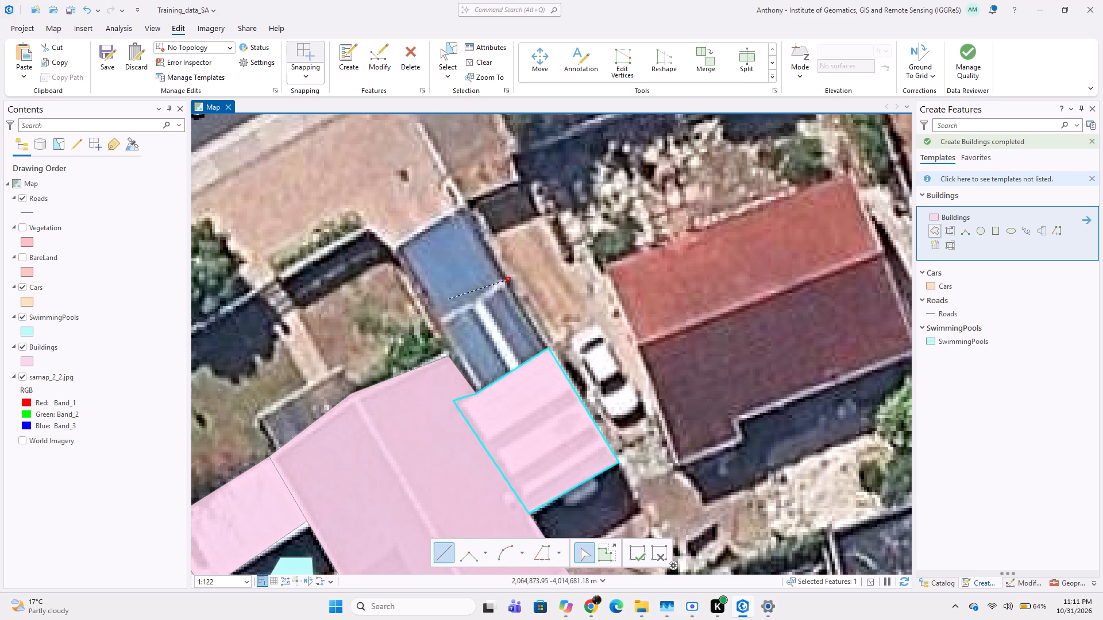
{"action": "left_click", "coordinate": [440, 317]}
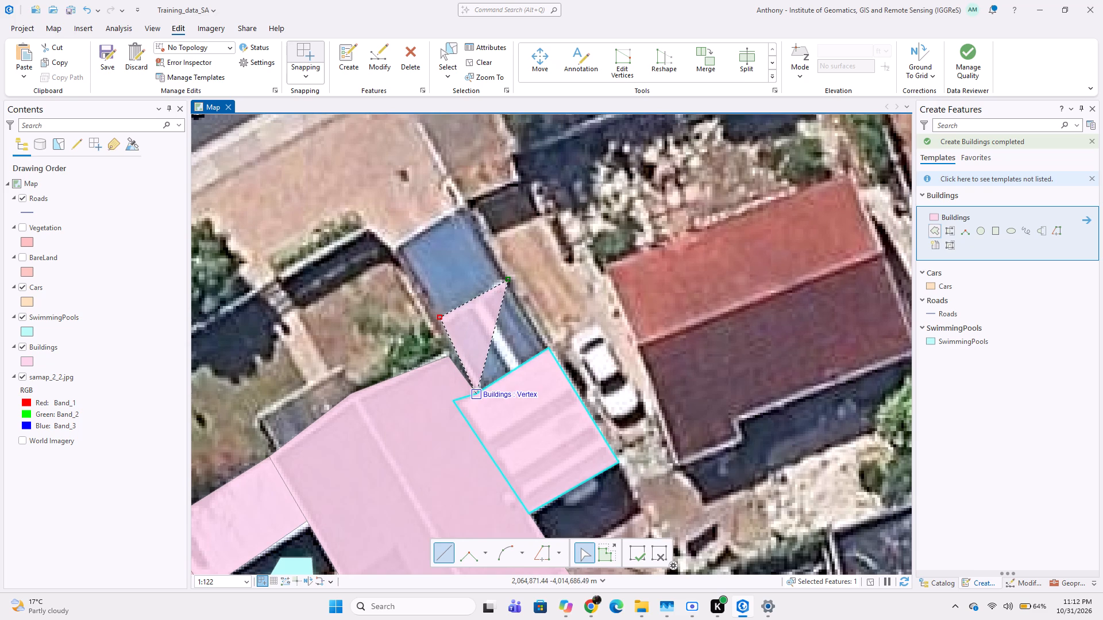
{"action": "left_click", "coordinate": [476, 390]}
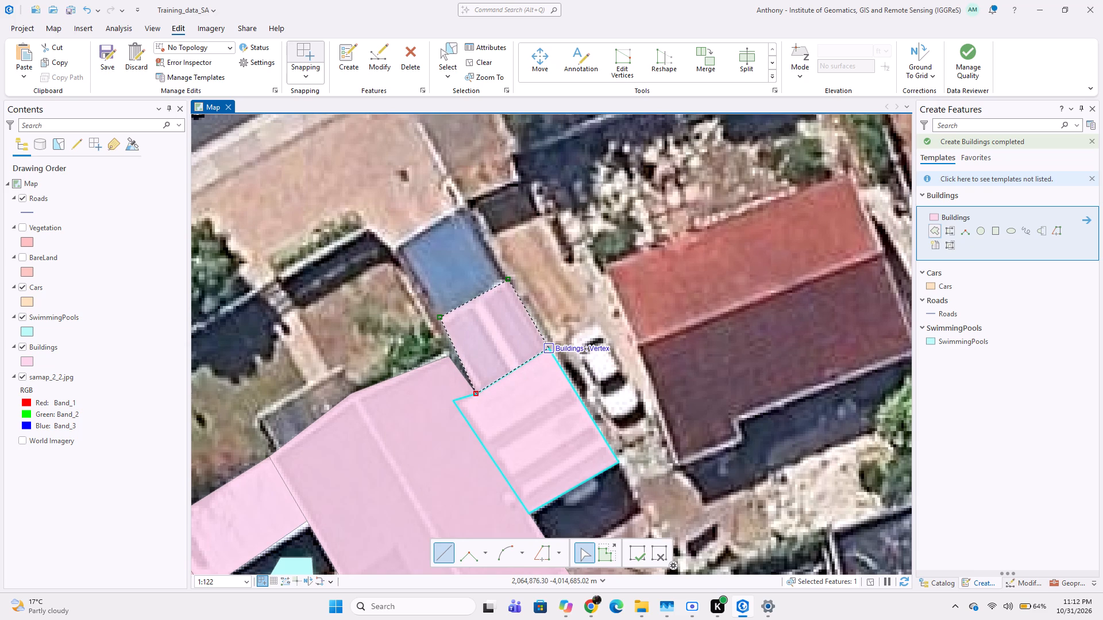
{"action": "double_click", "coordinate": [551, 346]}
Digitize the small grey annex on the northwest side of the large dark grey house as a four-cornered Buildings polygon.
{"action": "middle_click_drag", "start_coordinate": [472, 378], "coordinate": [577, 346]}
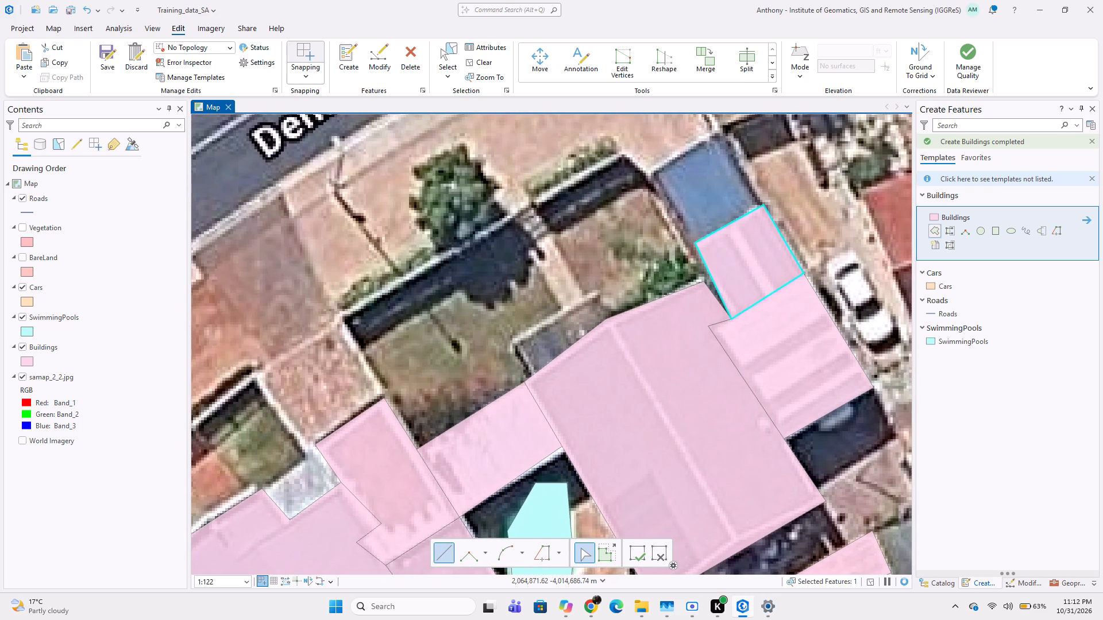
{"action": "left_click", "coordinate": [595, 288]}
{"action": "left_click", "coordinate": [611, 319]}
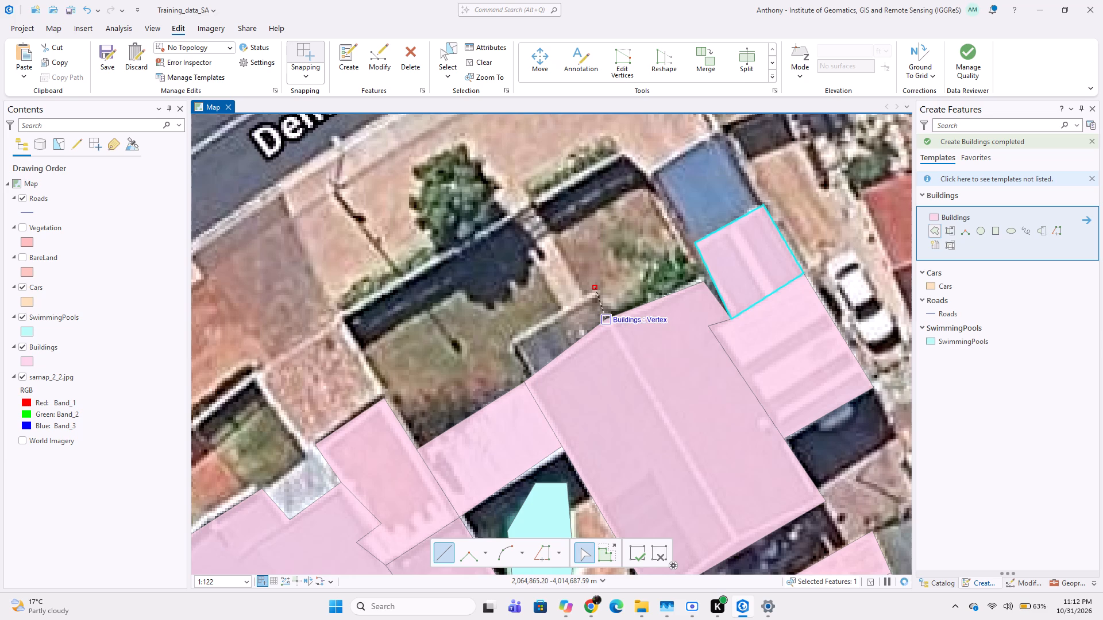
{"action": "left_click", "coordinate": [533, 375]}
{"action": "double_click", "coordinate": [508, 342]}
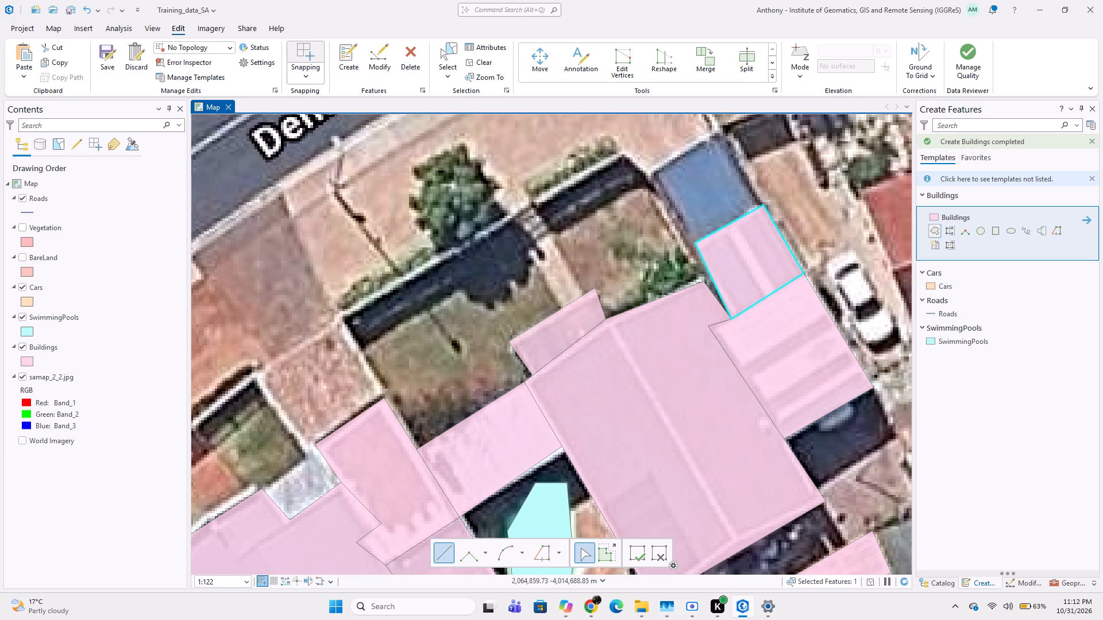
Digitize the plain blue roof nearest Dennegeur Ave as a five-vertex Buildings polygon, joined to the blue striped roof's edge.
{"action": "scroll", "coordinate": [566, 374], "scroll_direction": "down", "scroll_amount": 1}
{"action": "middle_click_drag", "start_coordinate": [591, 375], "coordinate": [535, 387]}
{"action": "middle_click_drag", "start_coordinate": [553, 408], "coordinate": [515, 388]}
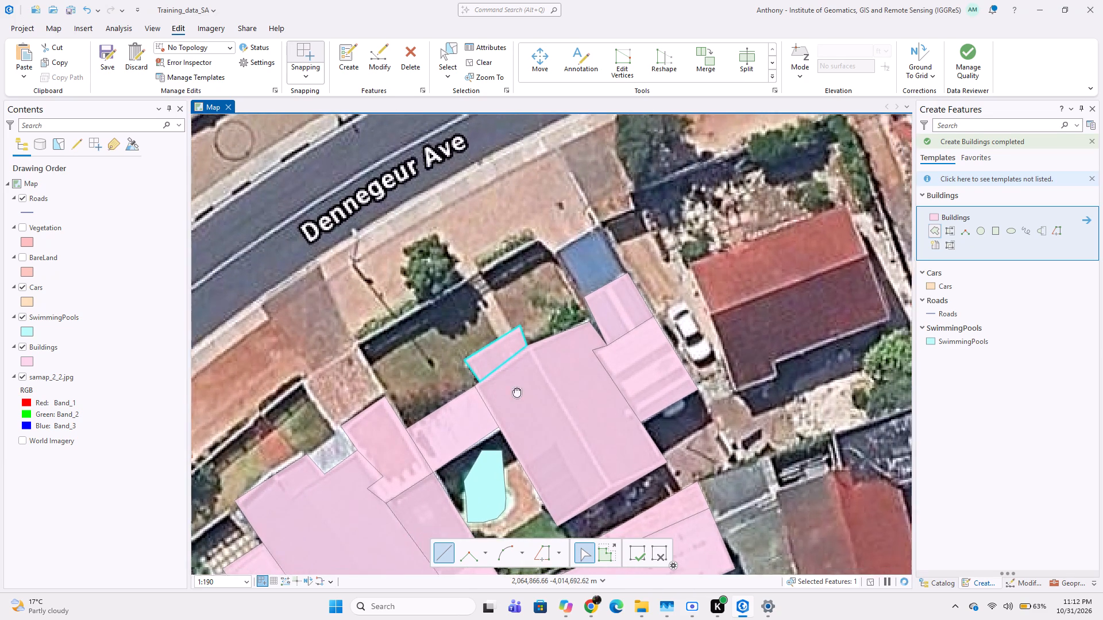
{"action": "middle_click_drag", "start_coordinate": [515, 388], "coordinate": [503, 380]}
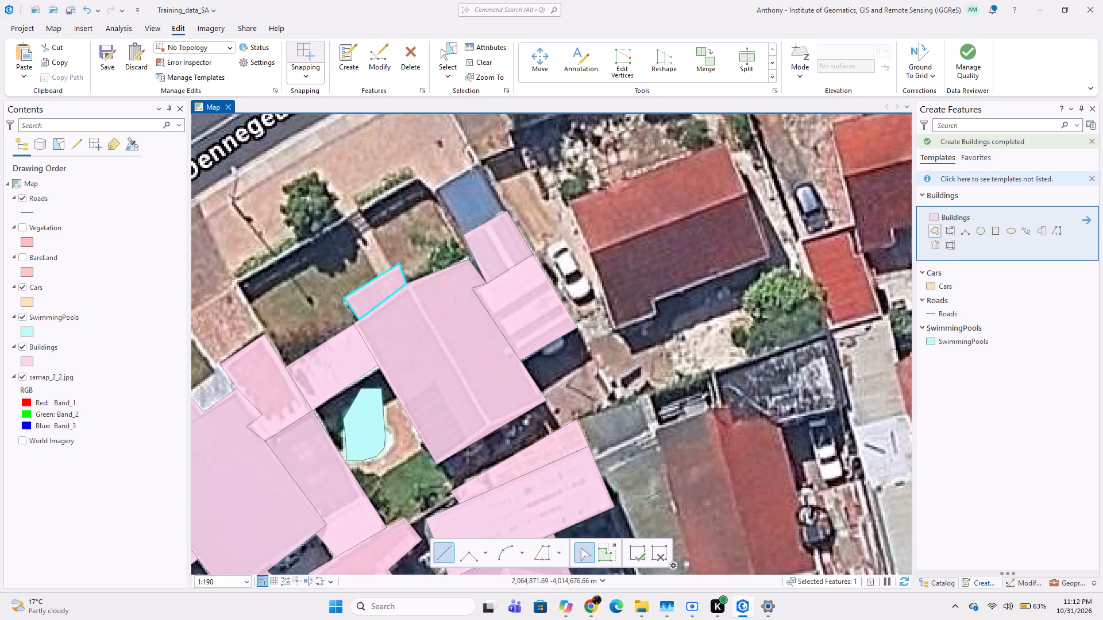
{"action": "left_click", "coordinate": [480, 159]}
{"action": "left_click", "coordinate": [504, 211]}
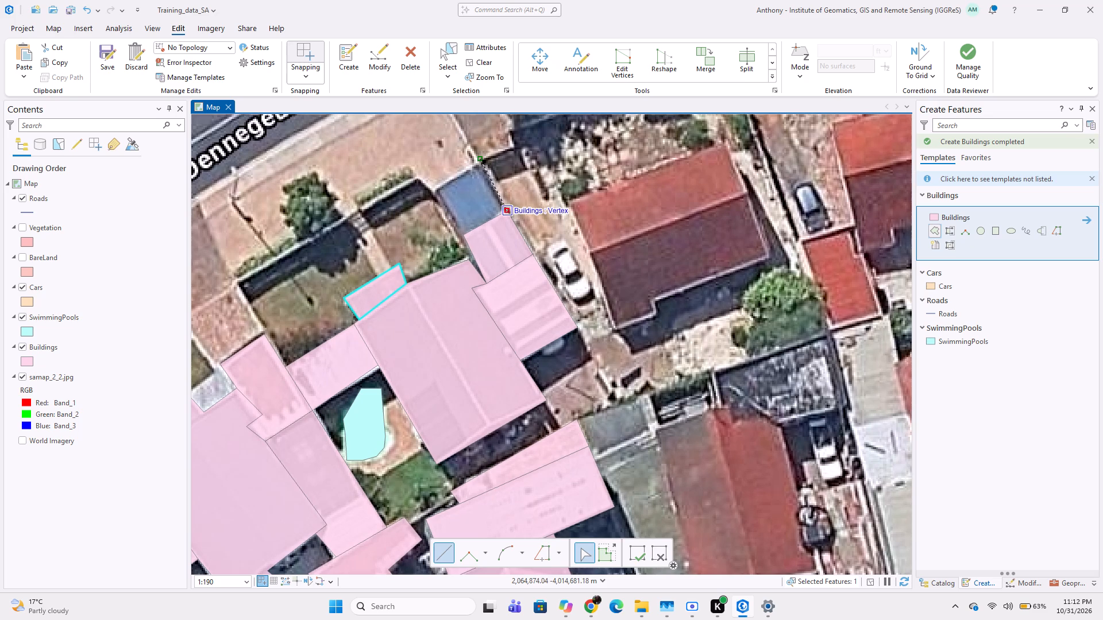
{"action": "left_click", "coordinate": [486, 229]}
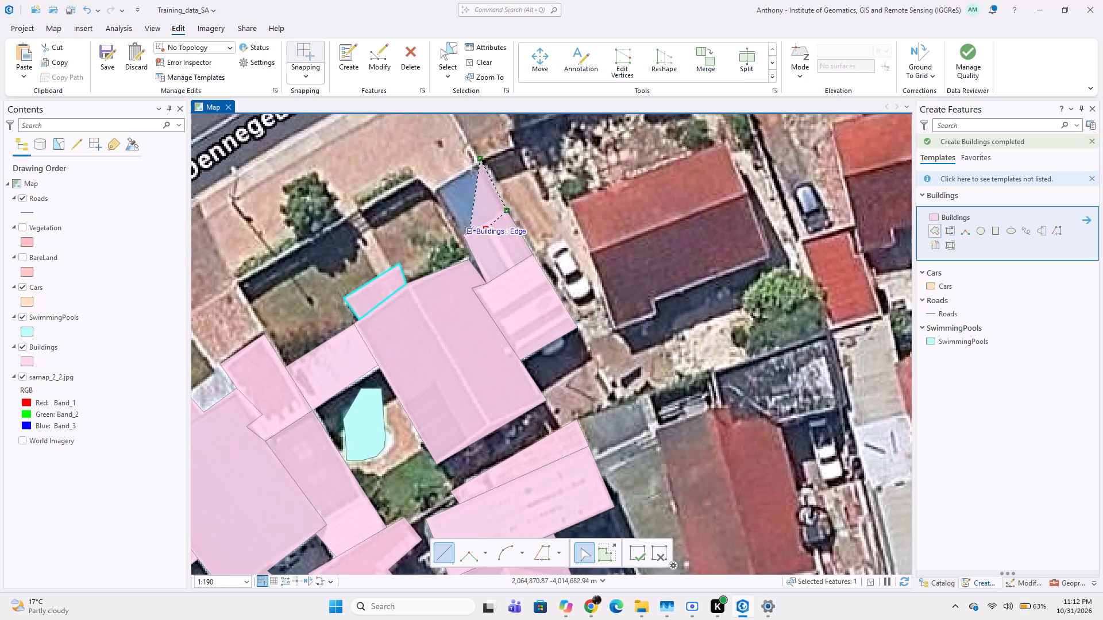
{"action": "key", "text": "ctrl+z"}
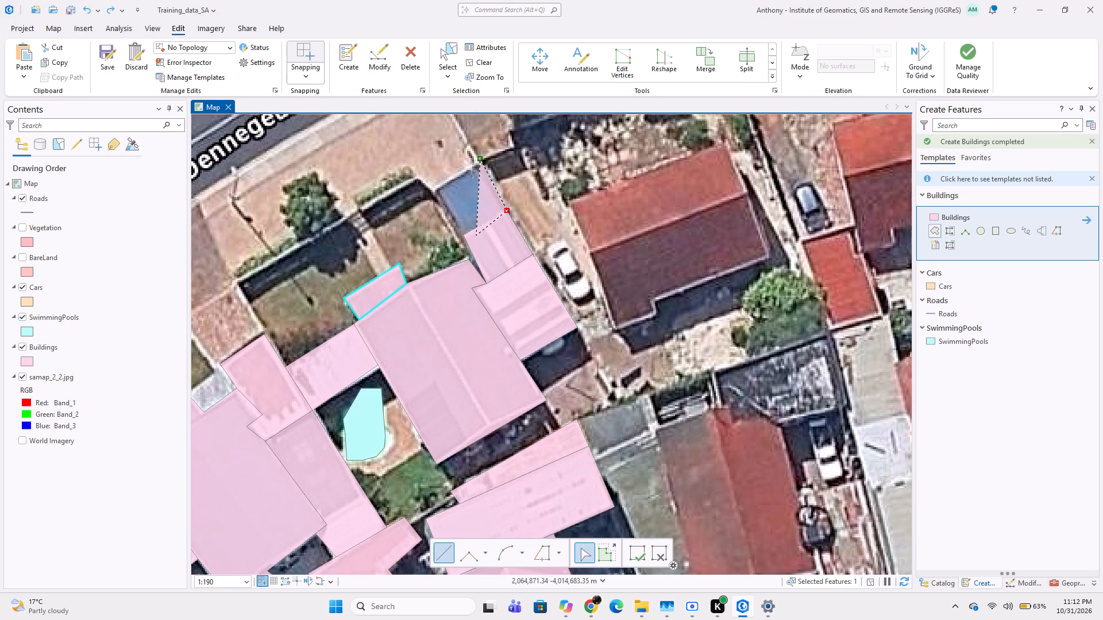
{"action": "left_click", "coordinate": [482, 227]}
{"action": "left_click", "coordinate": [464, 235]}
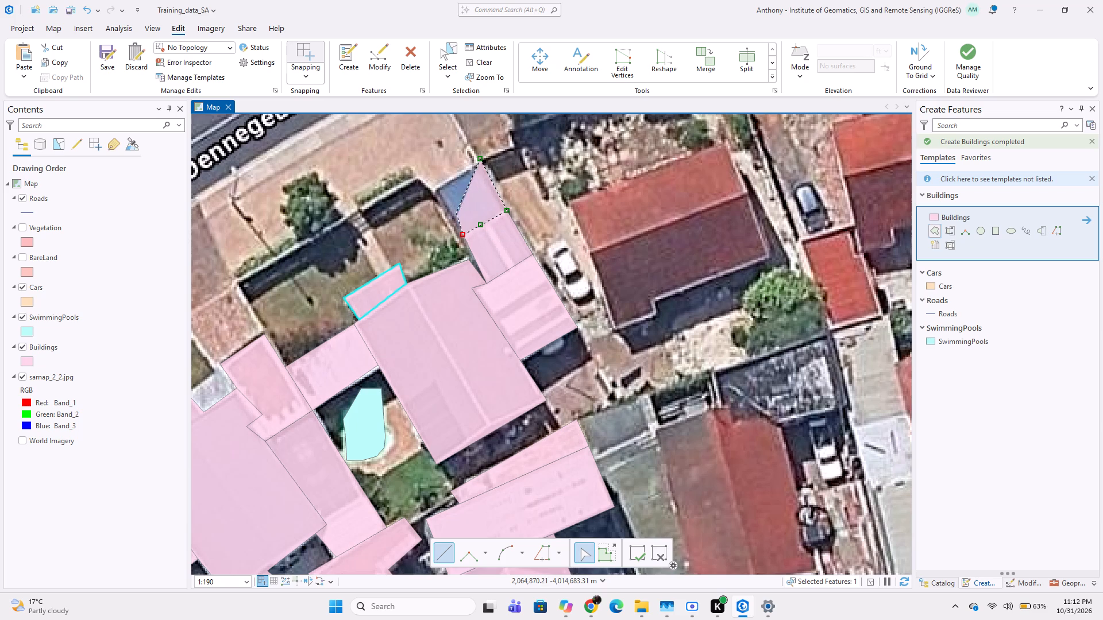
{"action": "double_click", "coordinate": [432, 191]}
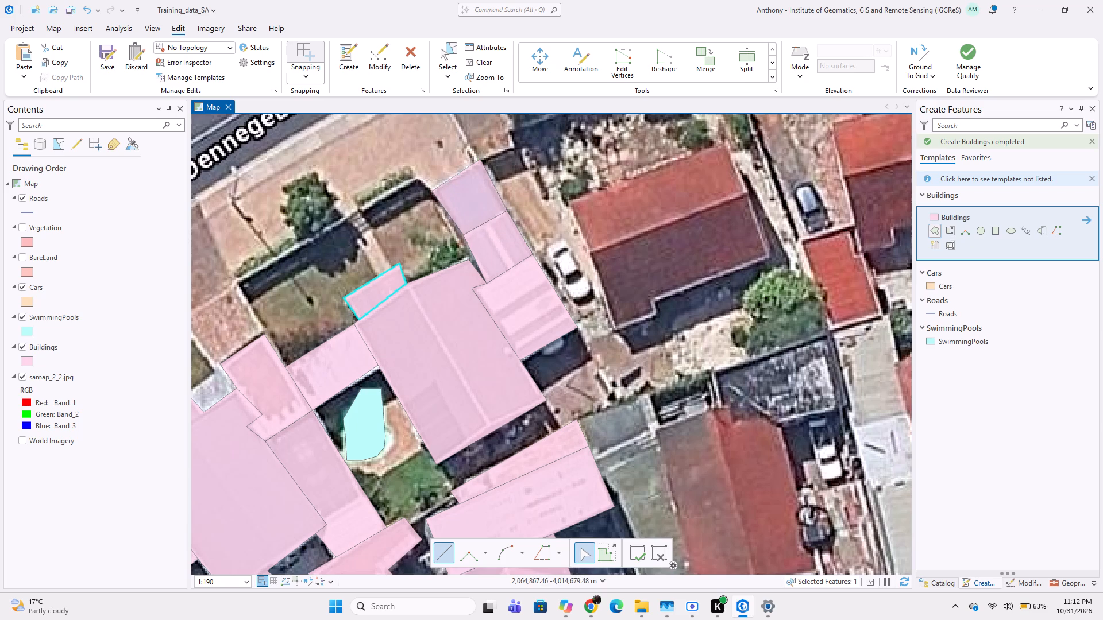
{"action": "scroll", "coordinate": [516, 309], "scroll_direction": "down", "scroll_amount": 1}
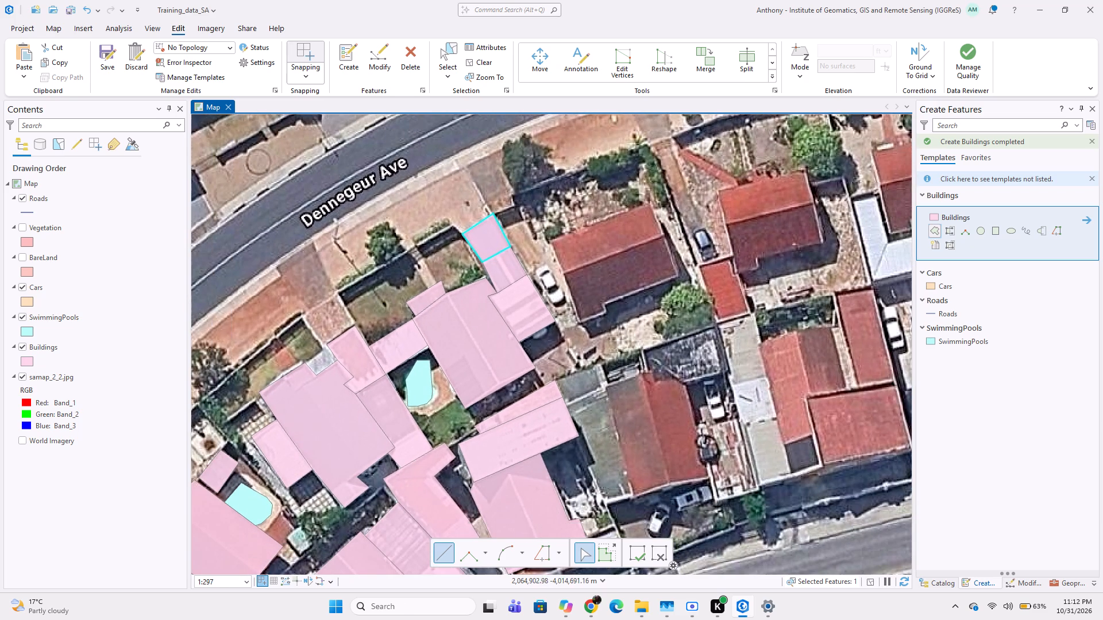
Digitize the white car parked between the blue striped roofs and the red-roofed house as a four-cornered Cars polygon.
{"action": "left_click", "coordinate": [935, 288]}
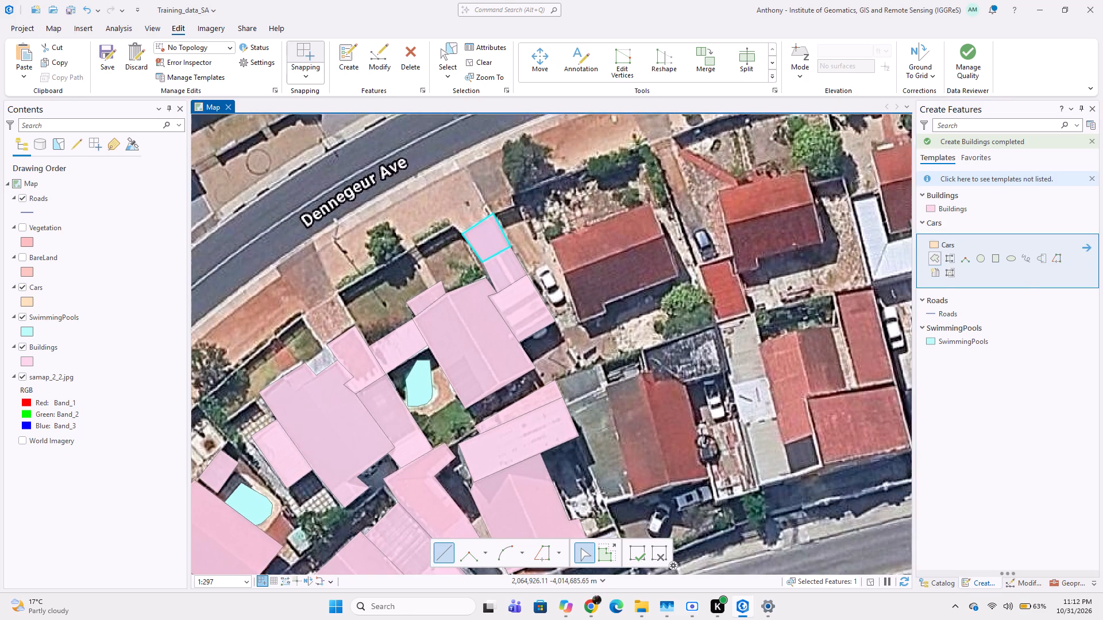
{"action": "scroll", "coordinate": [571, 281], "scroll_direction": "up", "scroll_amount": 3}
{"action": "scroll", "coordinate": [526, 259], "scroll_direction": "up", "scroll_amount": 1}
{"action": "left_click", "coordinate": [524, 199]}
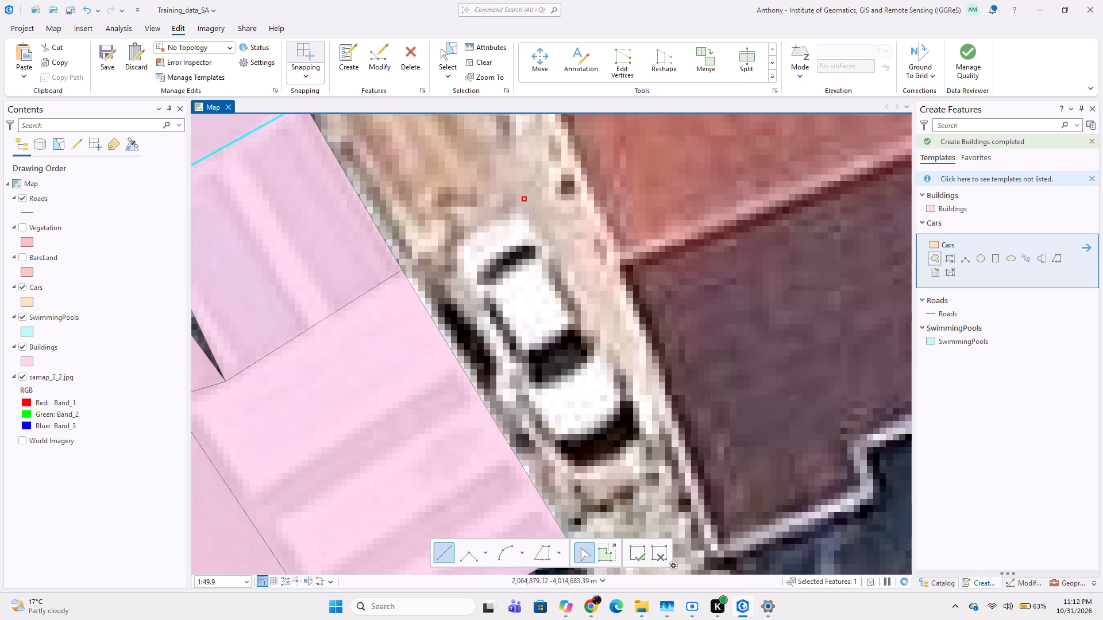
{"action": "left_click", "coordinate": [446, 237]}
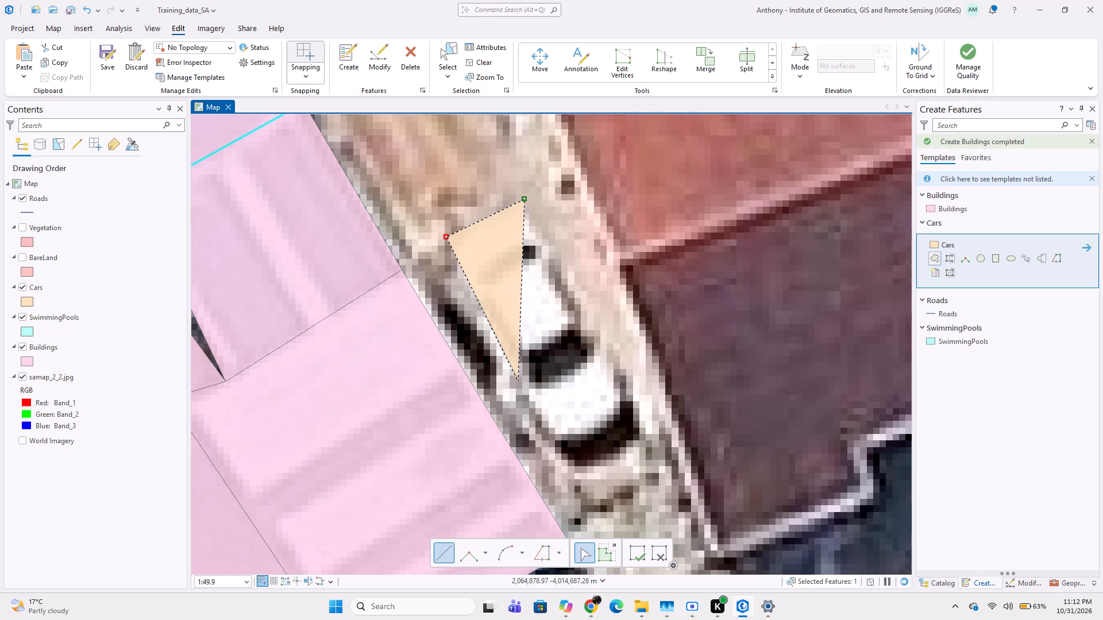
{"action": "left_click", "coordinate": [562, 466]}
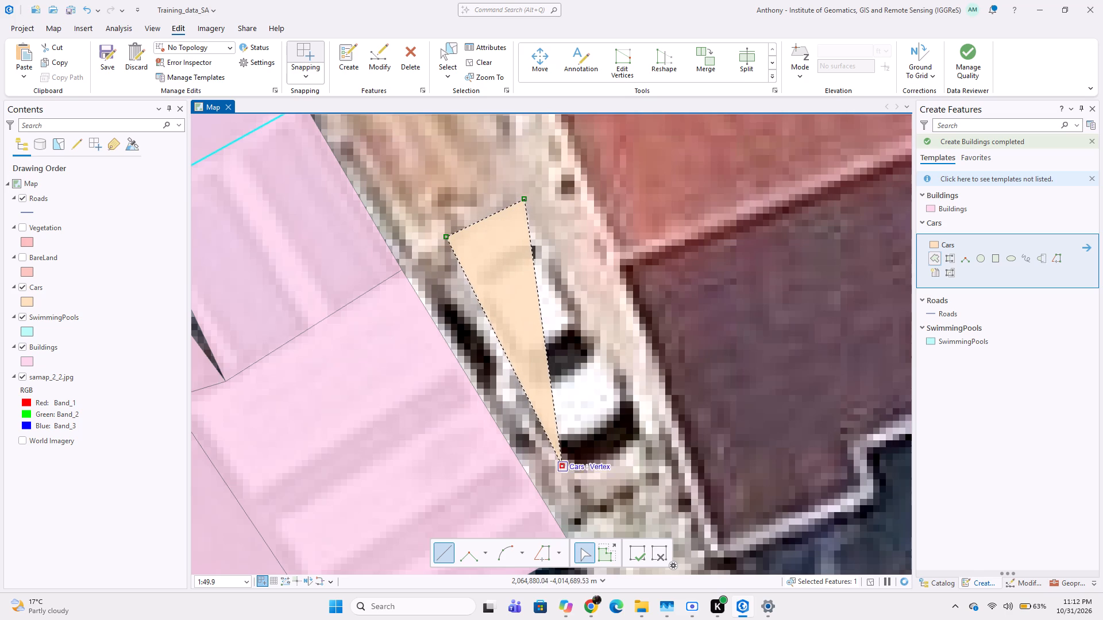
{"action": "double_click", "coordinate": [637, 412]}
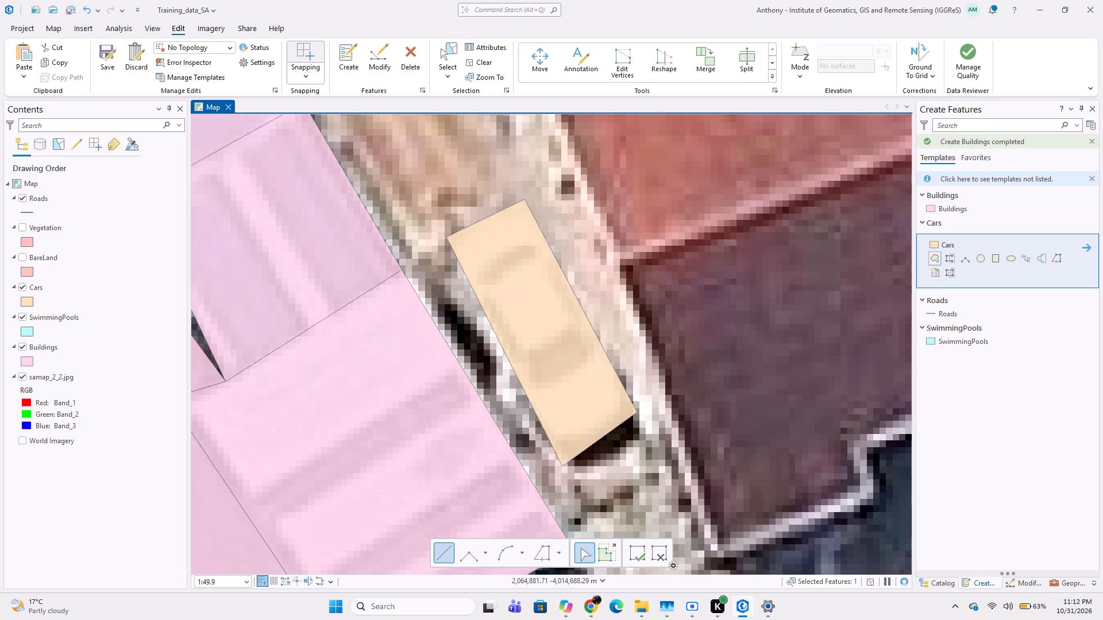
Digitize the red-roofed house directly east of the newly outlined car as a six-vertex Buildings polygon, including its small southern corner step.
{"action": "scroll", "coordinate": [589, 418], "scroll_direction": "down", "scroll_amount": 3}
{"action": "middle_click_drag", "start_coordinate": [587, 396], "coordinate": [555, 366]}
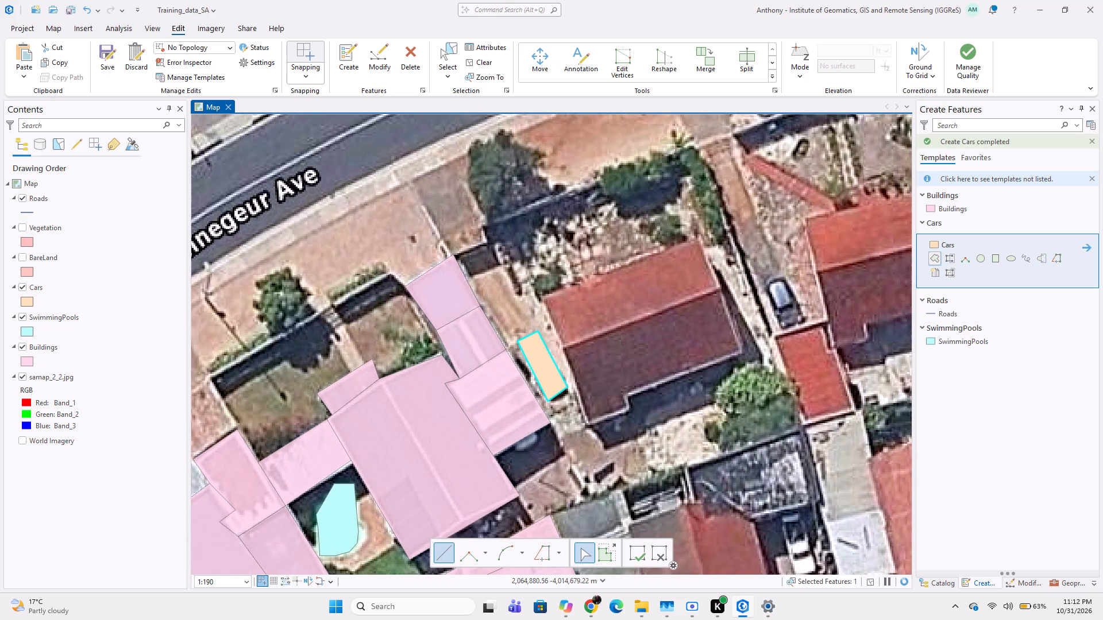
{"action": "left_click", "coordinate": [955, 211]}
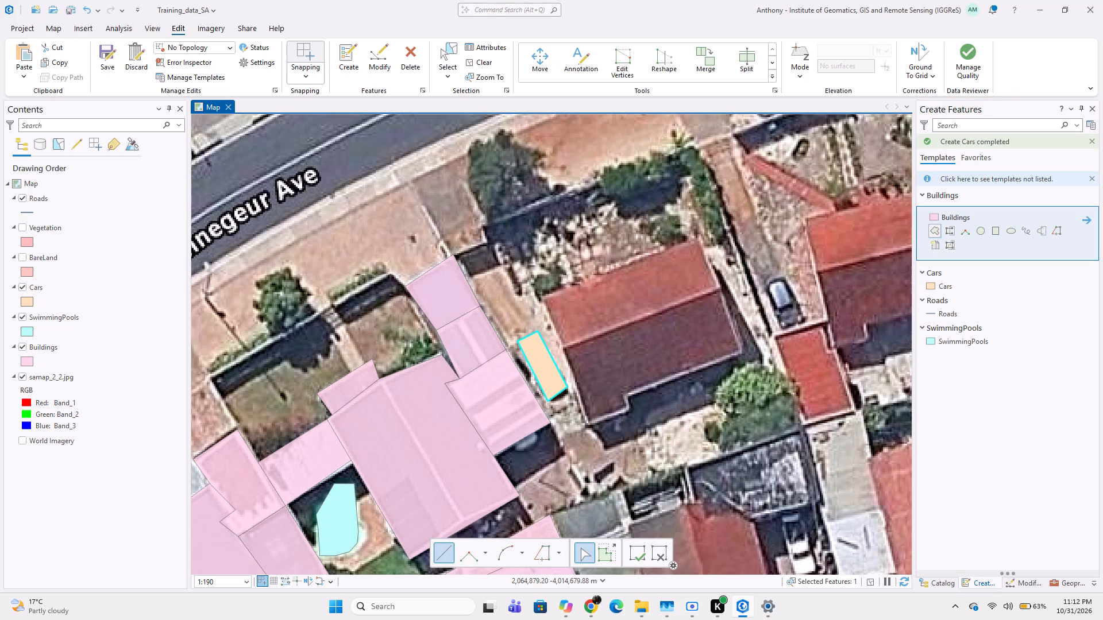
{"action": "left_click", "coordinate": [541, 293]}
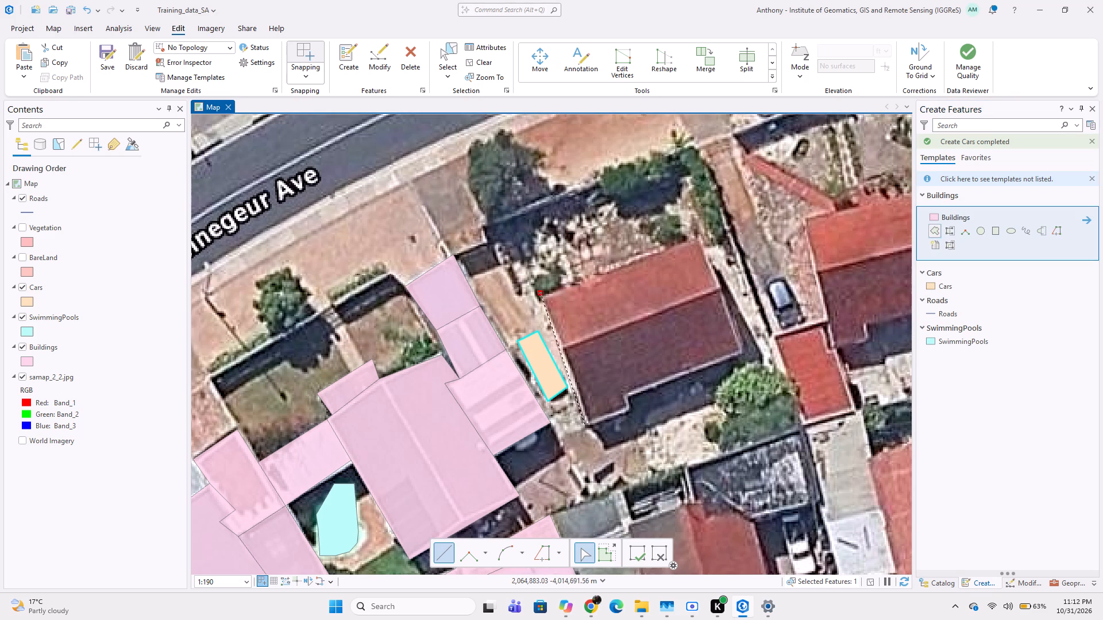
{"action": "left_click", "coordinate": [587, 424]}
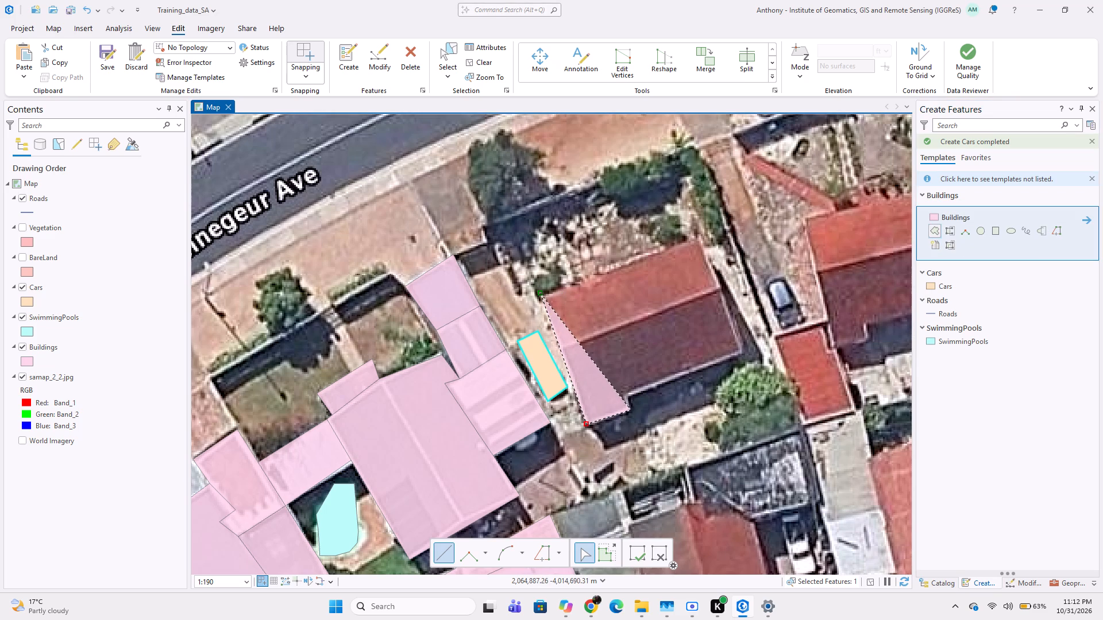
{"action": "left_click", "coordinate": [631, 410]}
{"action": "left_click", "coordinate": [629, 402]}
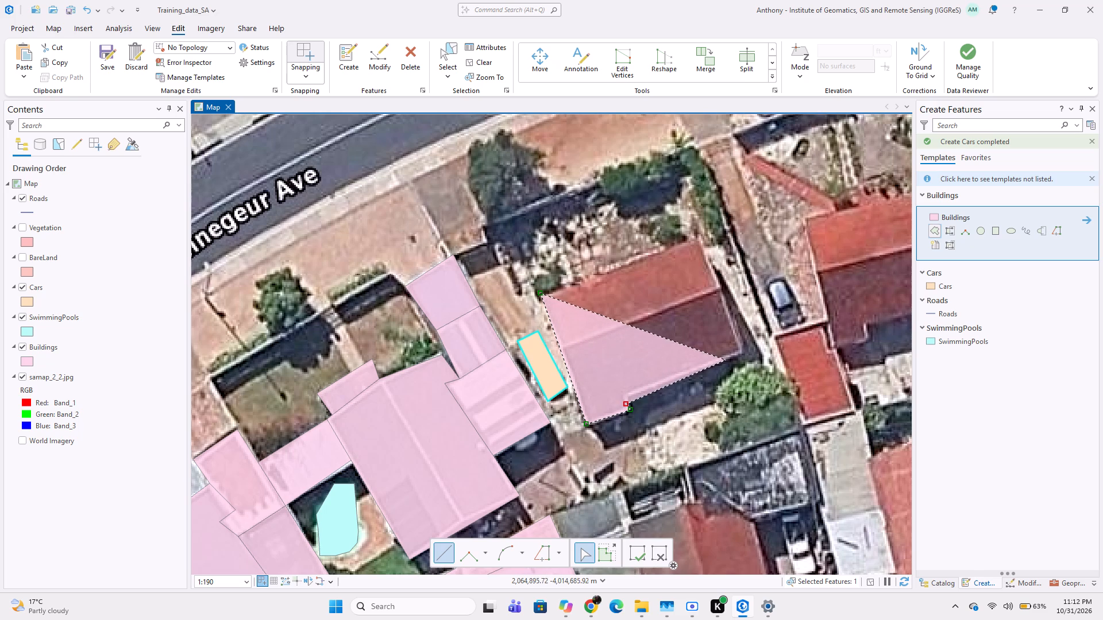
{"action": "left_click", "coordinate": [742, 352]}
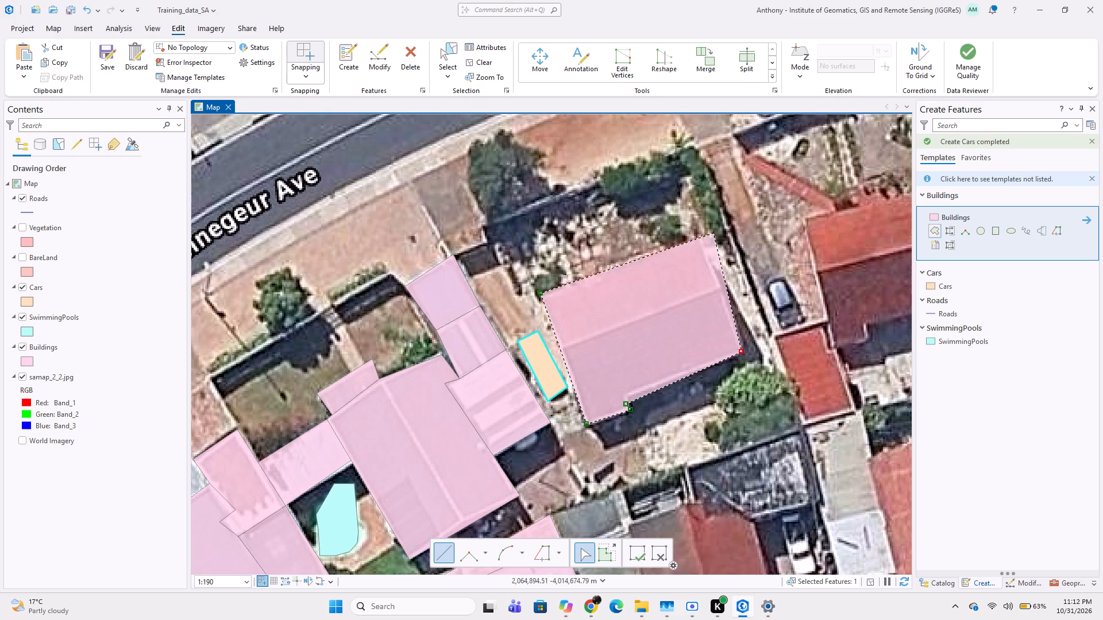
{"action": "double_click", "coordinate": [704, 235]}
Digitize the long grey-green roof north of Korvette Rd as a six-vertex Buildings polygon, sharing the edge of the digitized building to its west.
{"action": "middle_click_drag", "start_coordinate": [701, 301], "coordinate": [561, 321]}
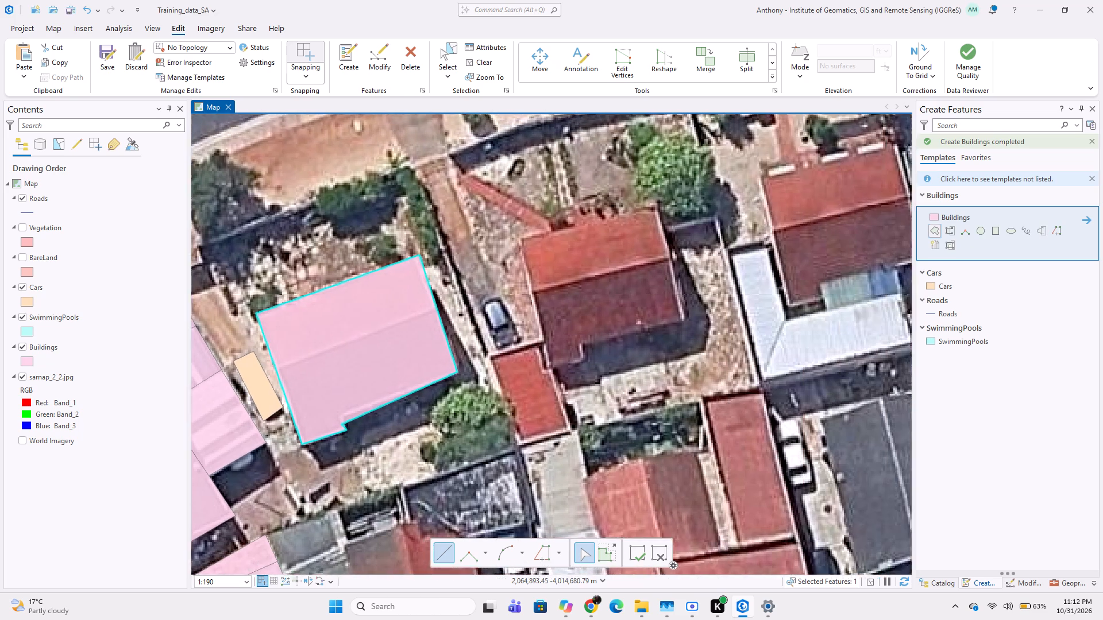
{"action": "middle_click_drag", "start_coordinate": [611, 359], "coordinate": [633, 304]}
{"action": "scroll", "coordinate": [555, 375], "scroll_direction": "down", "scroll_amount": 2}
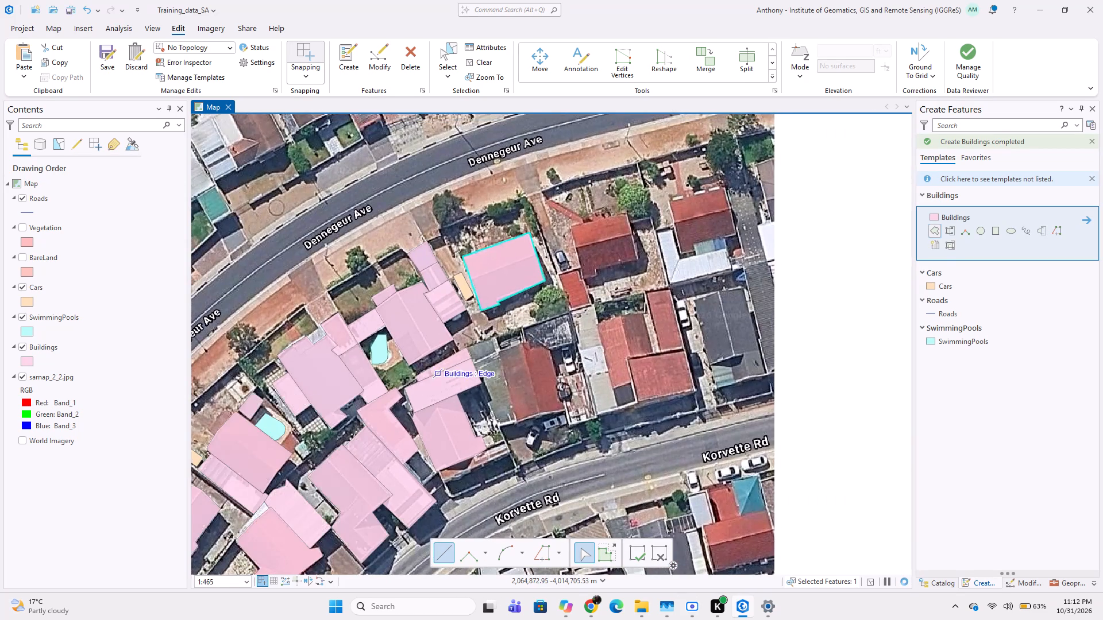
{"action": "scroll", "coordinate": [440, 378], "scroll_direction": "down", "scroll_amount": 1}
{"action": "middle_click_drag", "start_coordinate": [462, 383], "coordinate": [430, 364]}
{"action": "scroll", "coordinate": [438, 342], "scroll_direction": "up", "scroll_amount": 2}
{"action": "scroll", "coordinate": [436, 340], "scroll_direction": "down", "scroll_amount": 1}
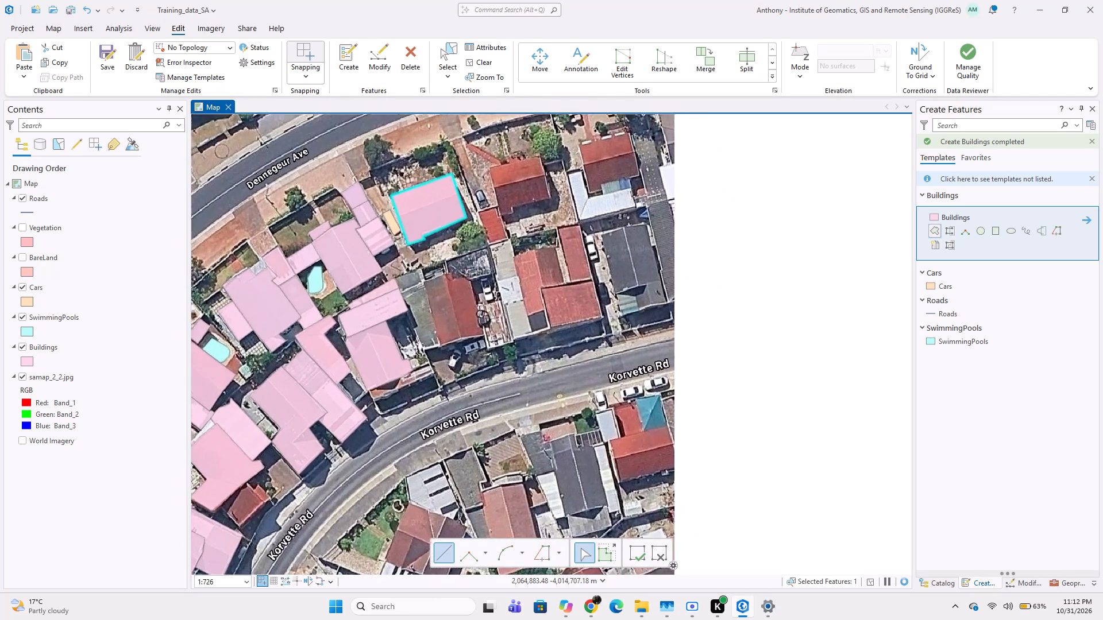
{"action": "scroll", "coordinate": [414, 346], "scroll_direction": "up", "scroll_amount": 1}
{"action": "scroll", "coordinate": [470, 402], "scroll_direction": "up", "scroll_amount": 2}
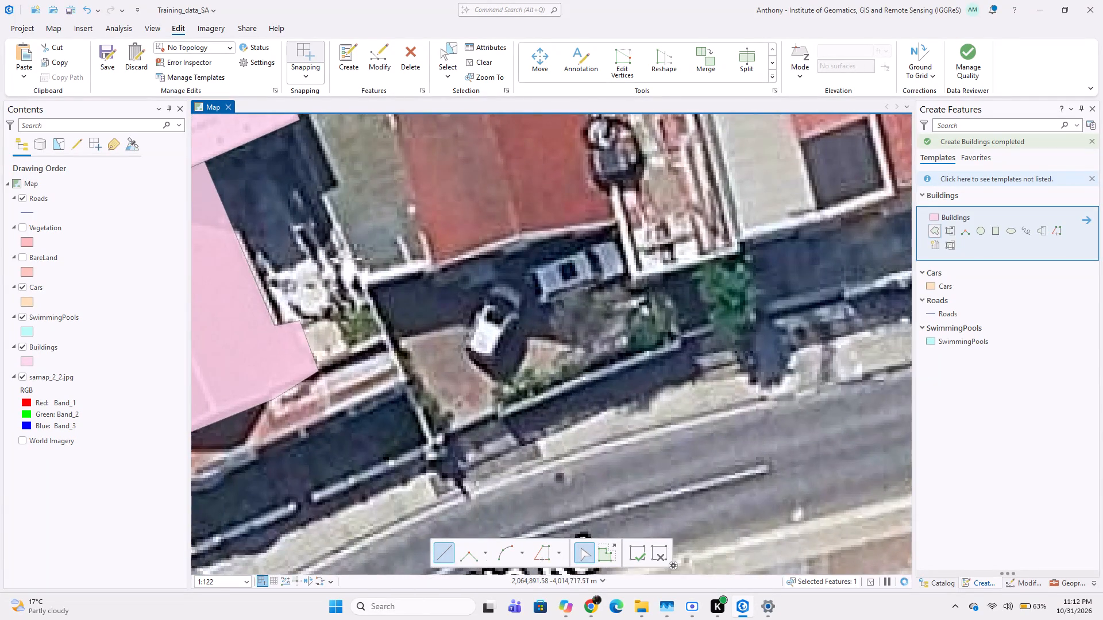
{"action": "middle_click_drag", "start_coordinate": [444, 305], "coordinate": [446, 404]}
{"action": "middle_click_drag", "start_coordinate": [442, 346], "coordinate": [460, 402]}
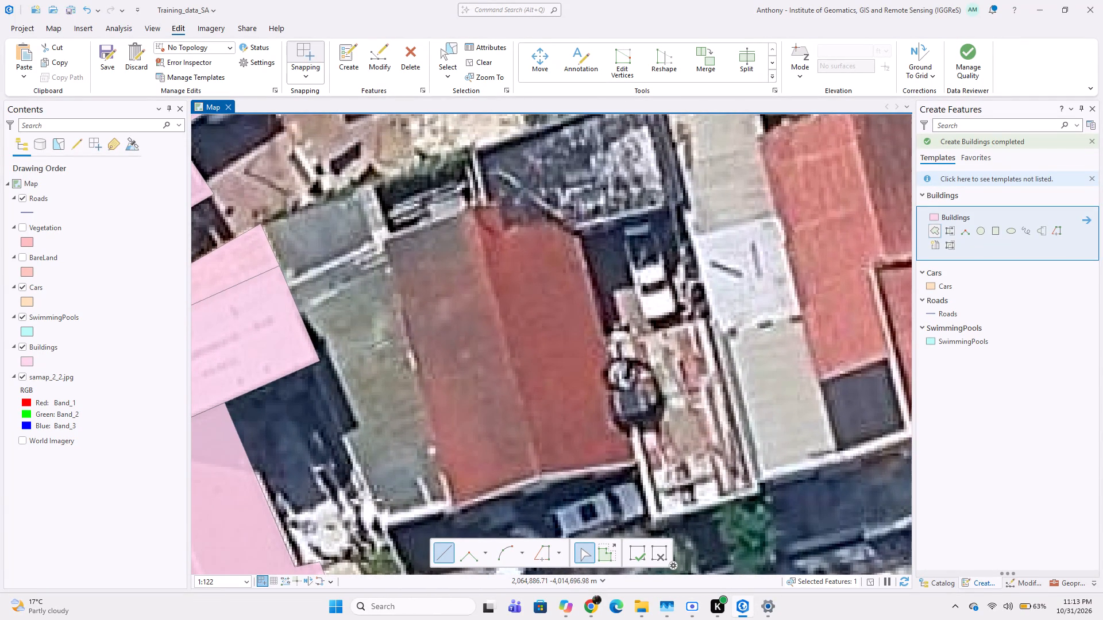
{"action": "left_click", "coordinate": [374, 177]}
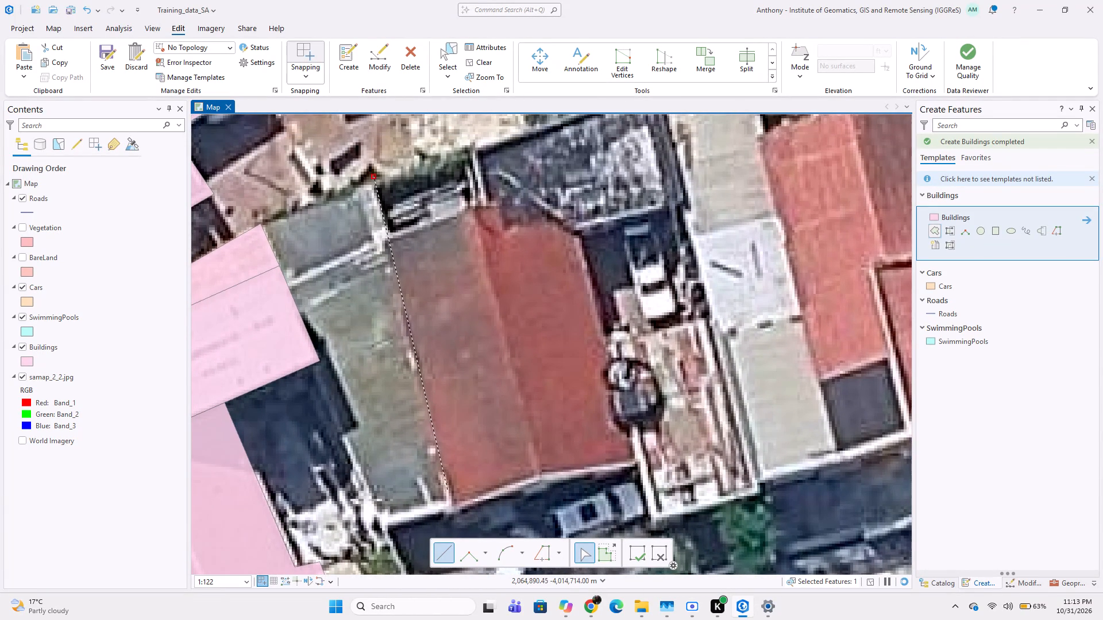
{"action": "left_click", "coordinate": [450, 502]}
{"action": "left_click", "coordinate": [376, 518]}
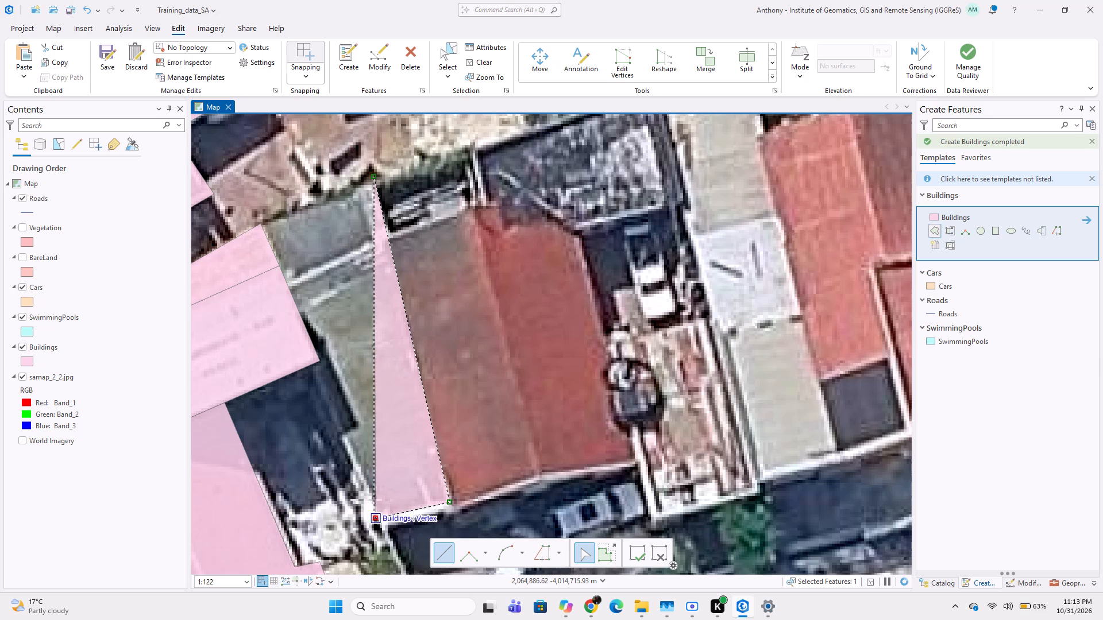
{"action": "left_click", "coordinate": [314, 368]}
{"action": "left_click", "coordinate": [321, 362]}
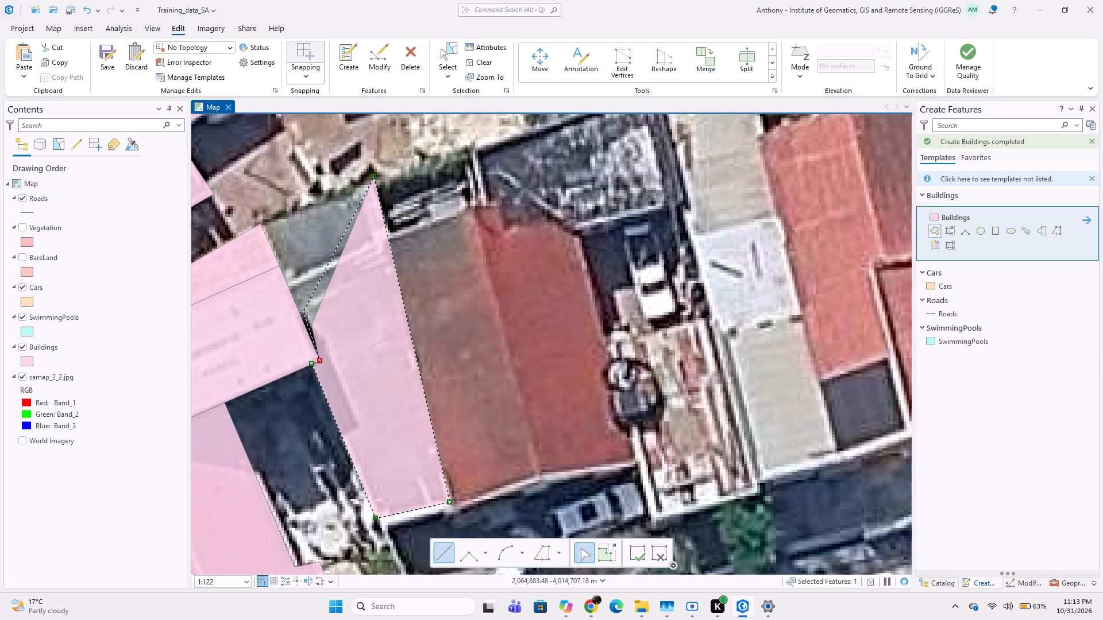
{"action": "double_click", "coordinate": [265, 225]}
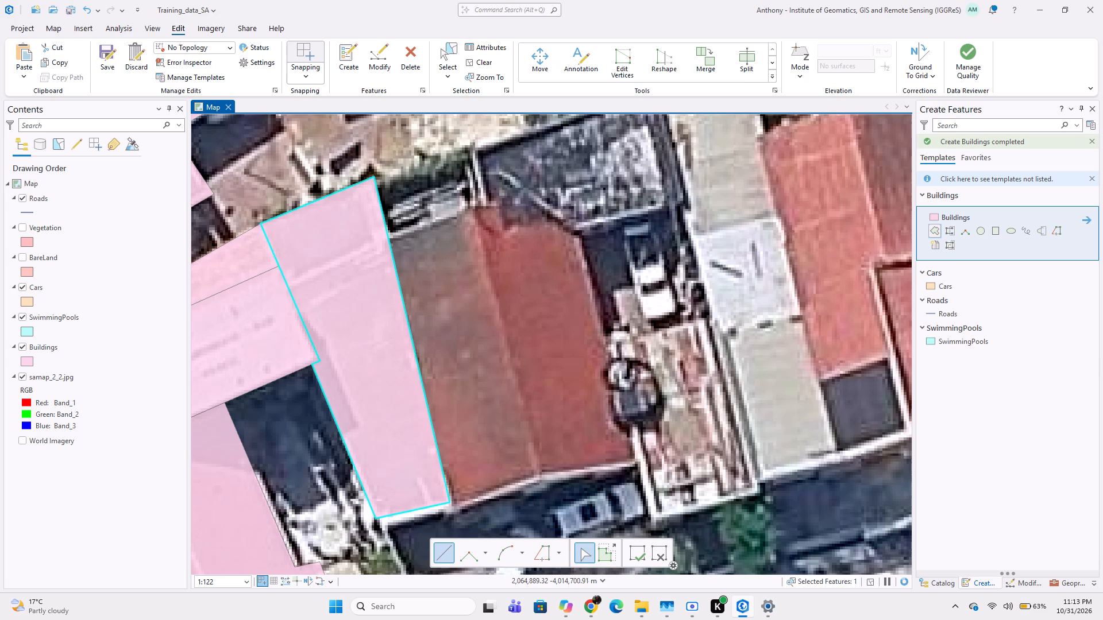
Digitize the large red-brown roof east of the grey-green roof as a Buildings polygon, sharing their common edge and following its curved northeast corner.
{"action": "left_click", "coordinate": [384, 245]}
{"action": "key", "text": "ctrl+z"}
{"action": "left_click", "coordinate": [390, 235]}
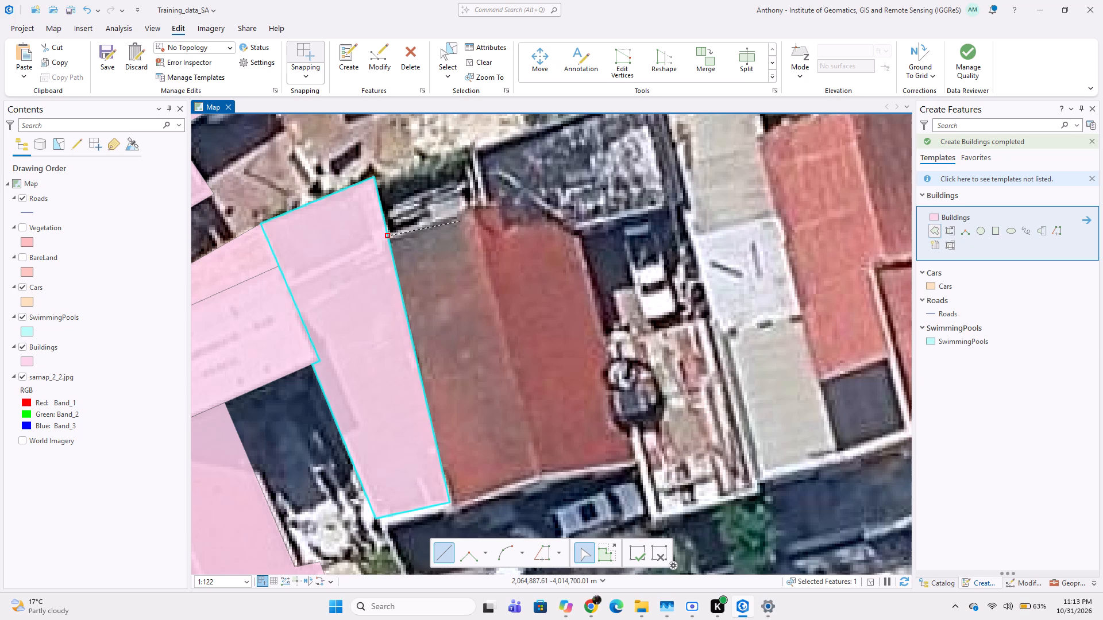
{"action": "left_click", "coordinate": [466, 205]}
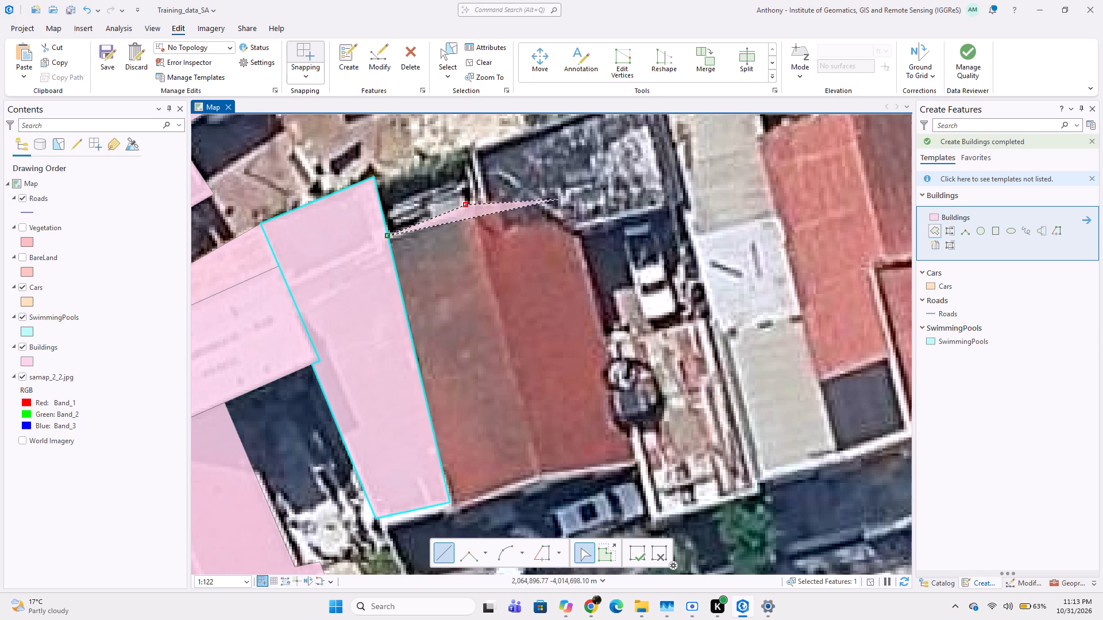
{"action": "left_click", "coordinate": [514, 203]}
{"action": "left_click", "coordinate": [546, 209]}
{"action": "left_click", "coordinate": [569, 219]}
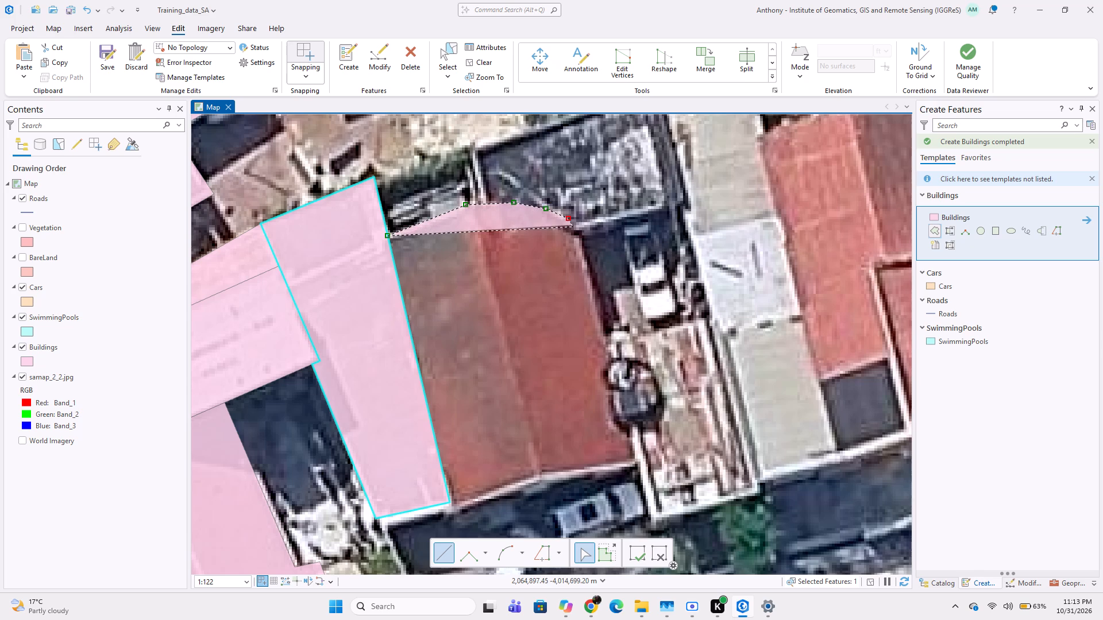
{"action": "left_click", "coordinate": [579, 237]}
{"action": "left_click", "coordinate": [613, 364]}
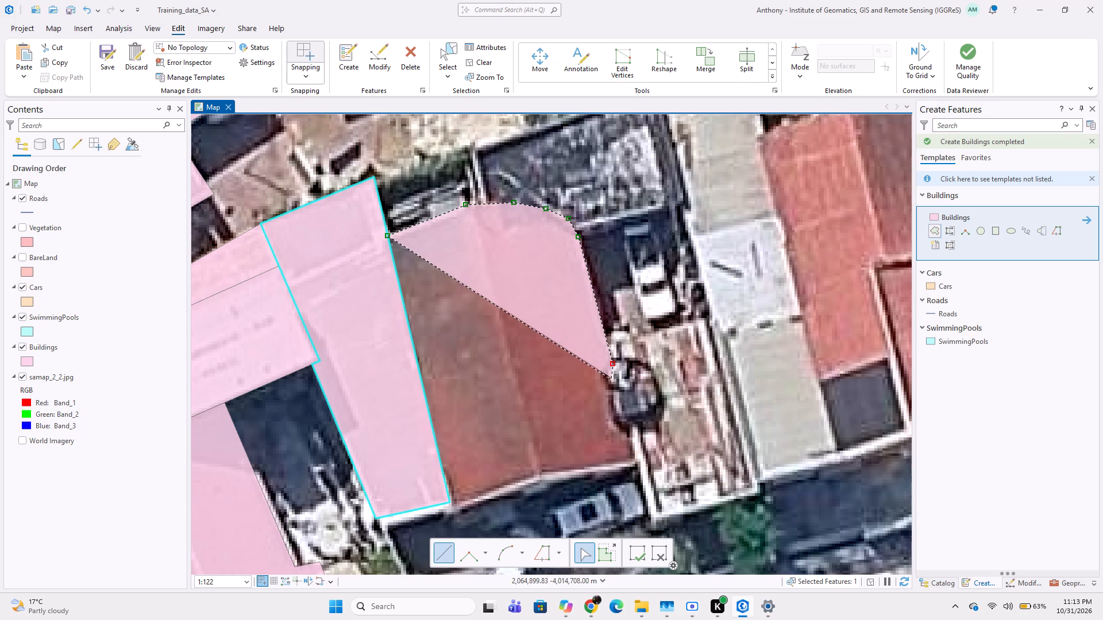
{"action": "left_click", "coordinate": [613, 382]}
{"action": "left_click", "coordinate": [617, 412]}
{"action": "left_click", "coordinate": [627, 428]}
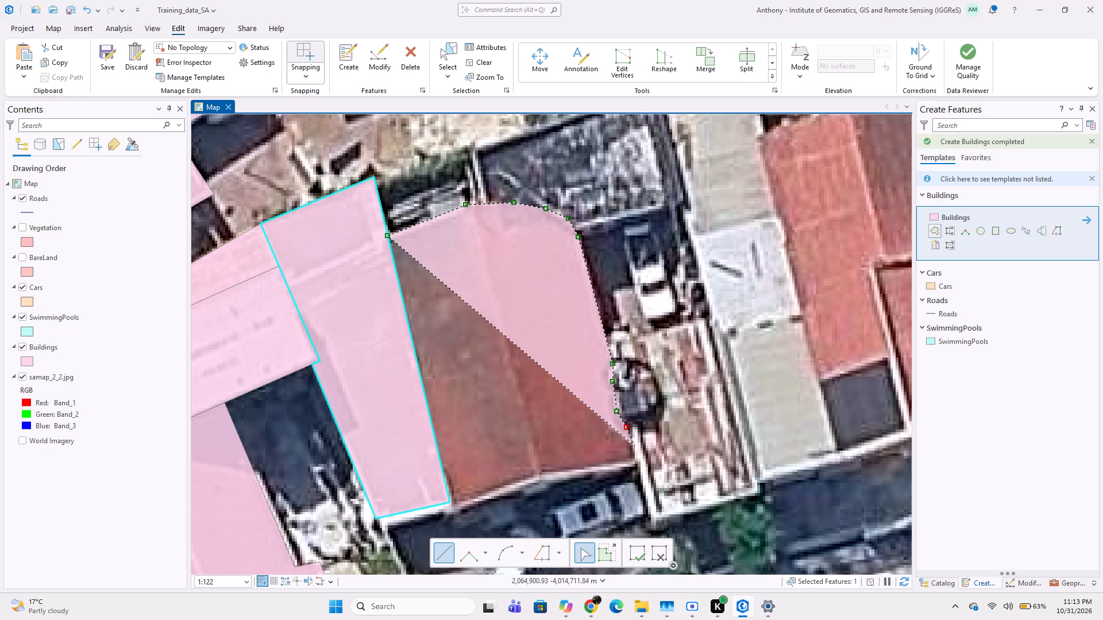
{"action": "left_click", "coordinate": [639, 464]}
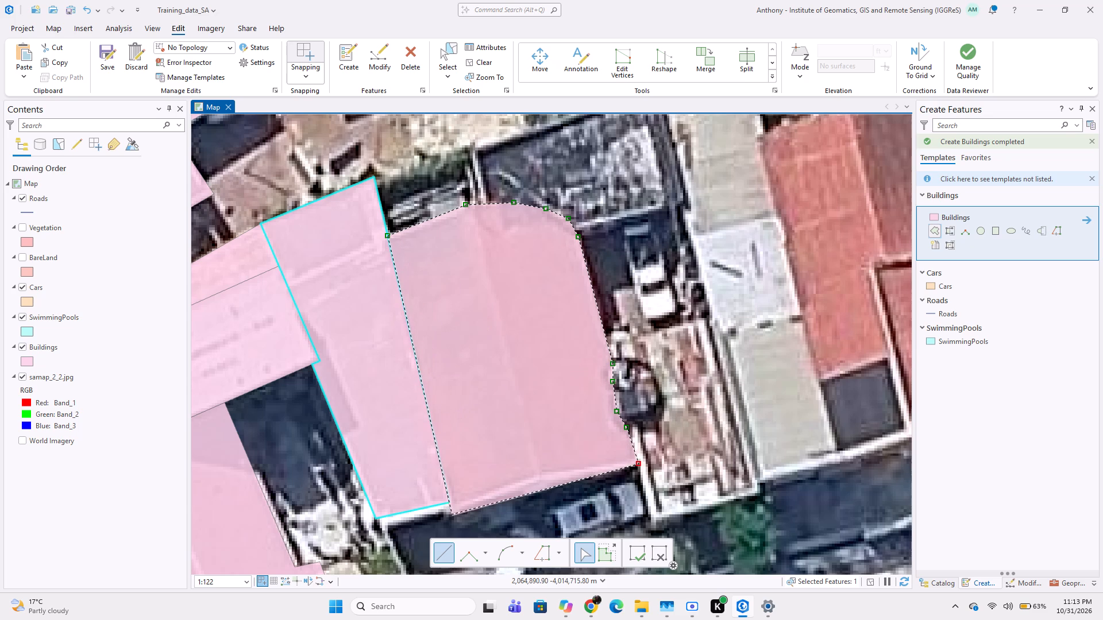
{"action": "left_click", "coordinate": [452, 513]}
{"action": "double_click", "coordinate": [448, 505]}
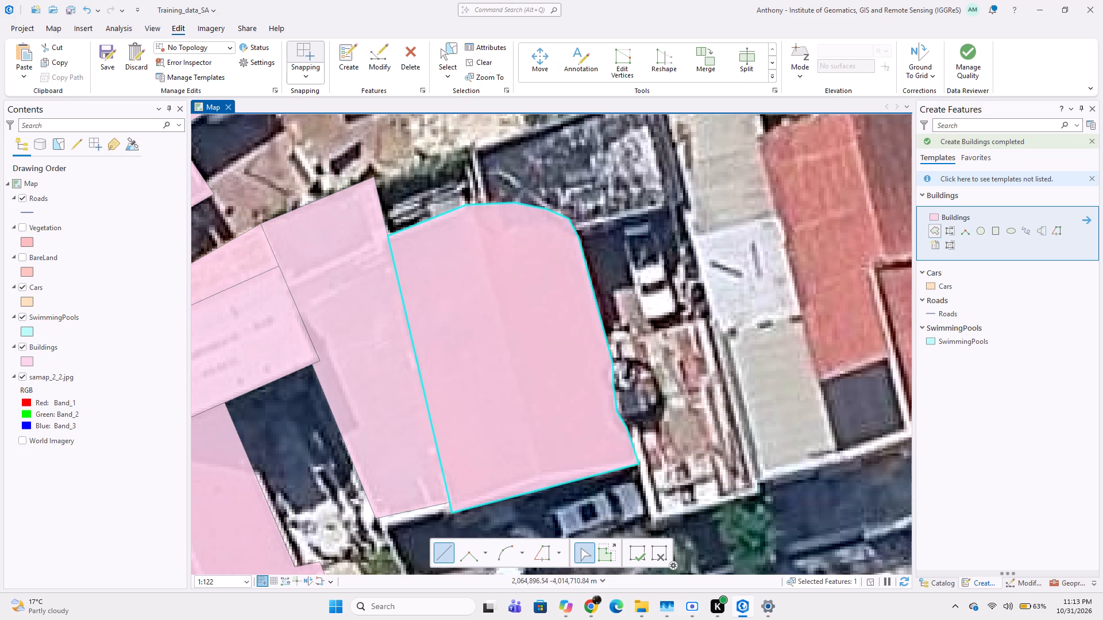
Digitize the dark mottled roof on the north side of the red-brown house as a Buildings polygon, following the house's curved corner.
{"action": "middle_click_drag", "start_coordinate": [595, 375], "coordinate": [569, 466]}
{"action": "left_click", "coordinate": [553, 325]}
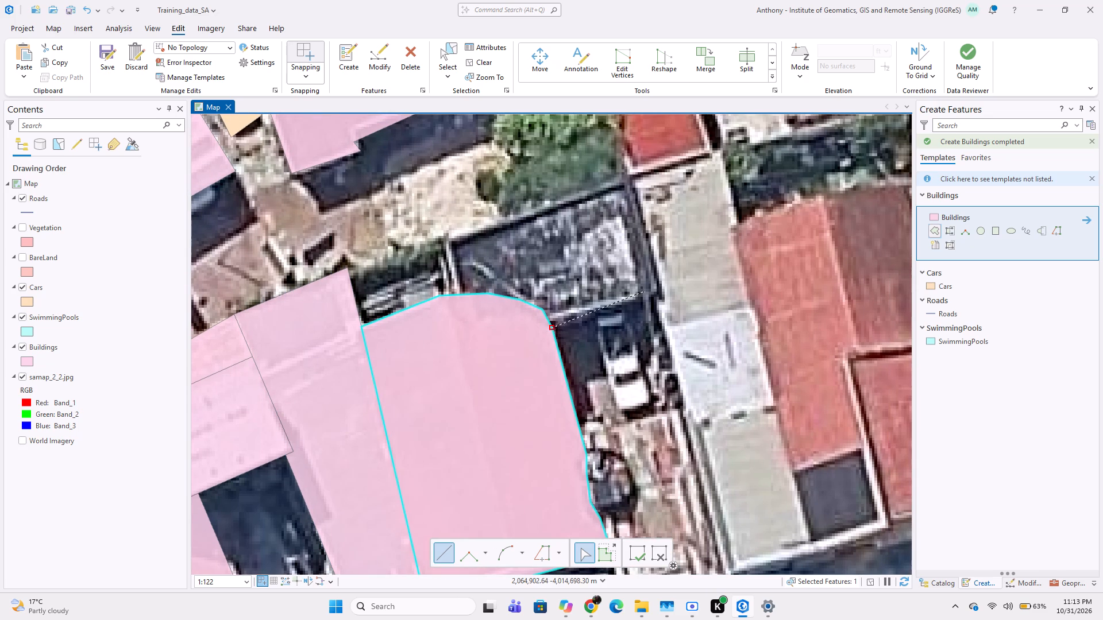
{"action": "left_click", "coordinate": [655, 299]}
{"action": "left_click_drag", "start_coordinate": [660, 289], "coordinate": [660, 281]}
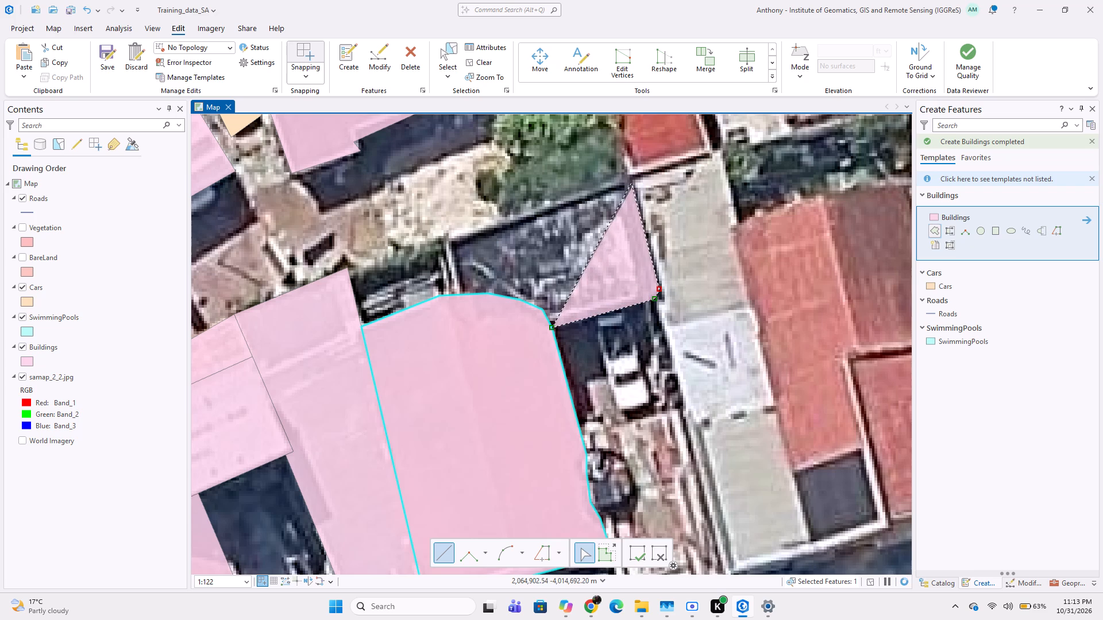
{"action": "left_click", "coordinate": [627, 177]}
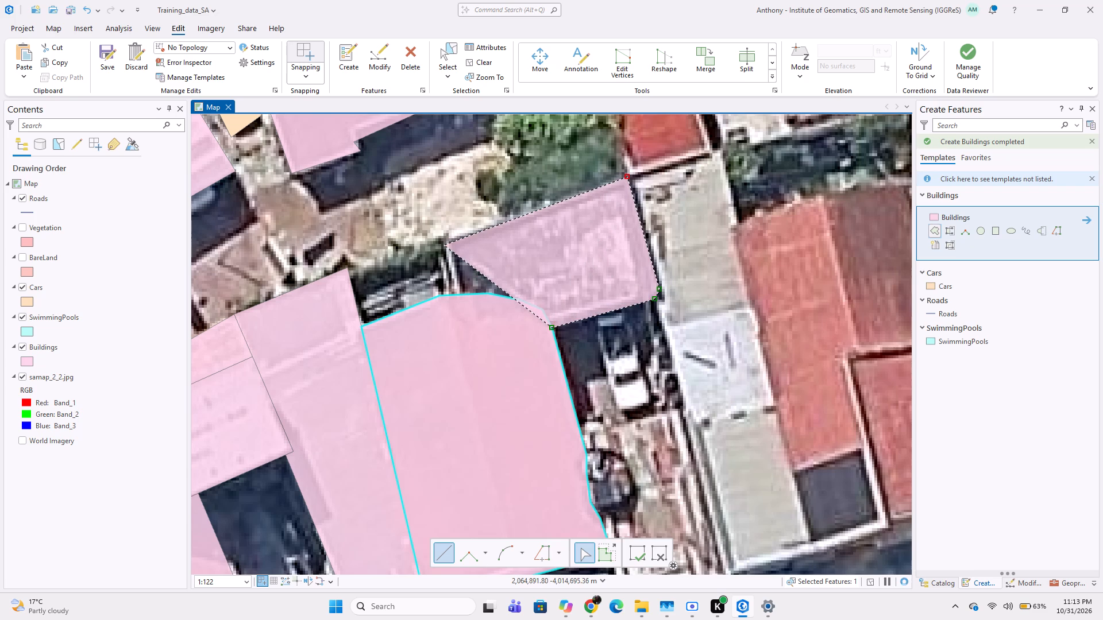
{"action": "left_click", "coordinate": [446, 239]}
{"action": "left_click", "coordinate": [460, 299]}
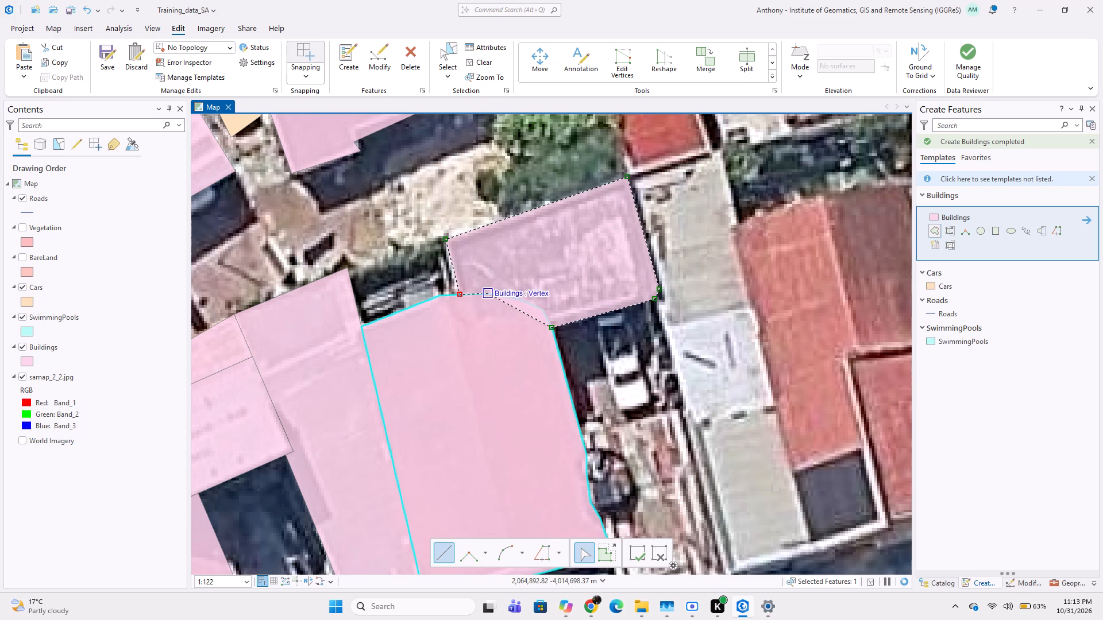
{"action": "left_click", "coordinate": [494, 292]}
{"action": "left_click", "coordinate": [514, 295]}
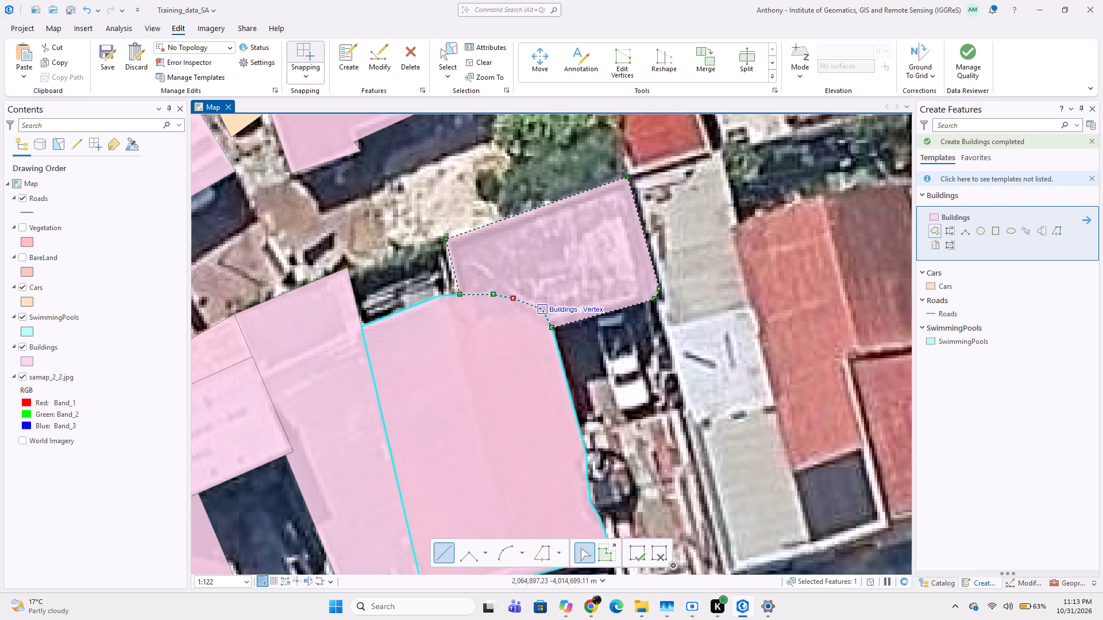
{"action": "double_click", "coordinate": [546, 307]}
{"action": "middle_click_drag", "start_coordinate": [621, 335], "coordinate": [543, 375]}
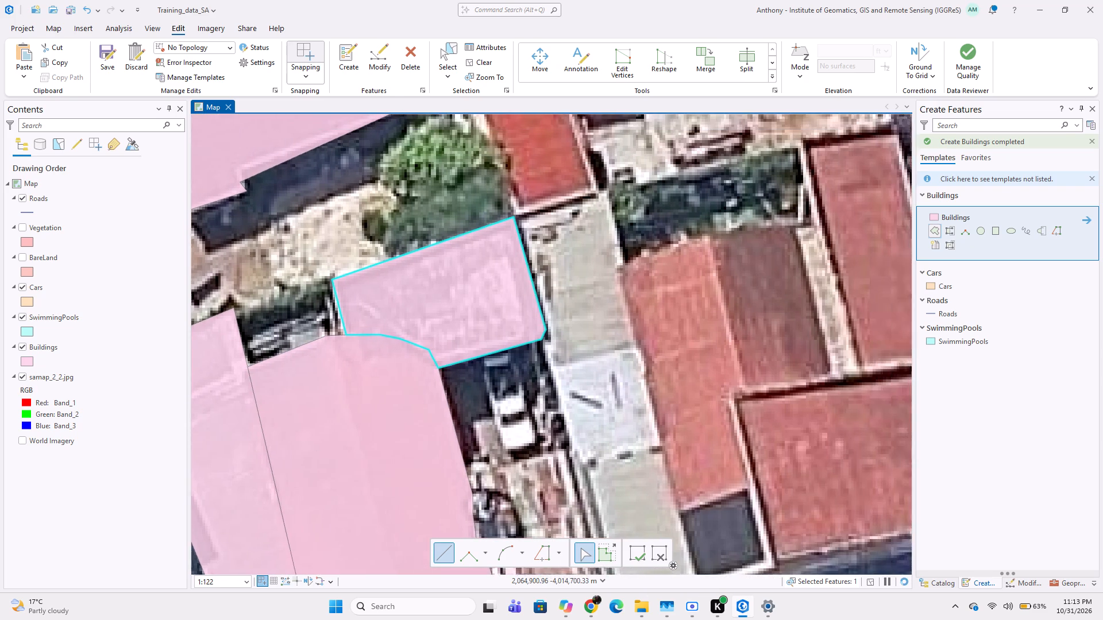
Digitize the white car directly south of the mottled-roof building as a four-vertex Cars polygon, starting at the building's southern edge.
{"action": "middle_click_drag", "start_coordinate": [531, 358], "coordinate": [623, 332]}
{"action": "scroll", "coordinate": [577, 342], "scroll_direction": "down", "scroll_amount": 1}
{"action": "scroll", "coordinate": [605, 351], "scroll_direction": "up", "scroll_amount": 1}
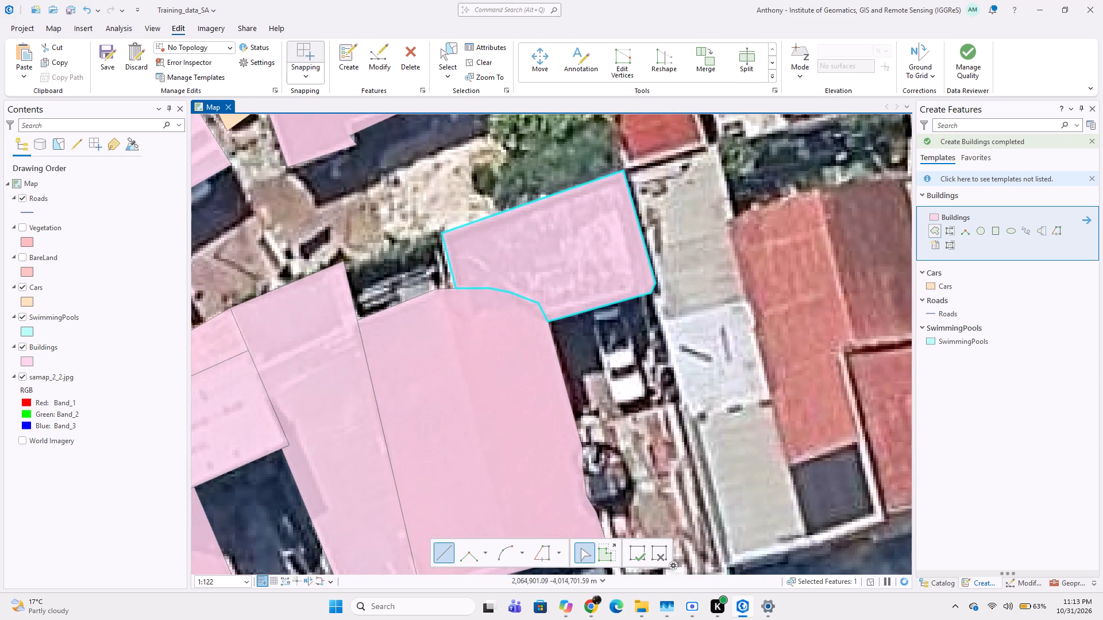
{"action": "left_click", "coordinate": [943, 285]}
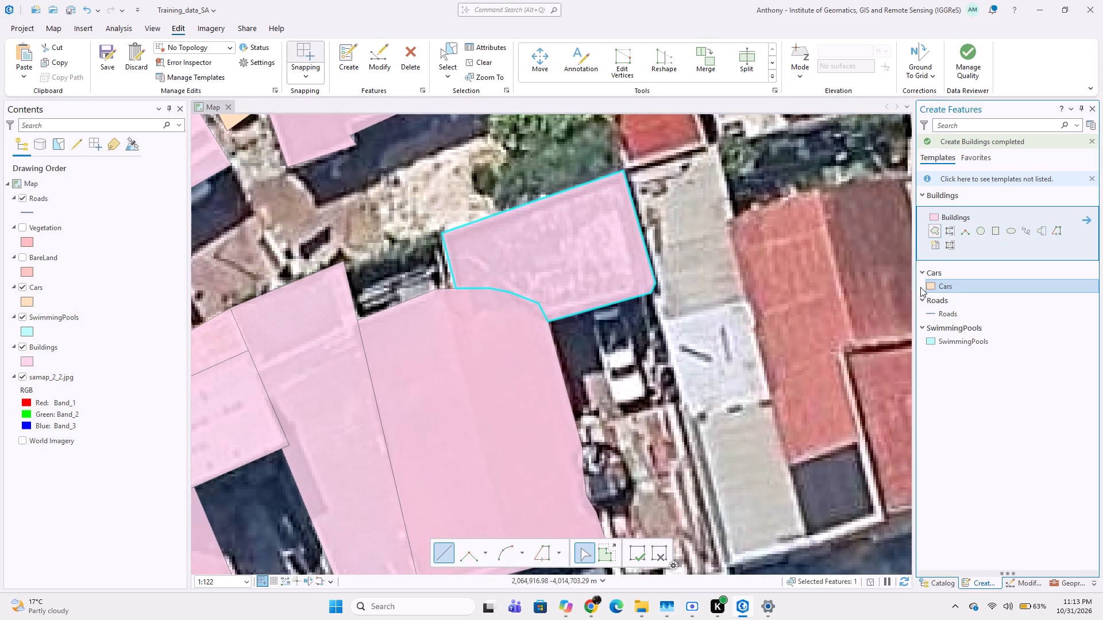
{"action": "left_click", "coordinate": [593, 311]}
{"action": "left_click", "coordinate": [611, 408]}
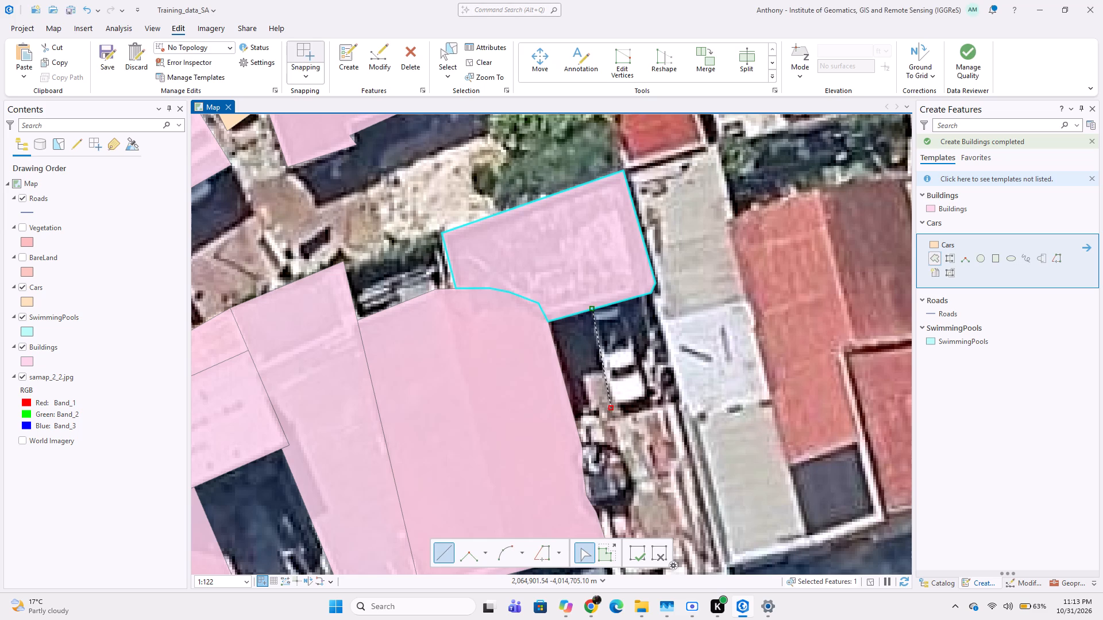
{"action": "left_click", "coordinate": [651, 400]}
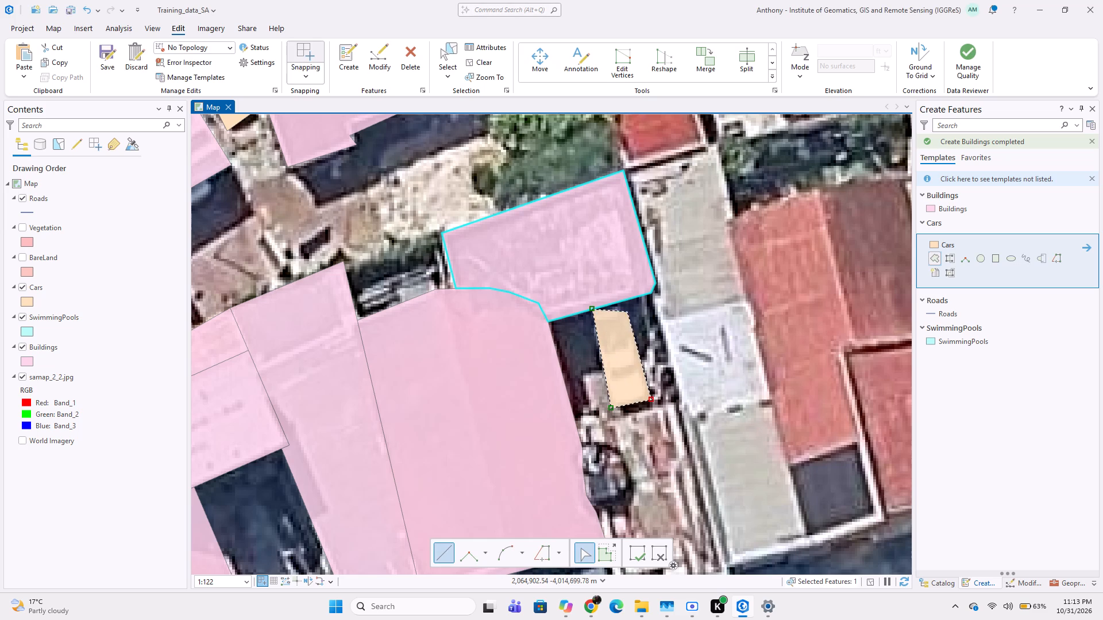
{"action": "double_click", "coordinate": [625, 297]}
Digitize the long narrow grey-and-white roof east of the mottled-roof building as a four-vertex Buildings polygon, starting from that building's northeast corner.
{"action": "scroll", "coordinate": [633, 309], "scroll_direction": "down", "scroll_amount": 2}
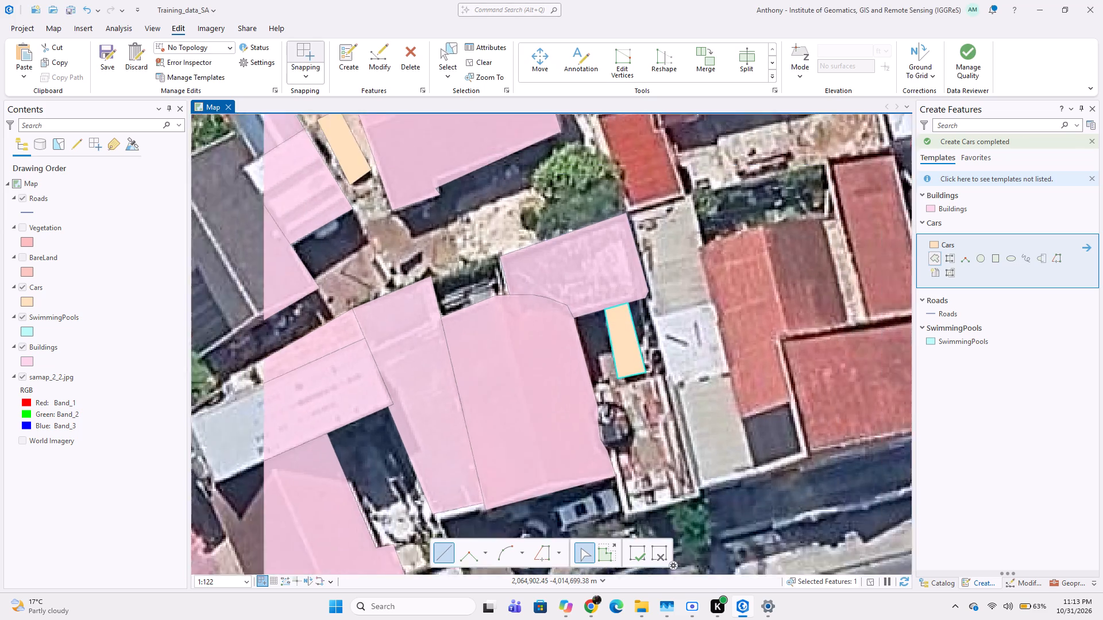
{"action": "middle_click_drag", "start_coordinate": [649, 308], "coordinate": [601, 338]}
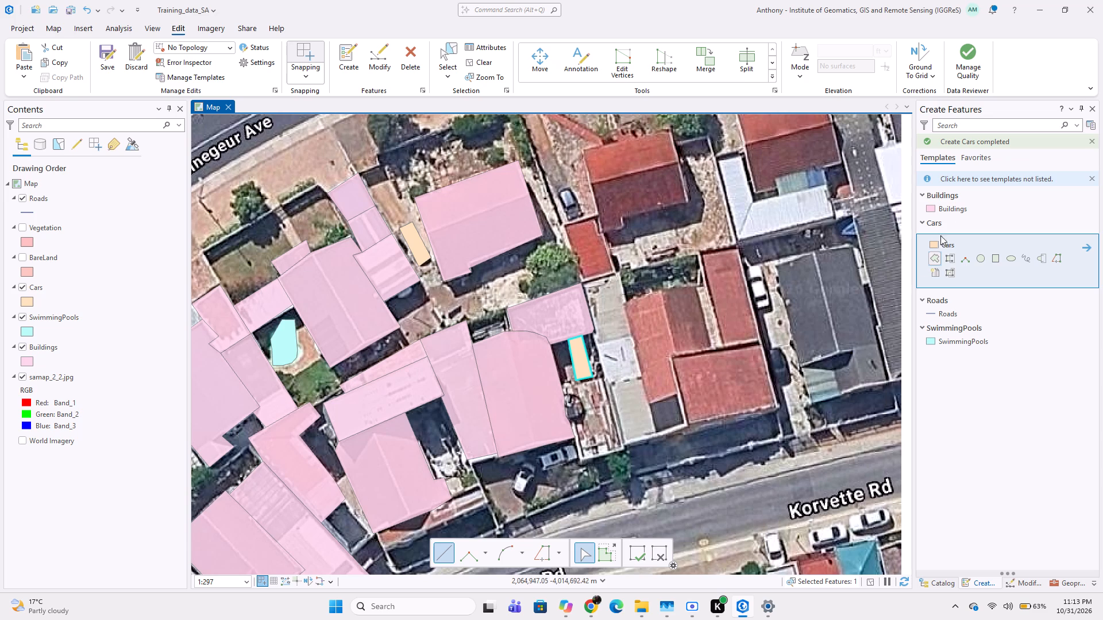
{"action": "left_click", "coordinate": [961, 207]}
{"action": "left_click", "coordinate": [583, 288]}
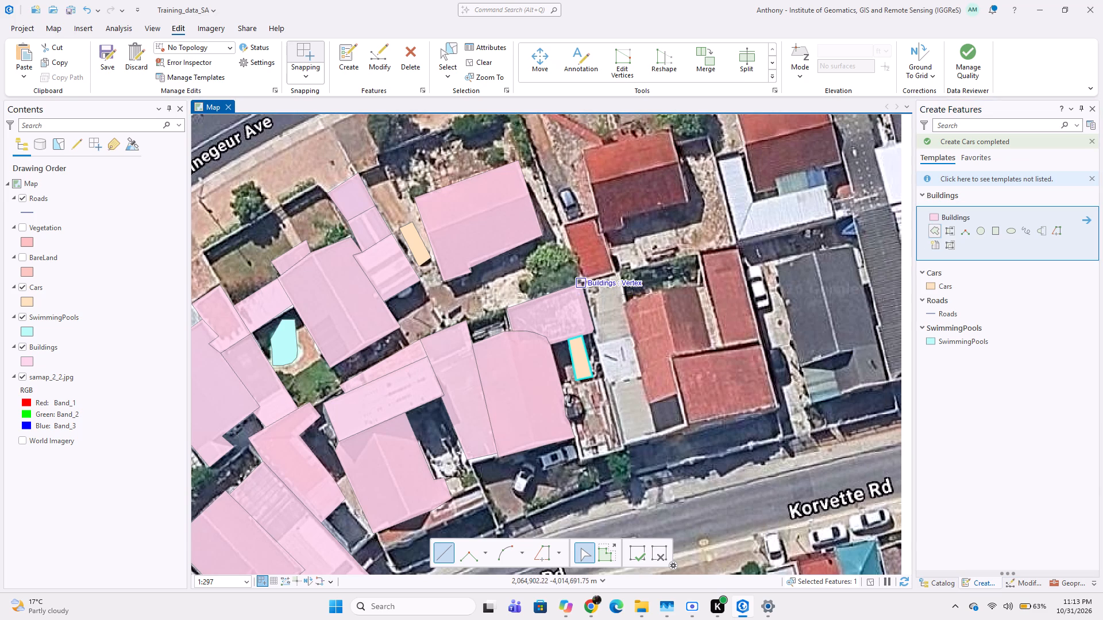
{"action": "left_click", "coordinate": [617, 269]}
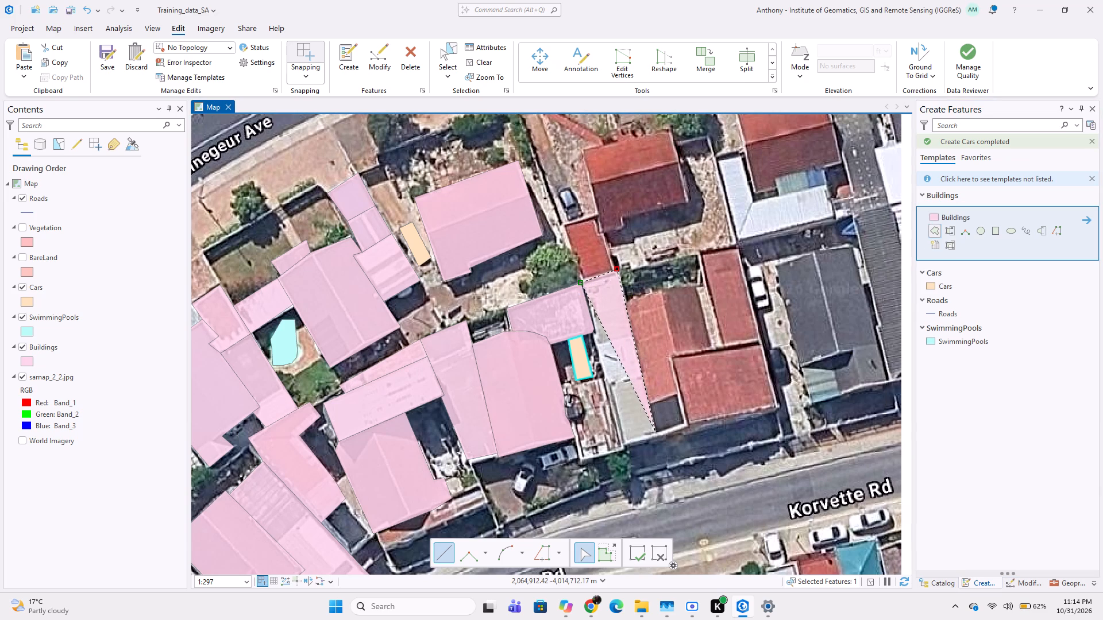
{"action": "left_click", "coordinate": [655, 434]}
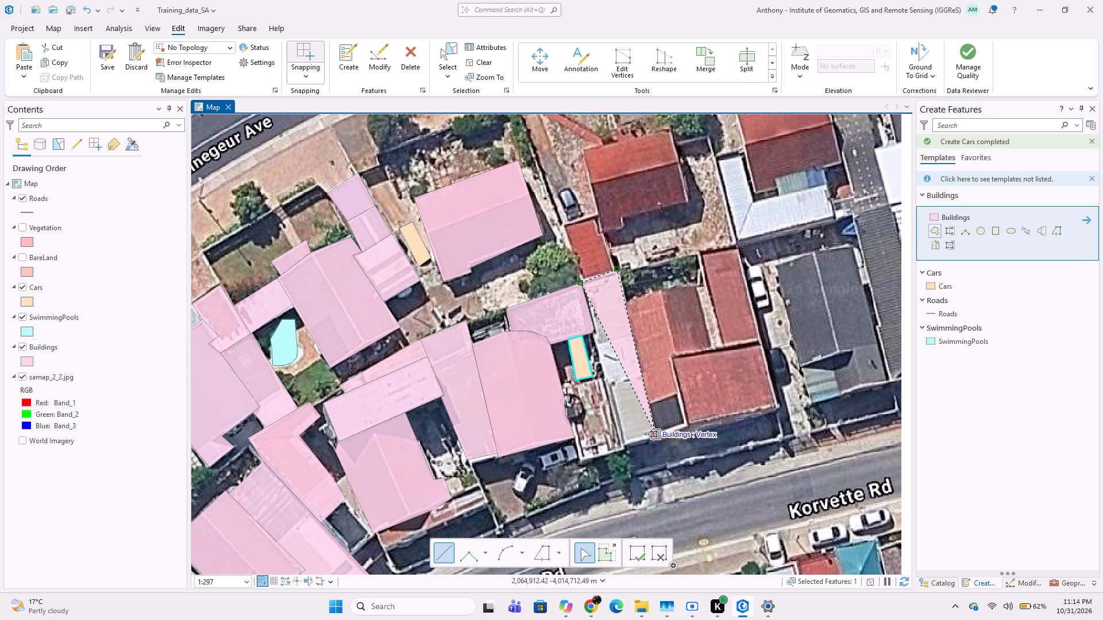
{"action": "double_click", "coordinate": [623, 444]}
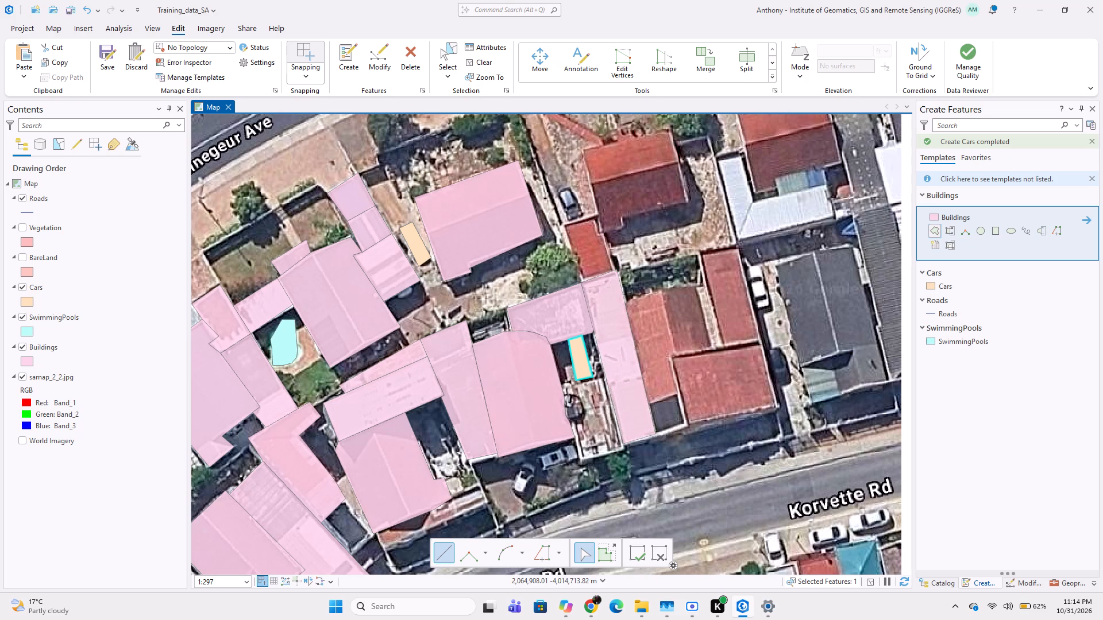
Digitize the large red-roofed house east of the narrow roof as a ten-vertex Buildings polygon, sharing their edge and leaving out the narrow northern gap.
{"action": "left_click", "coordinate": [621, 301]}
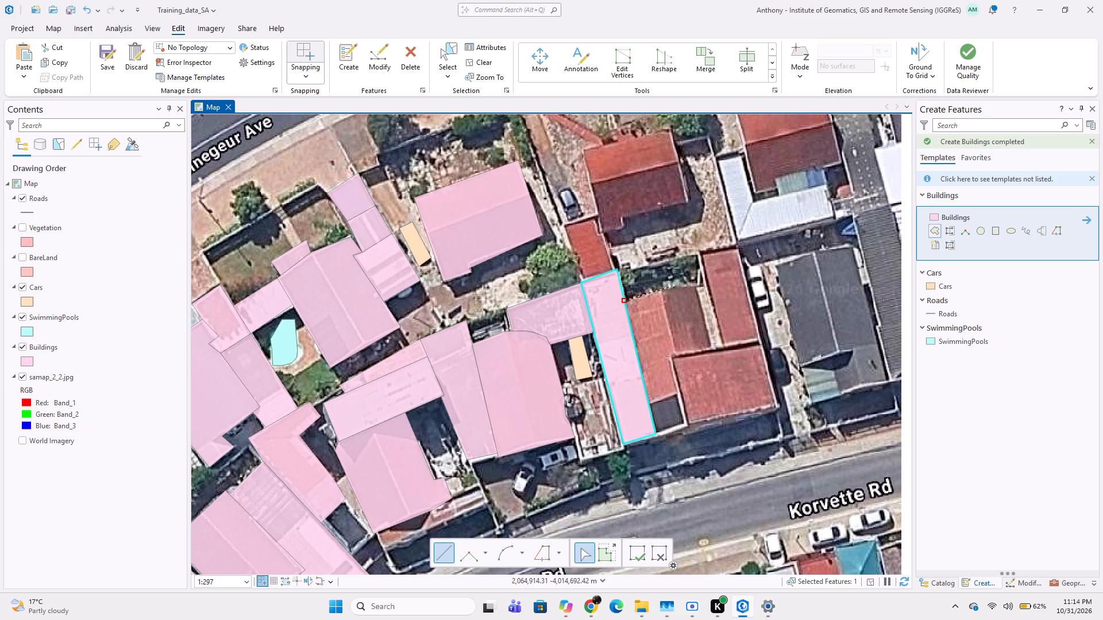
{"action": "left_click", "coordinate": [657, 289]}
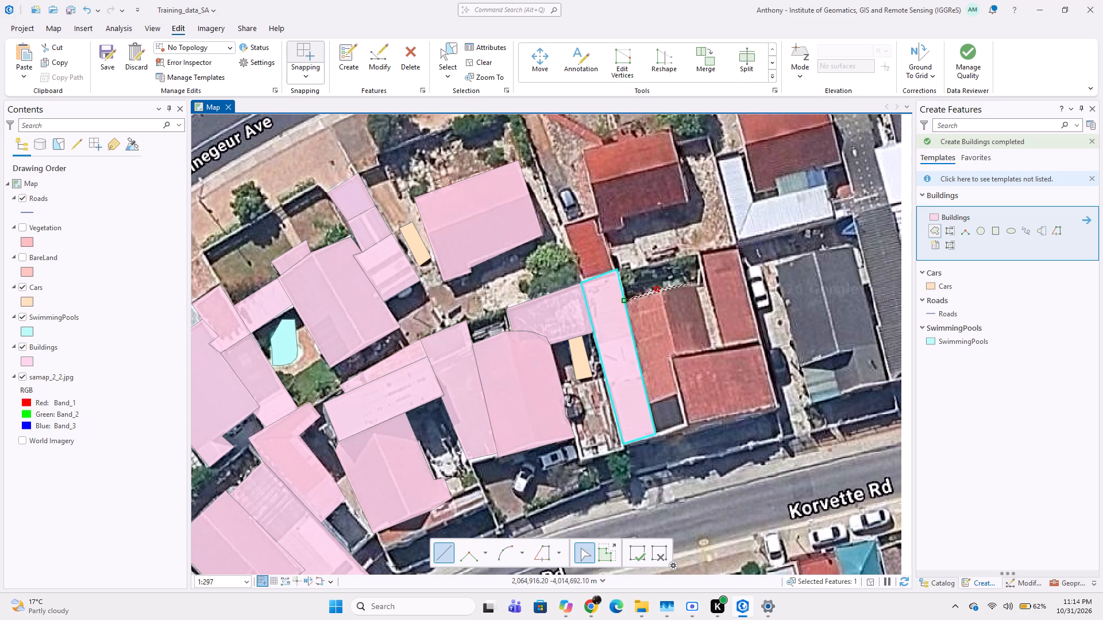
{"action": "left_click", "coordinate": [696, 281]}
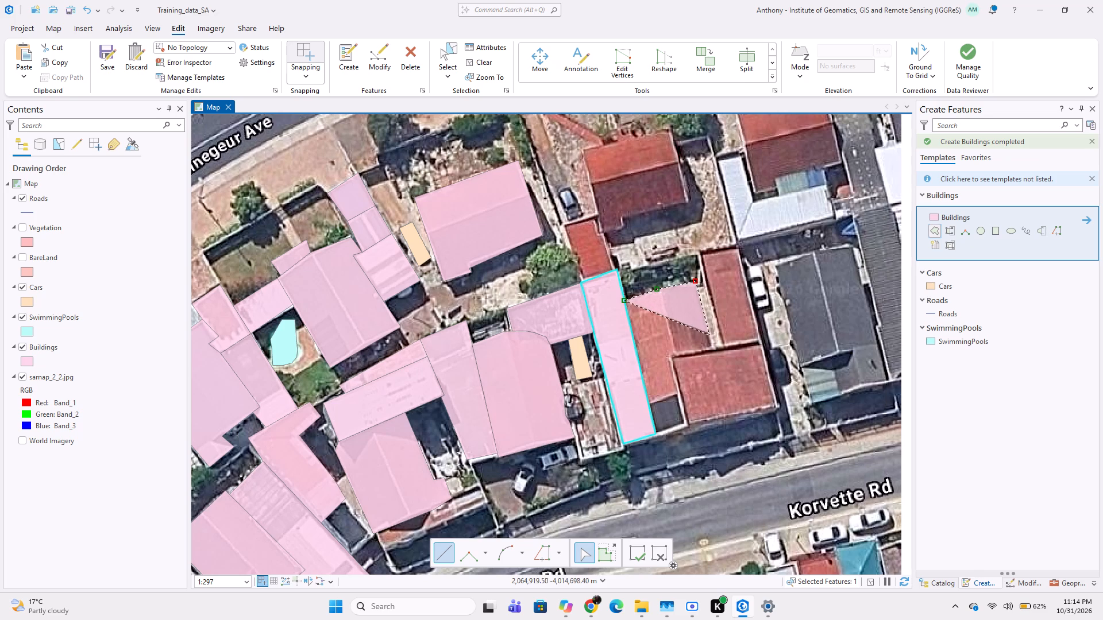
{"action": "left_click", "coordinate": [709, 348]}
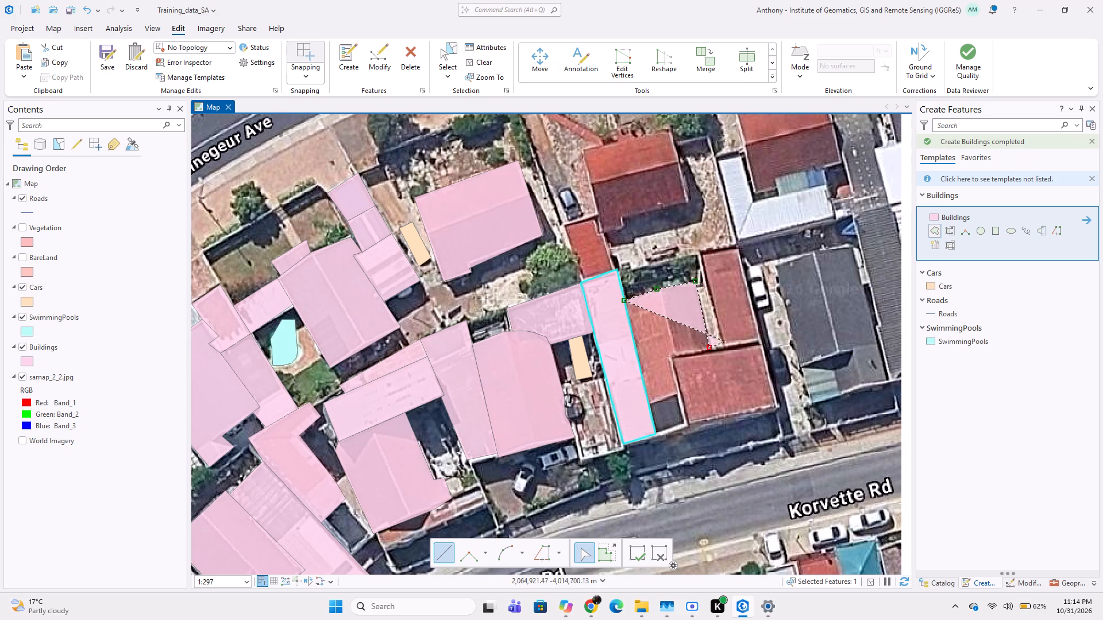
{"action": "left_click", "coordinate": [726, 342]}
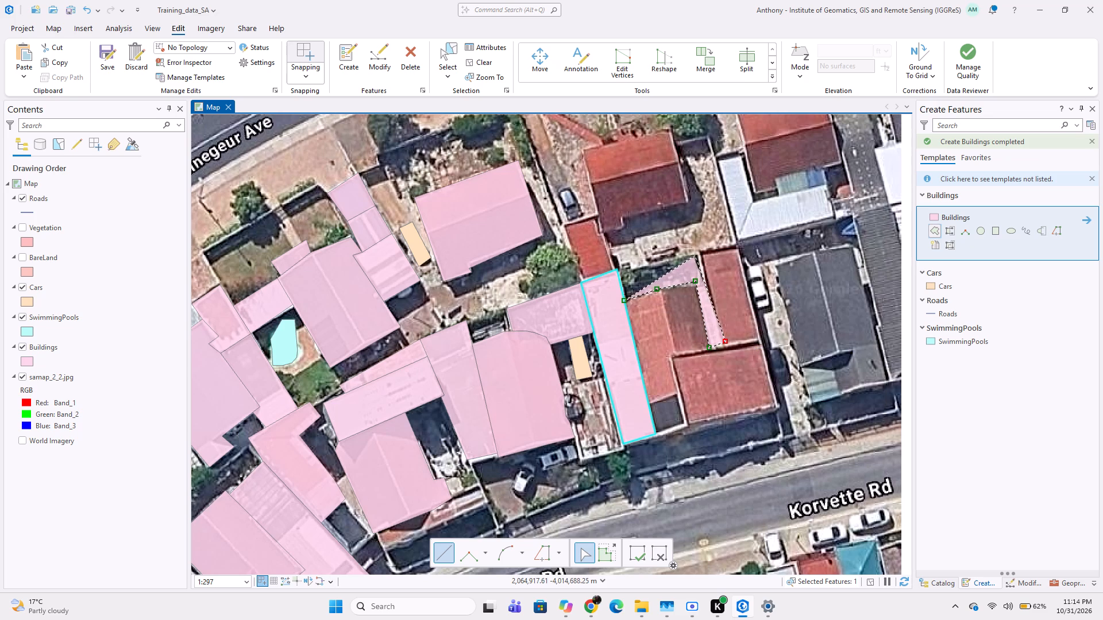
{"action": "left_click", "coordinate": [699, 253]}
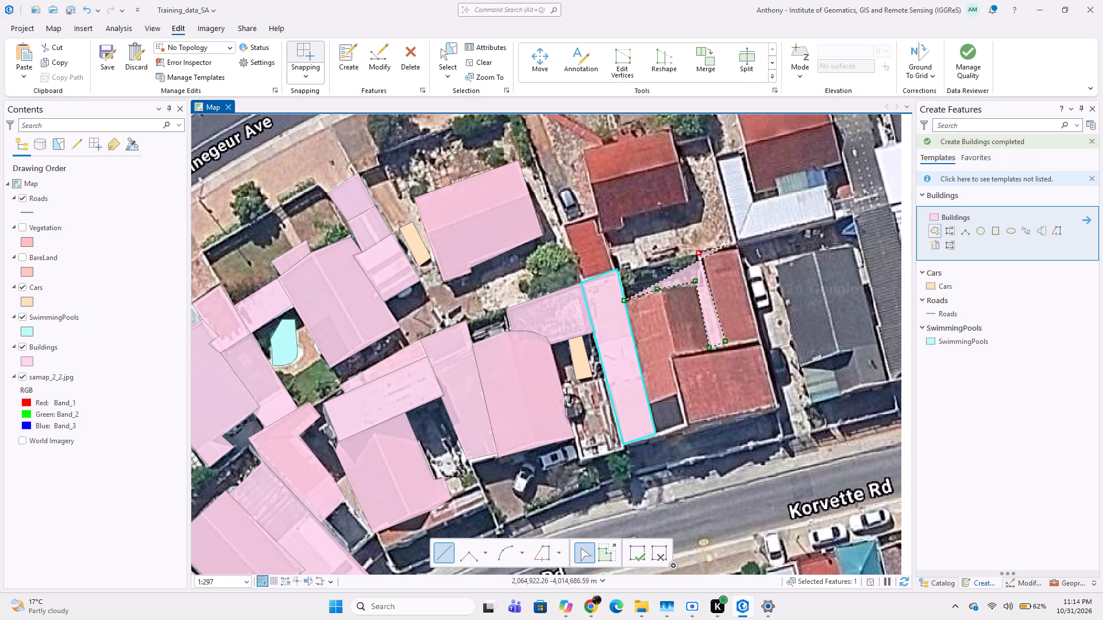
{"action": "left_click", "coordinate": [738, 243]}
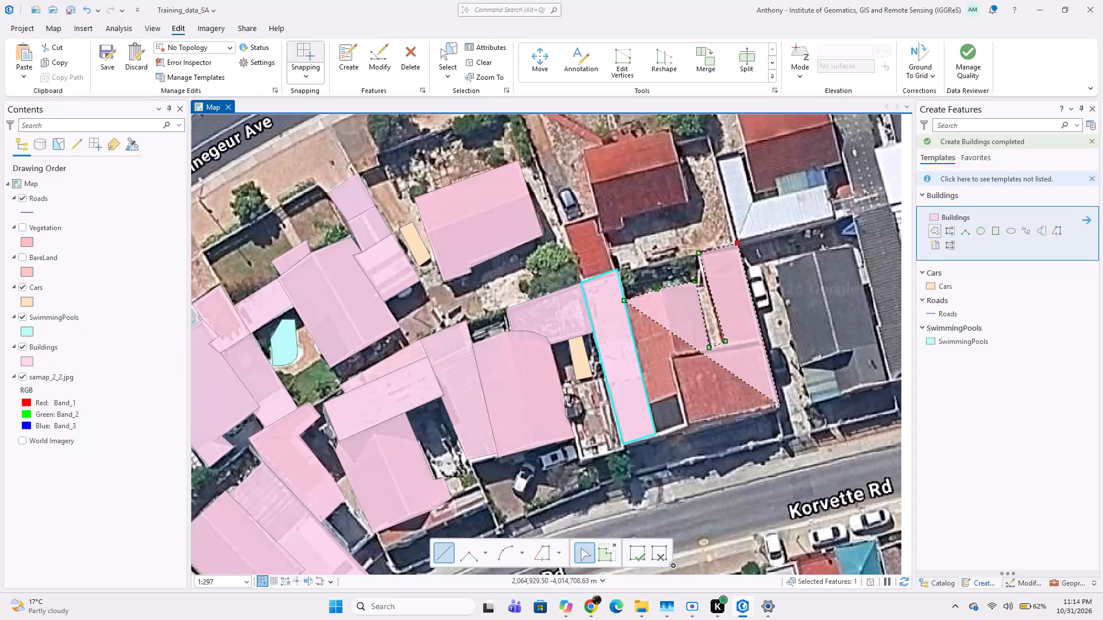
{"action": "left_click", "coordinate": [778, 406]}
{"action": "left_click", "coordinate": [681, 428]}
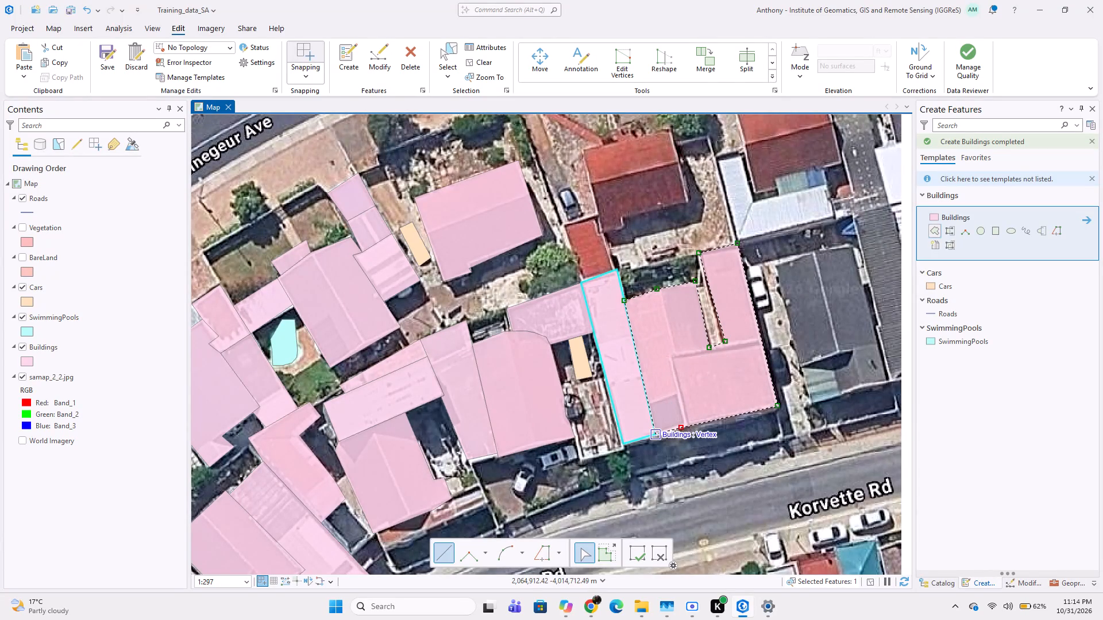
{"action": "double_click", "coordinate": [657, 436]}
Digitize the small red roof north of the long narrow building as a Buildings polygon, sharing that building's northern edge.
{"action": "middle_click_drag", "start_coordinate": [629, 368], "coordinate": [641, 452]}
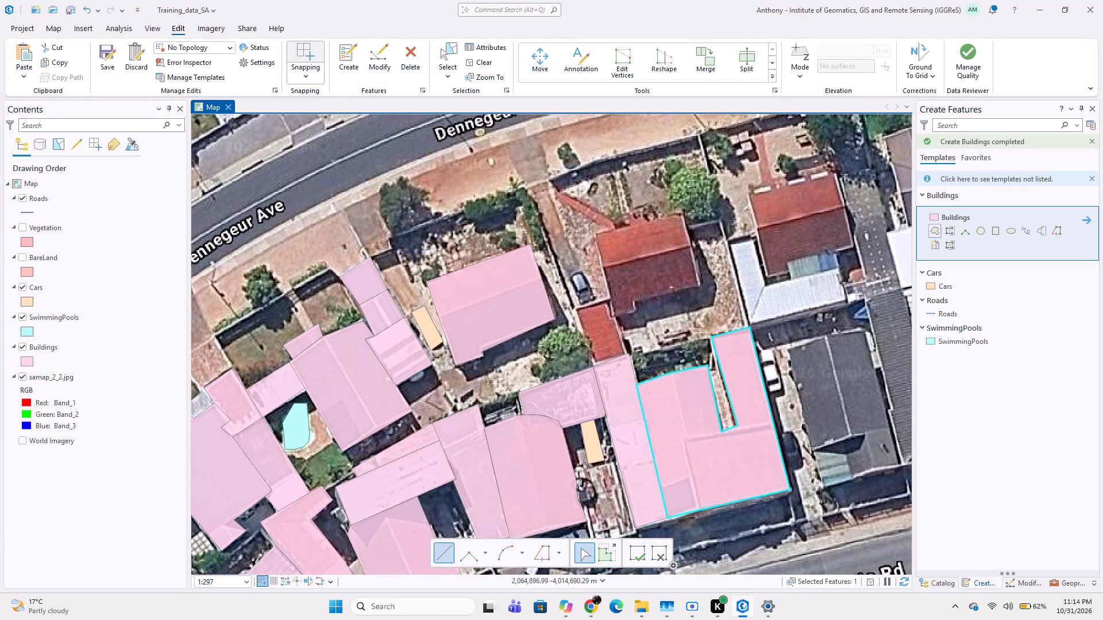
{"action": "scroll", "coordinate": [566, 308], "scroll_direction": "up", "scroll_amount": 1}
{"action": "left_click", "coordinate": [581, 305]}
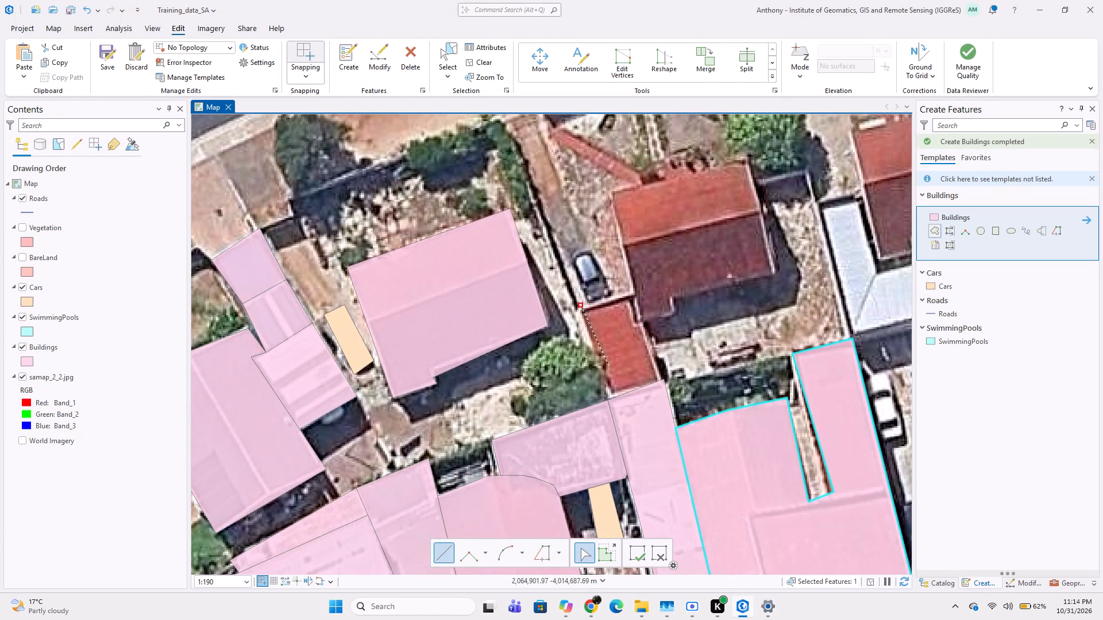
{"action": "left_click", "coordinate": [611, 398]}
{"action": "left_click", "coordinate": [667, 380]}
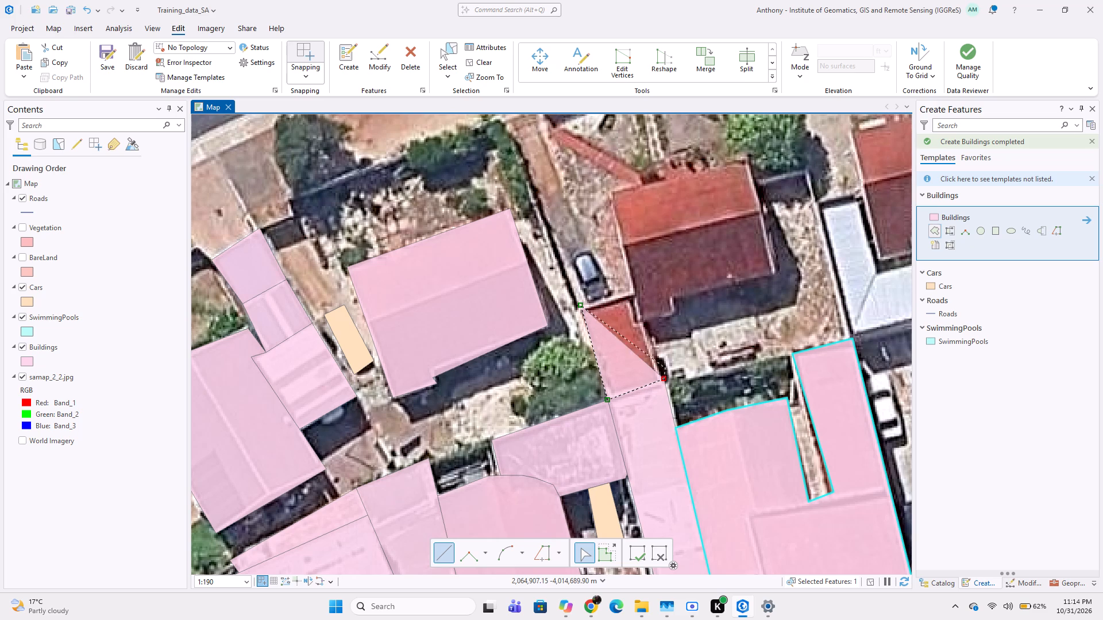
{"action": "left_click", "coordinate": [633, 293]}
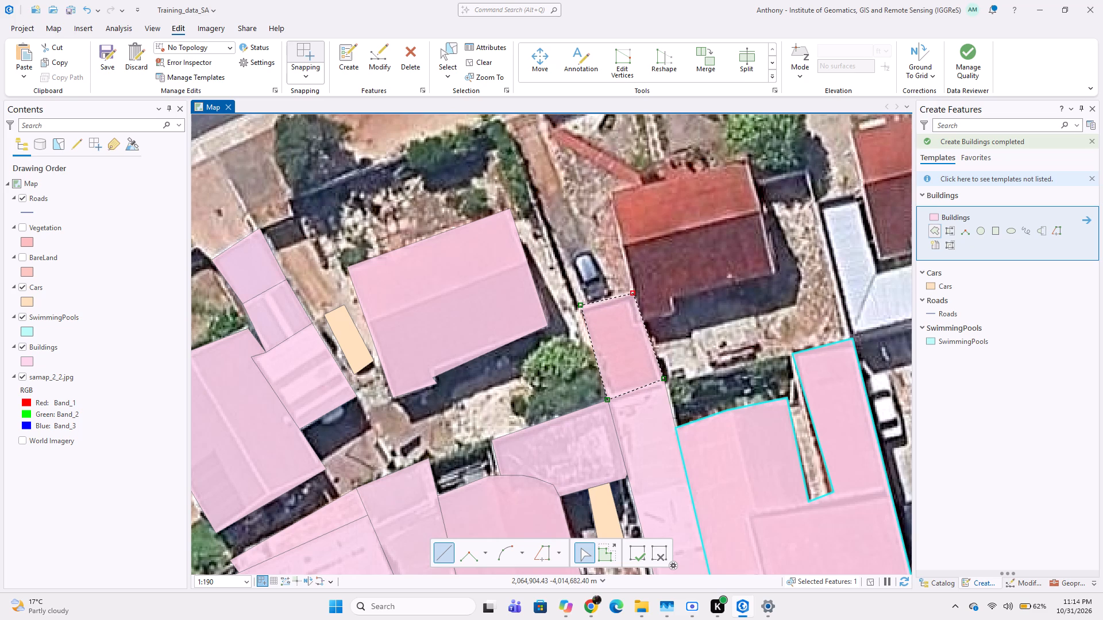
{"action": "double_click", "coordinate": [615, 295]}
Digitize the red-roofed house northeast of the small red roof as a seven-vertex Buildings polygon, including its small southern corner step.
{"action": "left_click", "coordinate": [611, 191]}
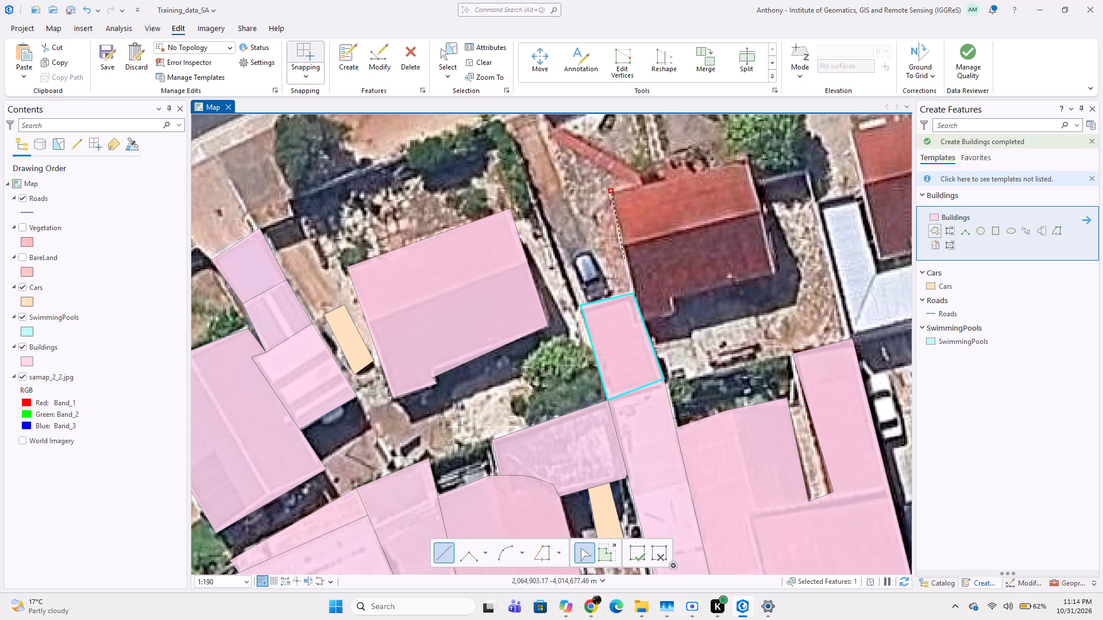
{"action": "left_click", "coordinate": [633, 289]}
{"action": "left_click", "coordinate": [643, 319]}
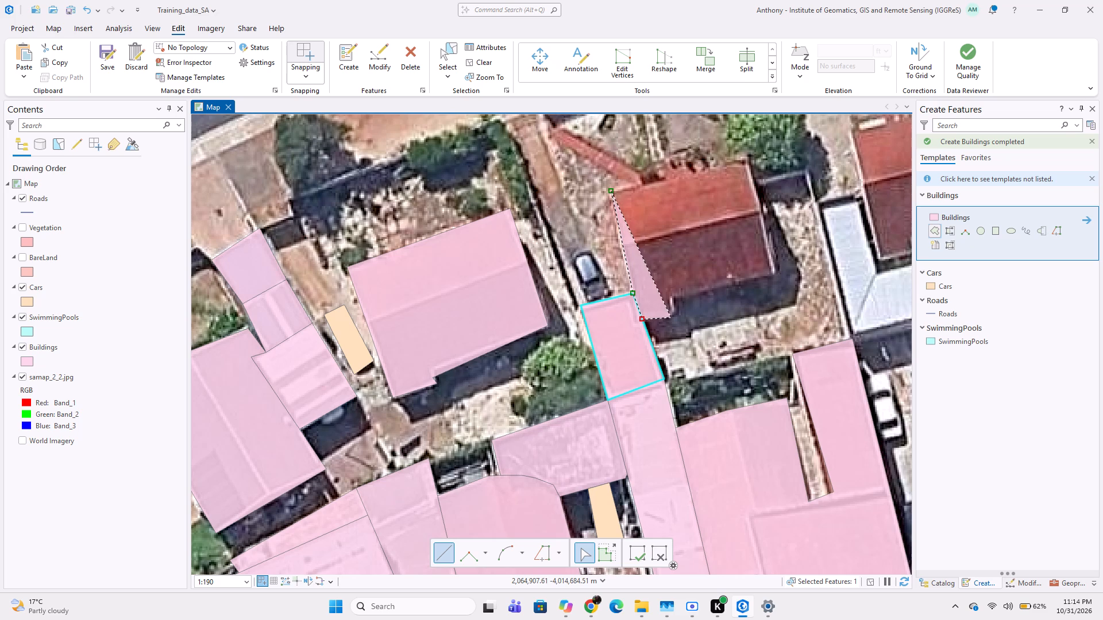
{"action": "left_click", "coordinate": [673, 312]}
{"action": "left_click", "coordinate": [669, 304]}
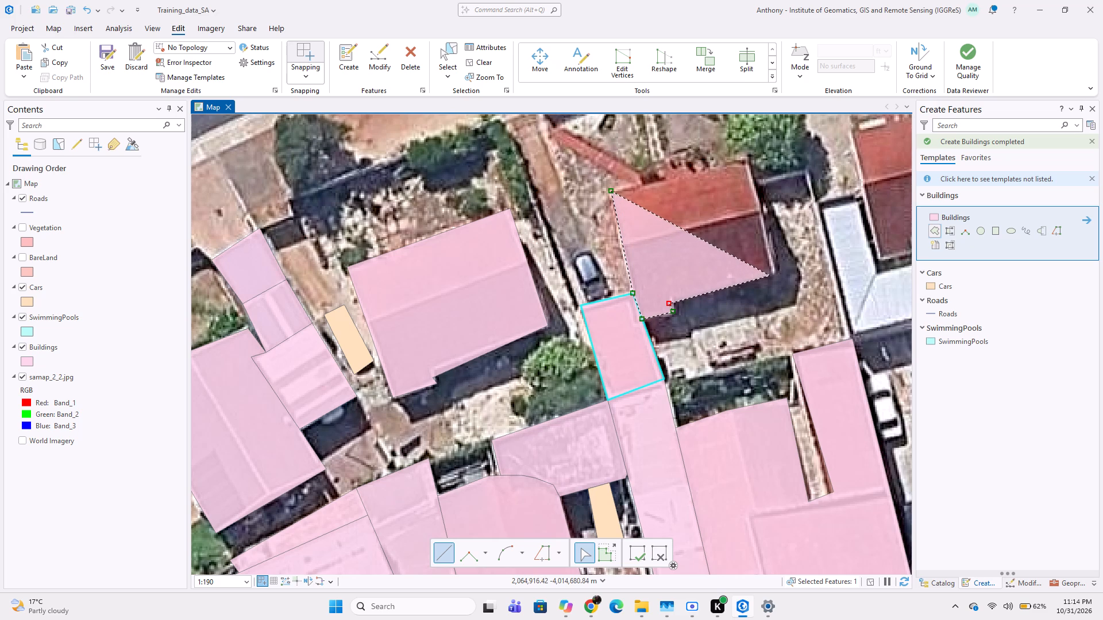
{"action": "left_click", "coordinate": [776, 272]}
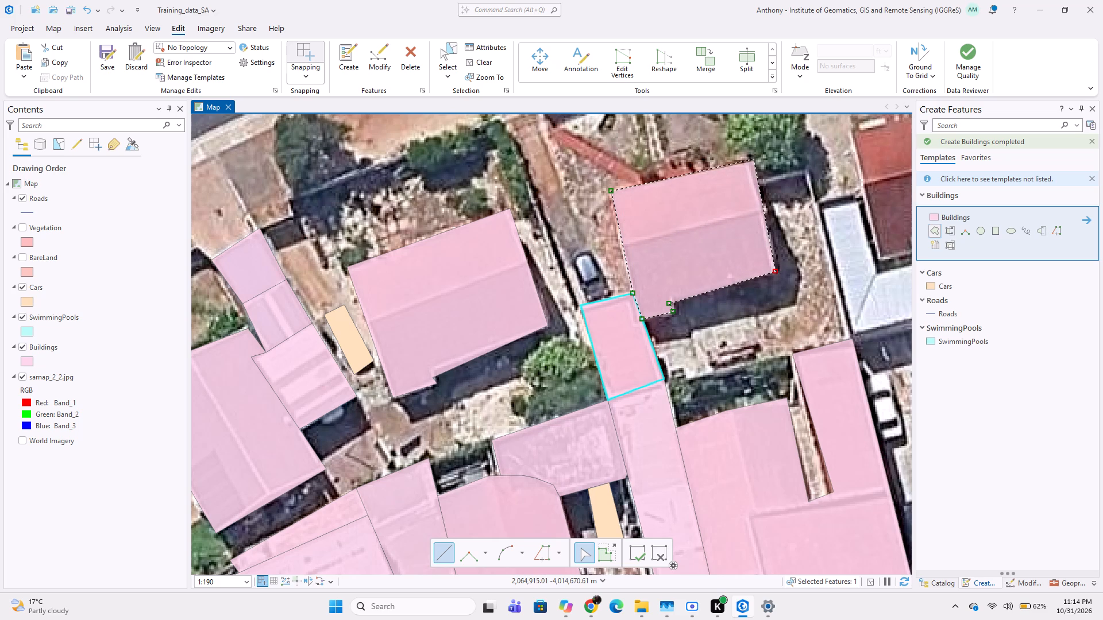
{"action": "double_click", "coordinate": [752, 159]}
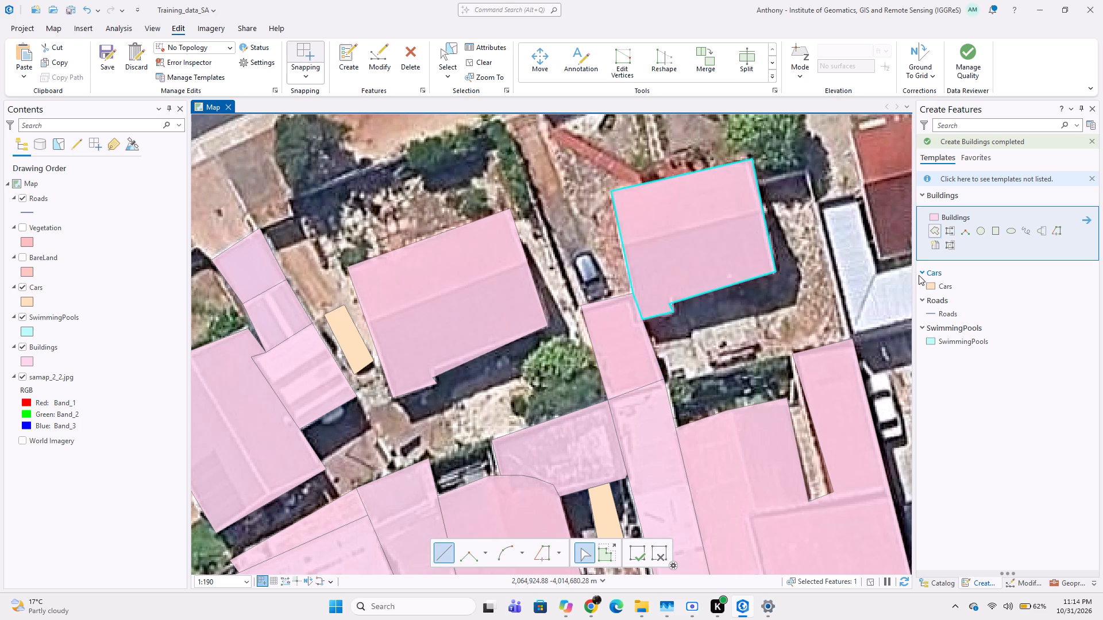
Digitize the dark car parked north of the small red-roofed building as a five-vertex Cars polygon, ending against the building's northern edge.
{"action": "left_click", "coordinate": [943, 289]}
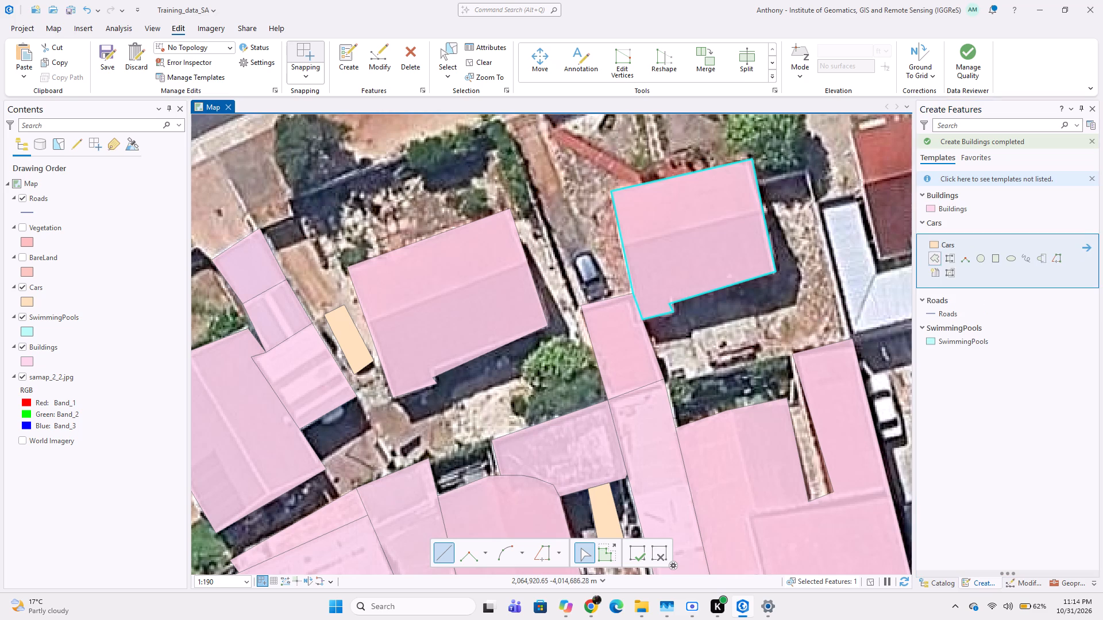
{"action": "scroll", "coordinate": [593, 255], "scroll_direction": "up", "scroll_amount": 1}
{"action": "left_click", "coordinate": [593, 245]}
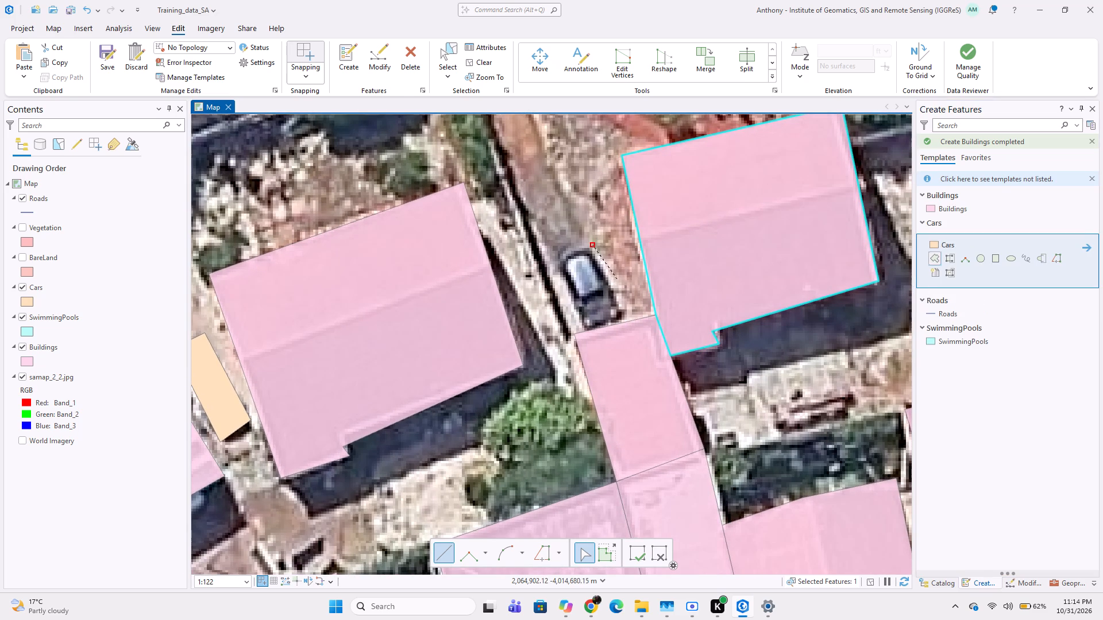
{"action": "left_click", "coordinate": [625, 317]}
{"action": "left_click", "coordinate": [589, 335]}
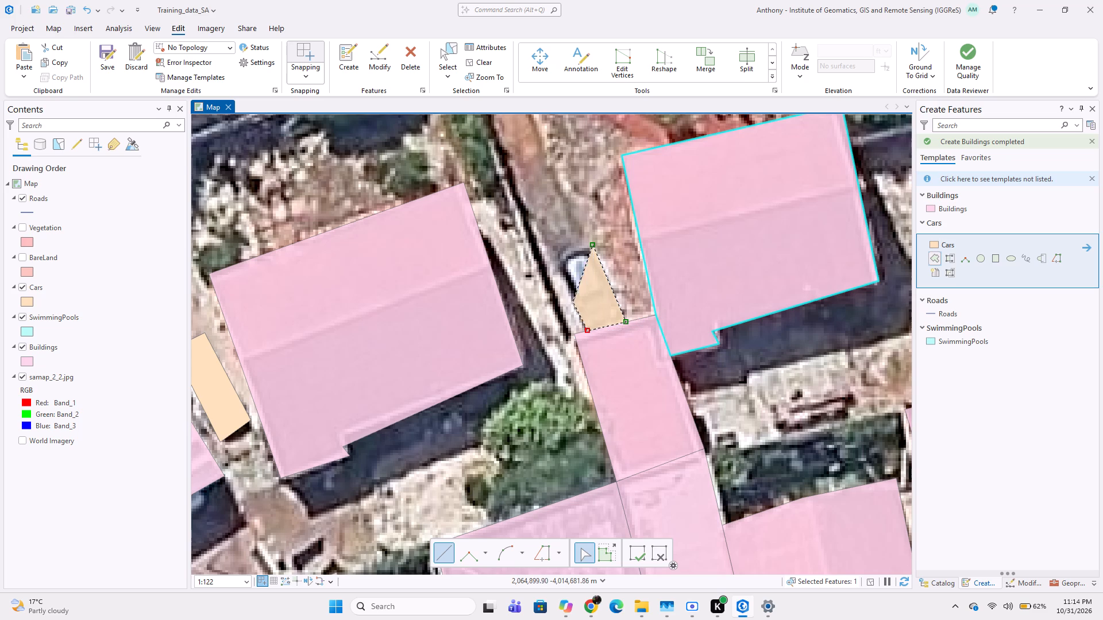
{"action": "left_click", "coordinate": [550, 253]}
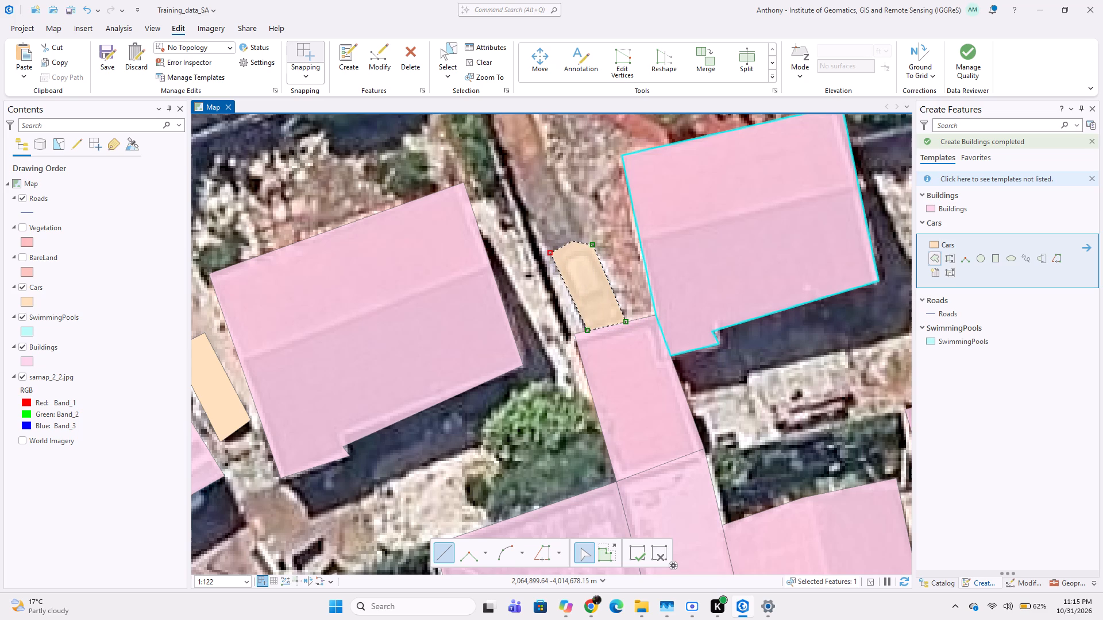
{"action": "double_click", "coordinate": [573, 241]}
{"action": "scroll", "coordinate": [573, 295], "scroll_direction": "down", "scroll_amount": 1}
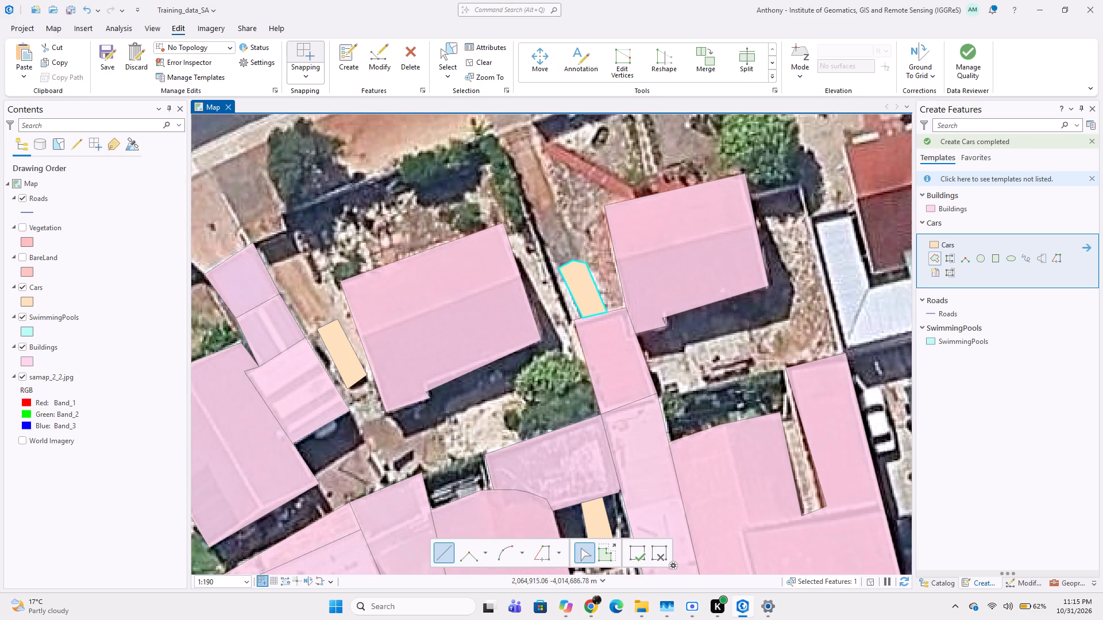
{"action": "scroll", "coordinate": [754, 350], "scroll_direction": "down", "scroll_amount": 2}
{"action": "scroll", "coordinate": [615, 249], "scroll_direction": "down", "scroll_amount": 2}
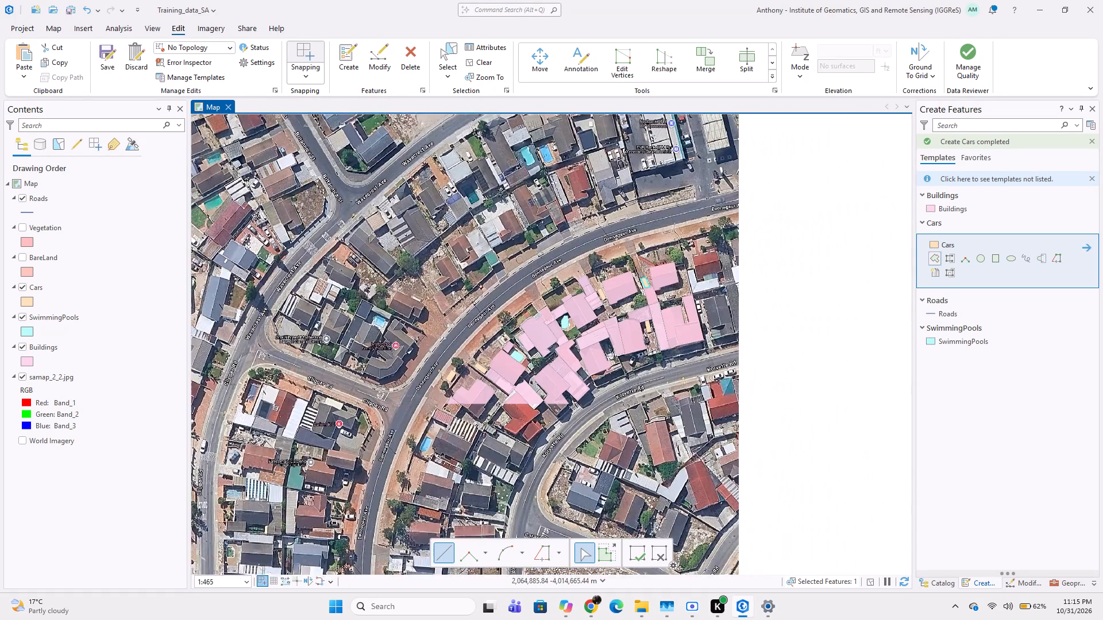
Digitize the white car parked at an angle in the paved driveway north of Korvette Rd as a four-vertex Cars polygon.
{"action": "middle_click_drag", "start_coordinate": [643, 313], "coordinate": [591, 297]}
{"action": "scroll", "coordinate": [432, 430], "scroll_direction": "up", "scroll_amount": 1}
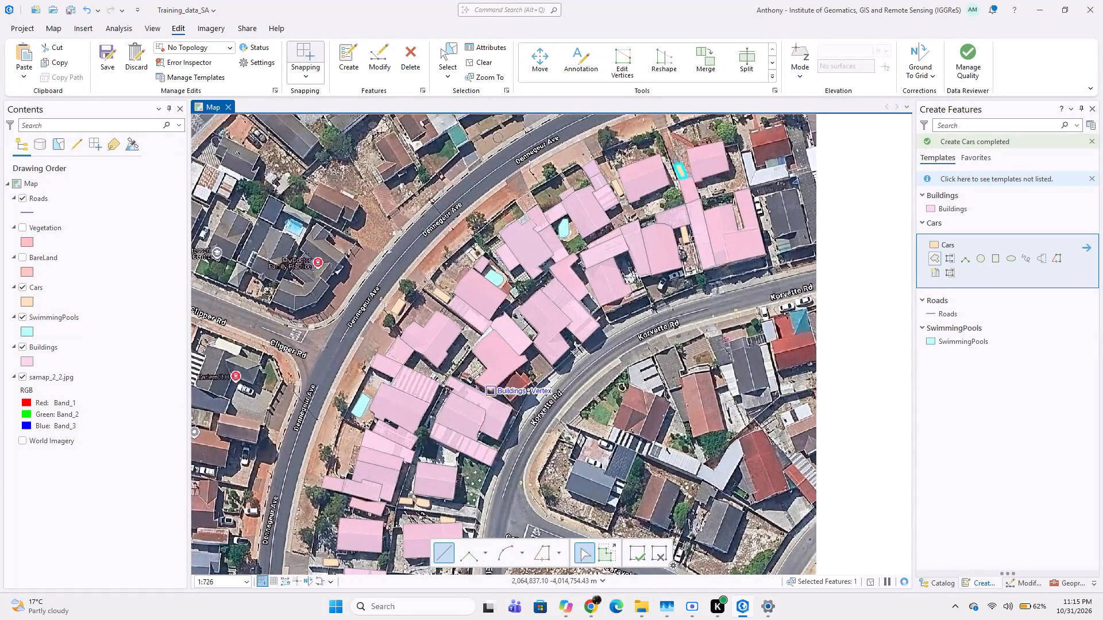
{"action": "scroll", "coordinate": [494, 374], "scroll_direction": "up", "scroll_amount": 1}
{"action": "middle_click_drag", "start_coordinate": [530, 342], "coordinate": [464, 340]}
{"action": "middle_click_drag", "start_coordinate": [553, 325], "coordinate": [462, 378]}
{"action": "scroll", "coordinate": [589, 317], "scroll_direction": "up", "scroll_amount": 1}
{"action": "scroll", "coordinate": [613, 277], "scroll_direction": "up", "scroll_amount": 2}
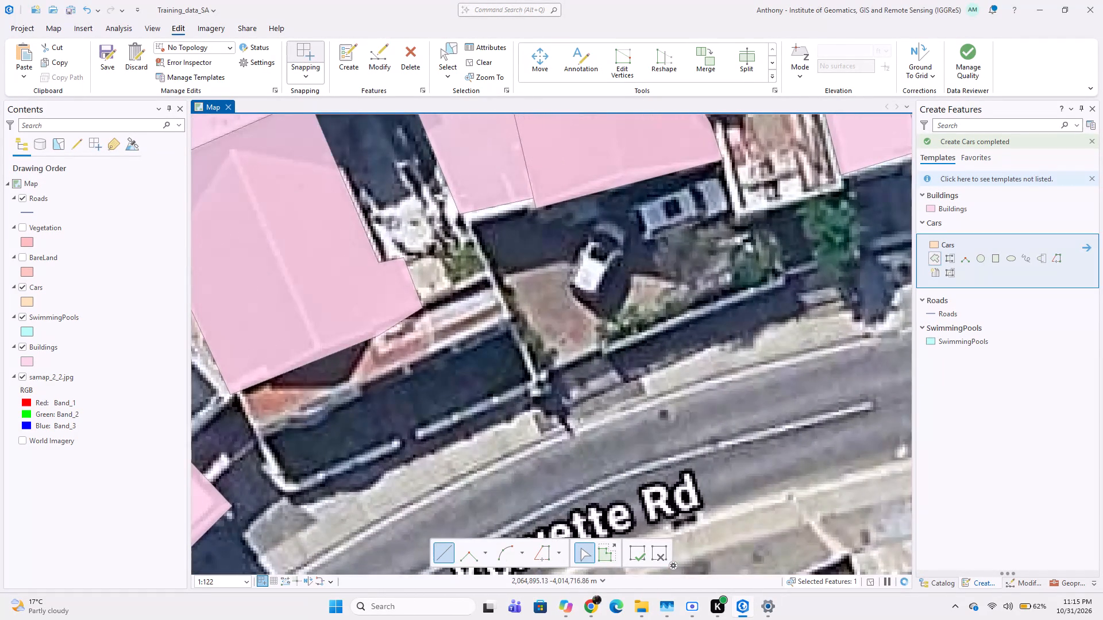
{"action": "left_click", "coordinate": [603, 211]}
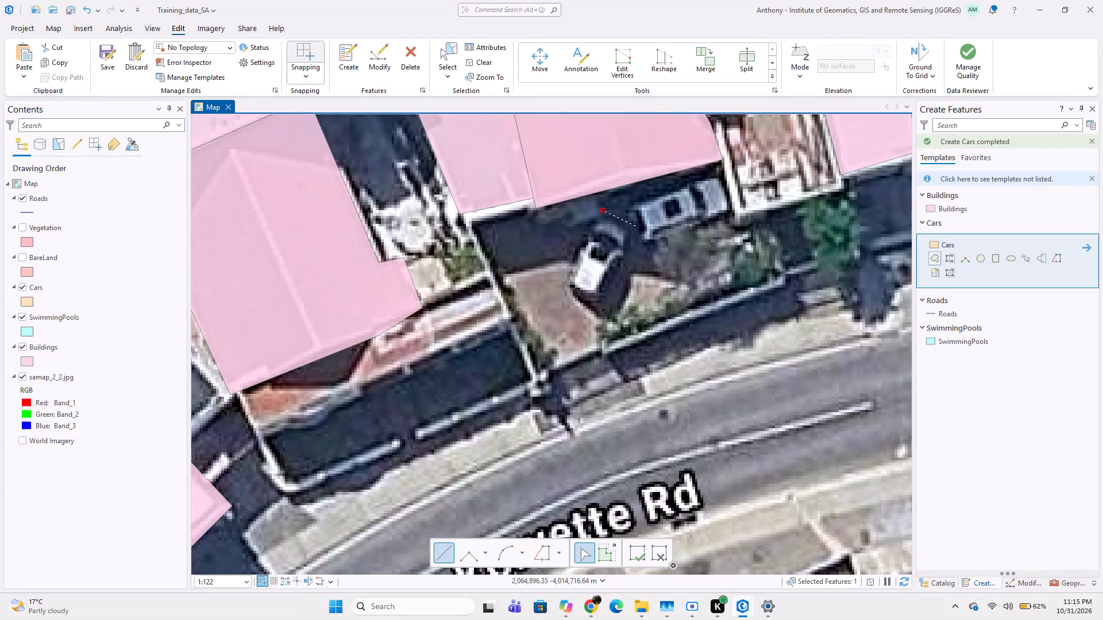
{"action": "left_click", "coordinate": [637, 227]}
{"action": "left_click", "coordinate": [603, 313]}
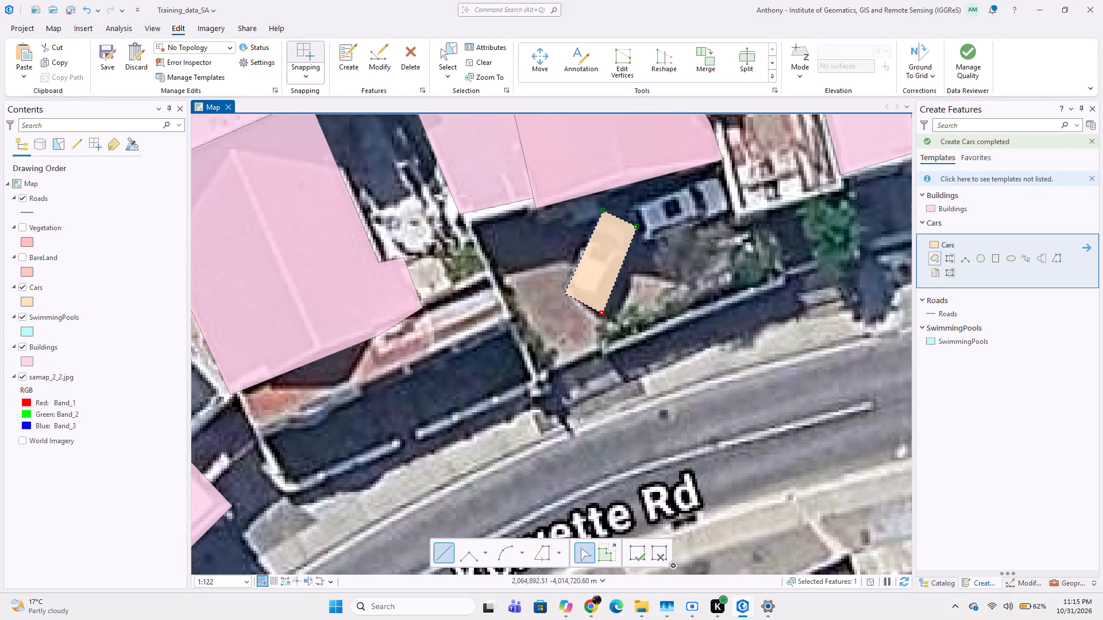
{"action": "double_click", "coordinate": [559, 291]}
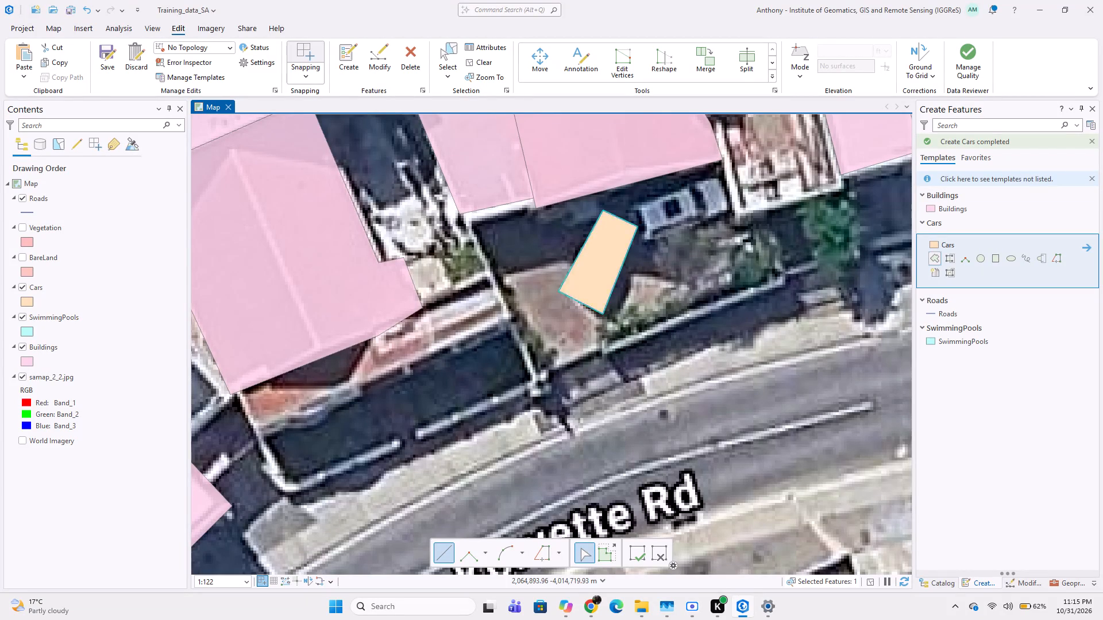
Digitize the white vehicle parked along the building's southern edge as an eight-vertex Cars polygon, meeting the angled car's northeastern corner.
{"action": "left_click", "coordinate": [617, 217]}
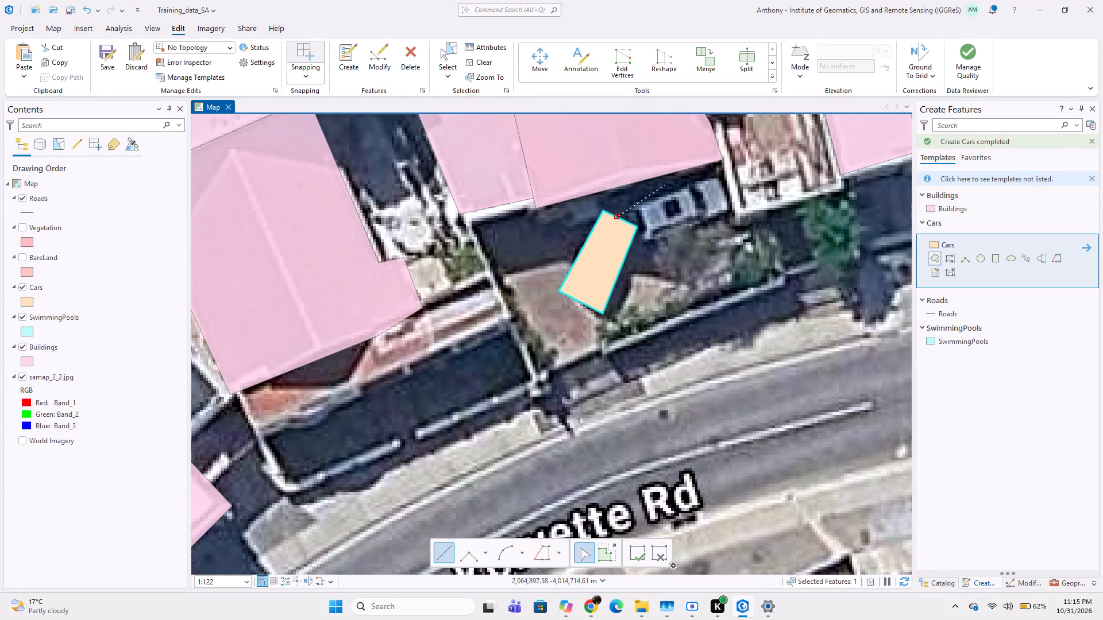
{"action": "left_click", "coordinate": [633, 201]}
{"action": "left_click", "coordinate": [705, 175]}
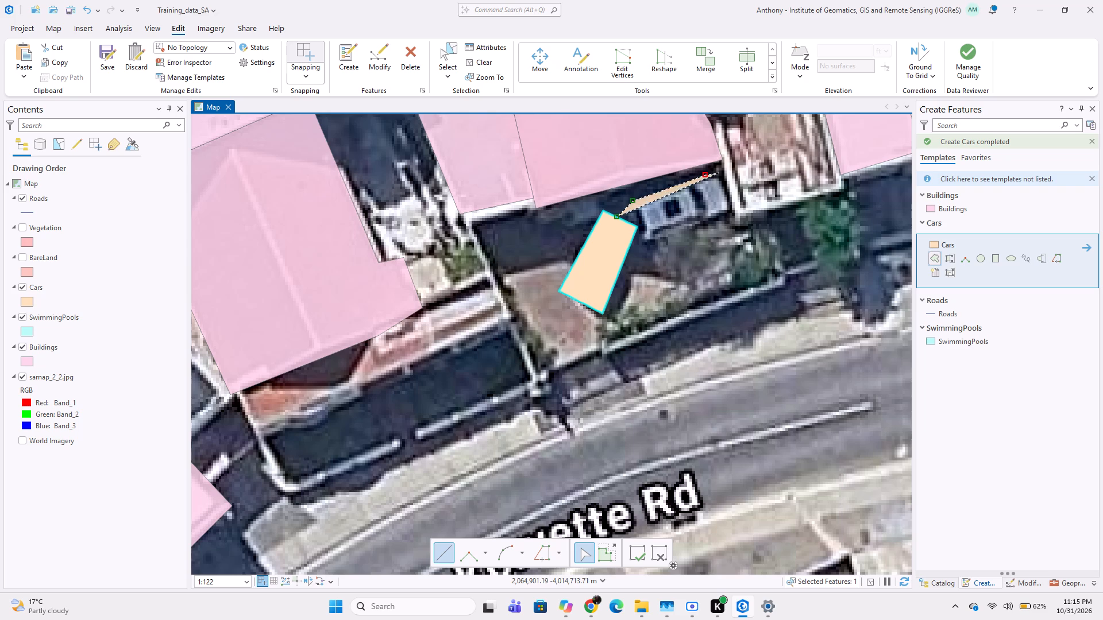
{"action": "left_click", "coordinate": [719, 173]}
{"action": "left_click", "coordinate": [727, 197]}
{"action": "left_click", "coordinate": [734, 211]}
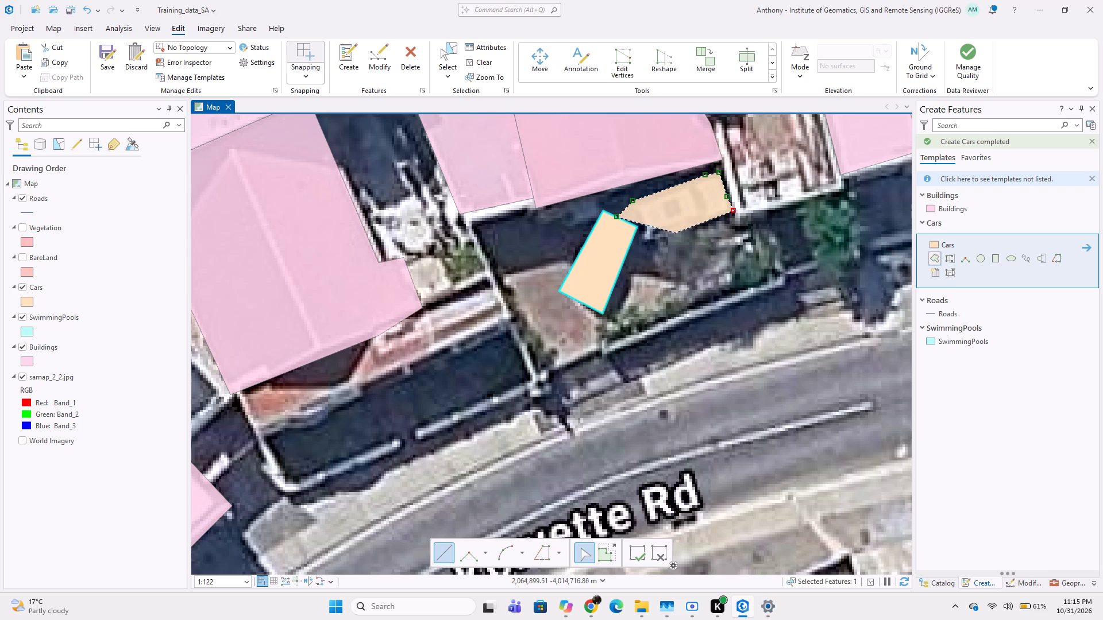
{"action": "left_click", "coordinate": [653, 245]}
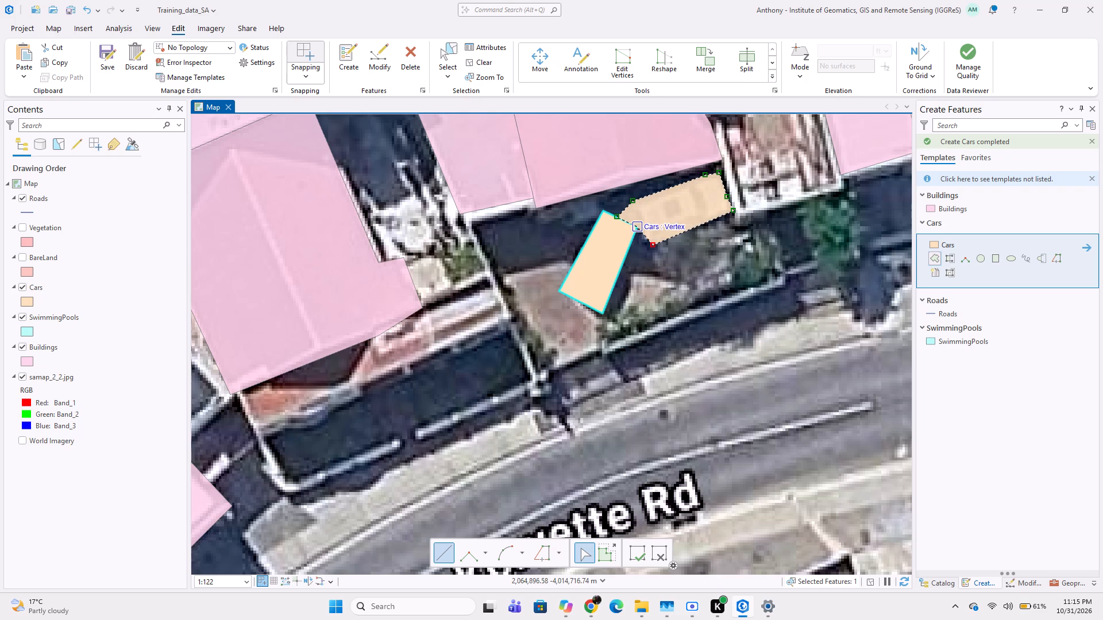
{"action": "double_click", "coordinate": [637, 227]}
Digitize the rusty, cluttered roof between the two large houses north of Korvette Rd as a ten-vertex Buildings polygon, following both neighbouring building edges.
{"action": "middle_click_drag", "start_coordinate": [589, 271], "coordinate": [533, 317]}
{"action": "scroll", "coordinate": [631, 263], "scroll_direction": "down", "scroll_amount": 1}
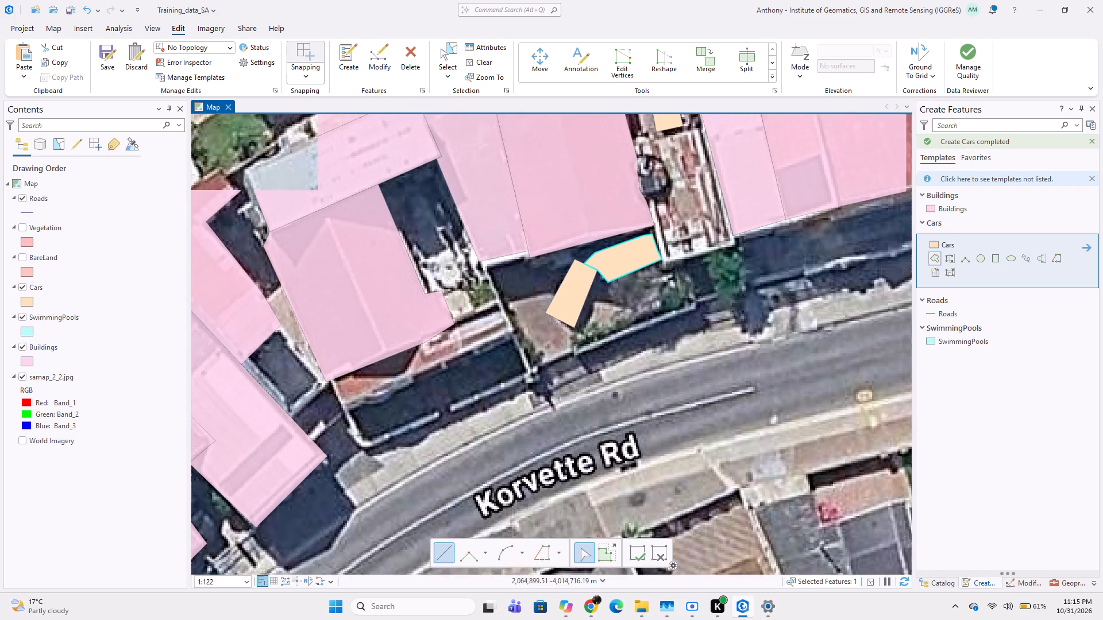
{"action": "middle_click_drag", "start_coordinate": [631, 265], "coordinate": [547, 342]}
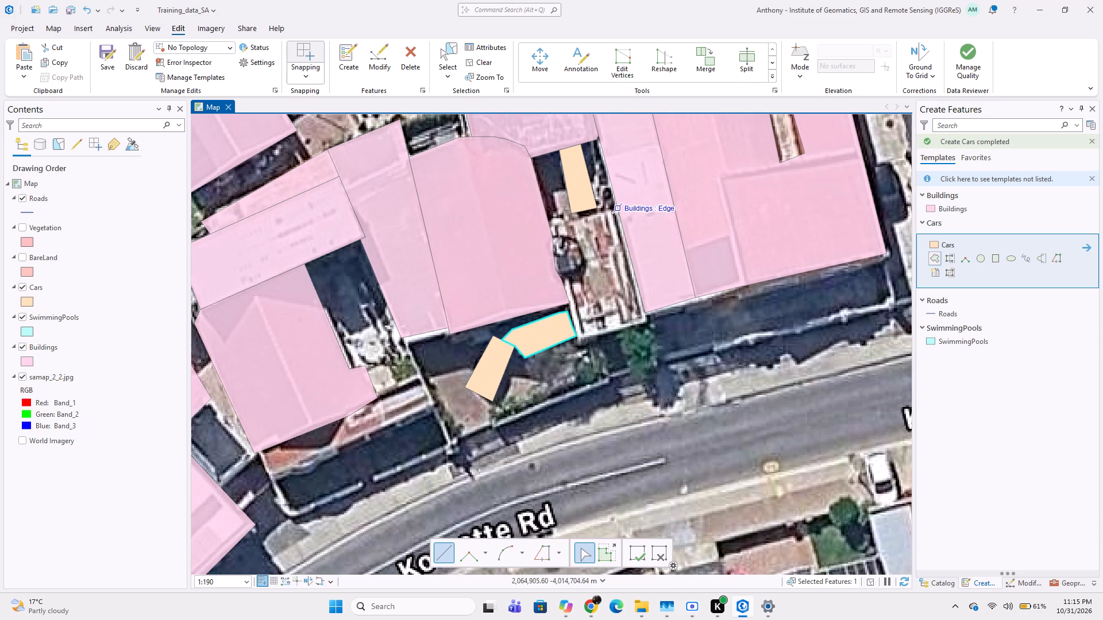
{"action": "left_click", "coordinate": [615, 209]}
{"action": "left_click", "coordinate": [551, 225]}
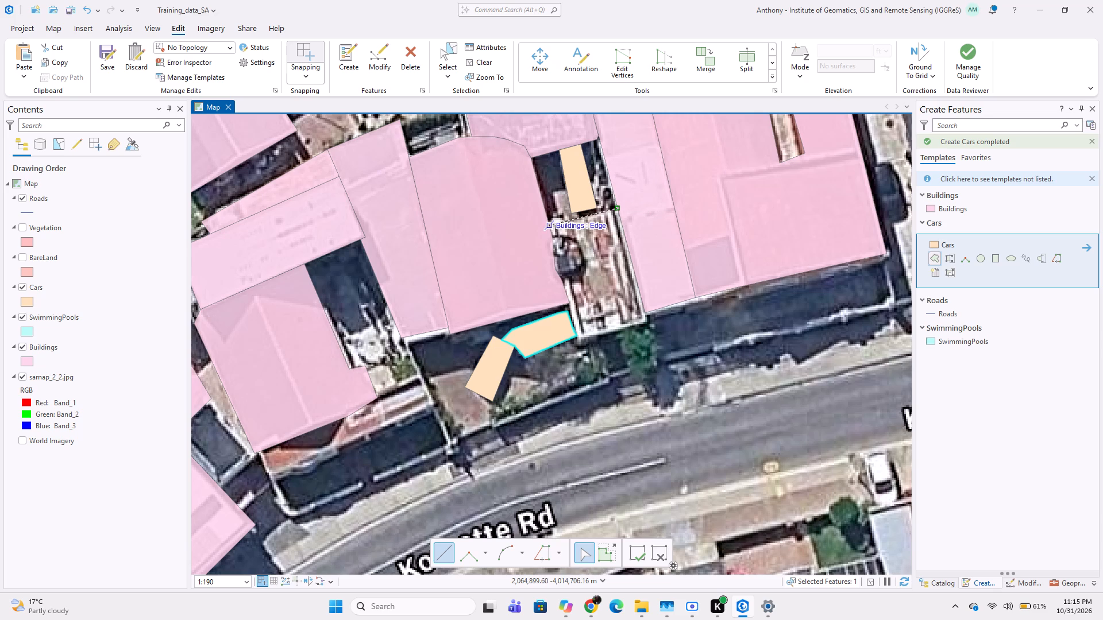
{"action": "left_click", "coordinate": [551, 255]}
{"action": "left_click", "coordinate": [553, 265]}
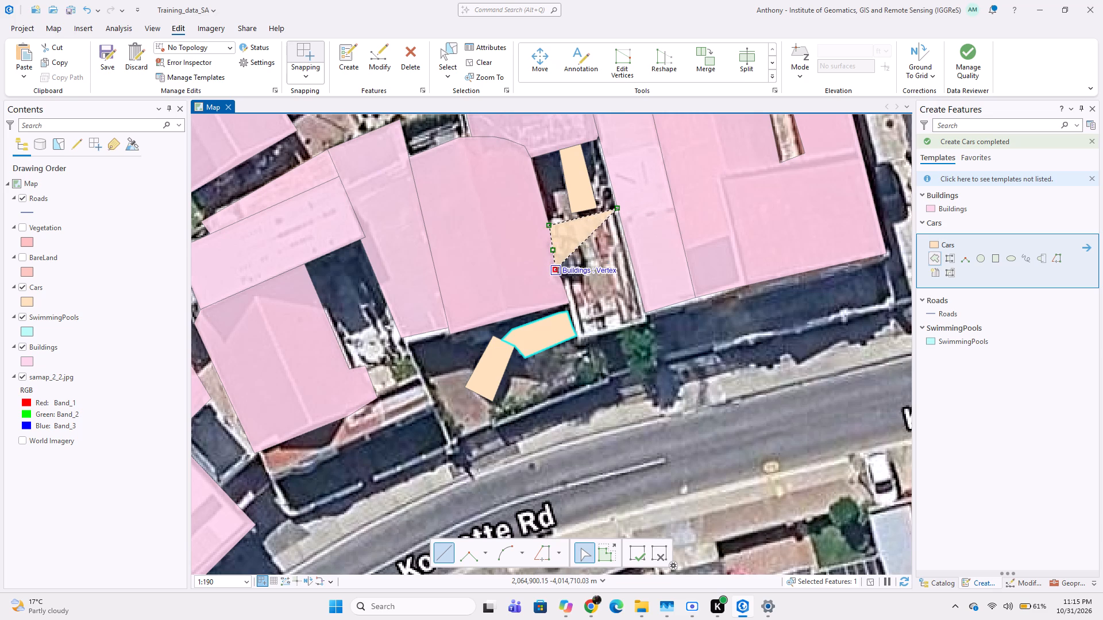
{"action": "left_click", "coordinate": [558, 277]}
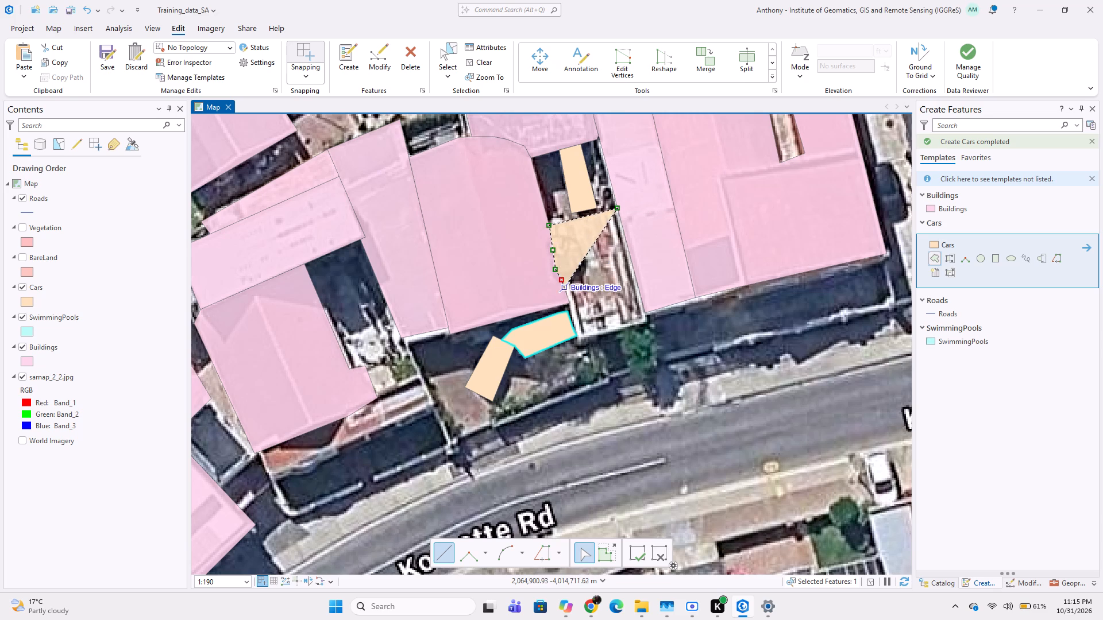
{"action": "left_click", "coordinate": [566, 289]}
{"action": "left_click", "coordinate": [570, 301]}
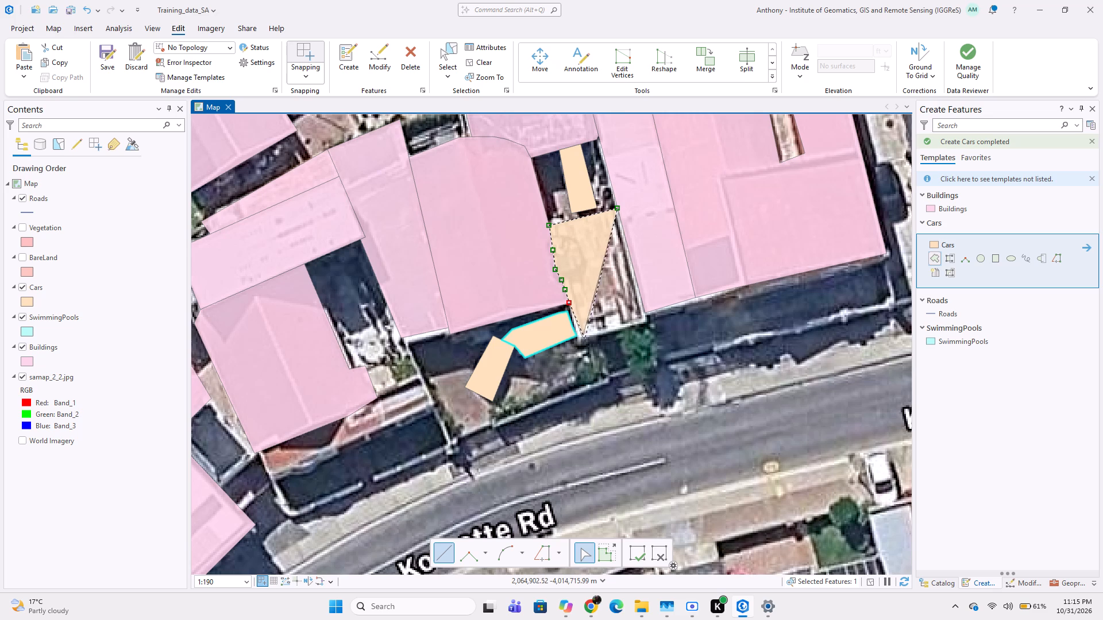
{"action": "left_click", "coordinate": [579, 338]}
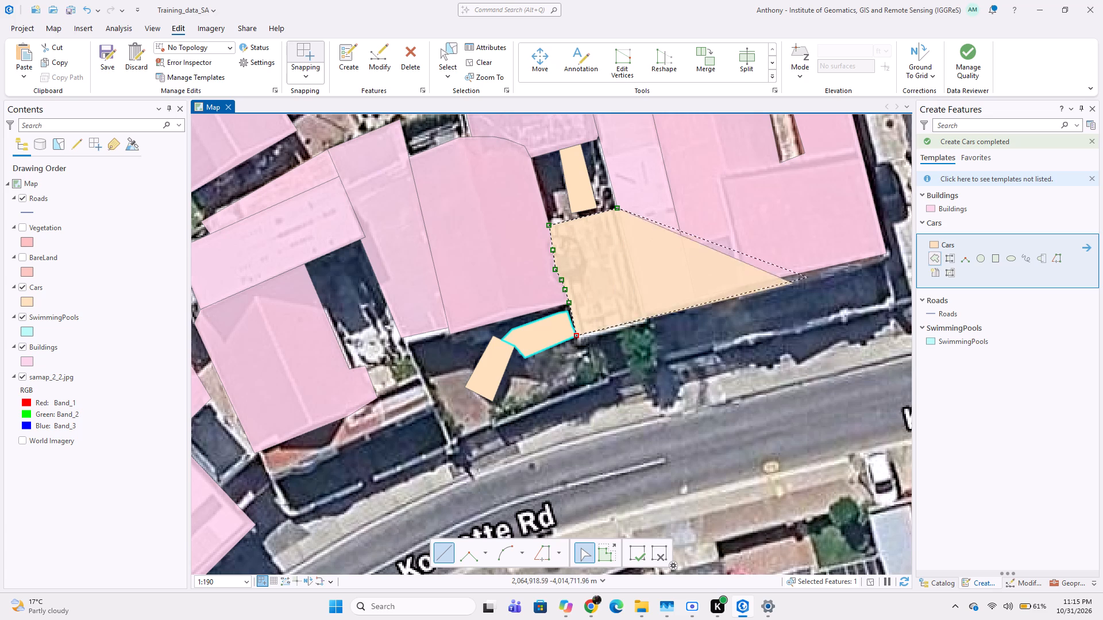
{"action": "left_click", "coordinate": [931, 209]}
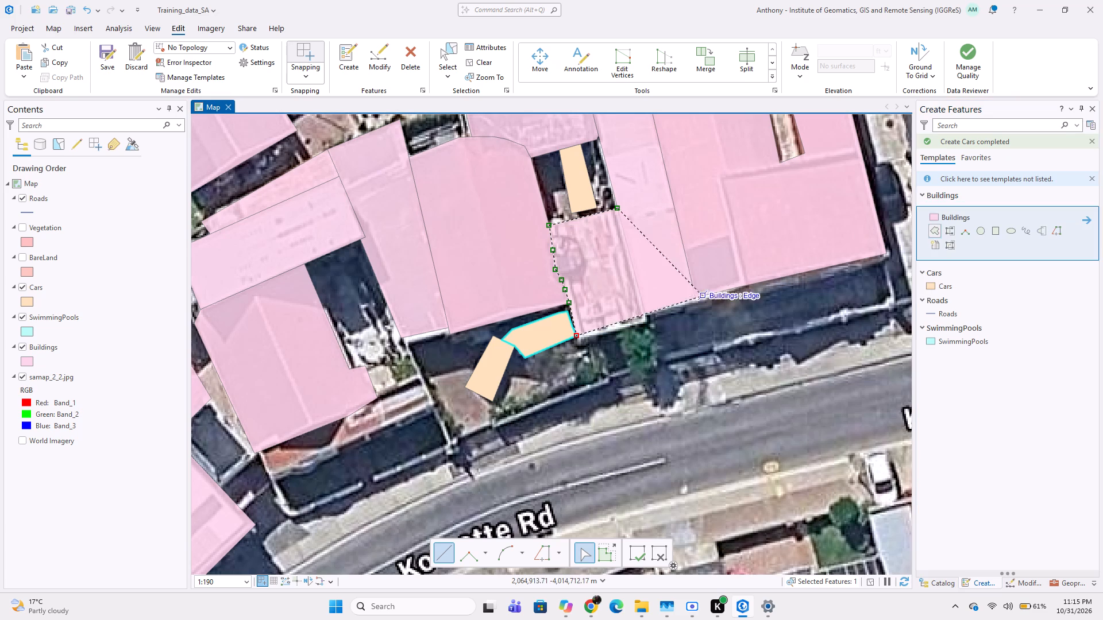
{"action": "scroll", "coordinate": [643, 321], "scroll_direction": "up", "scroll_amount": 2}
{"action": "left_click", "coordinate": [653, 323]}
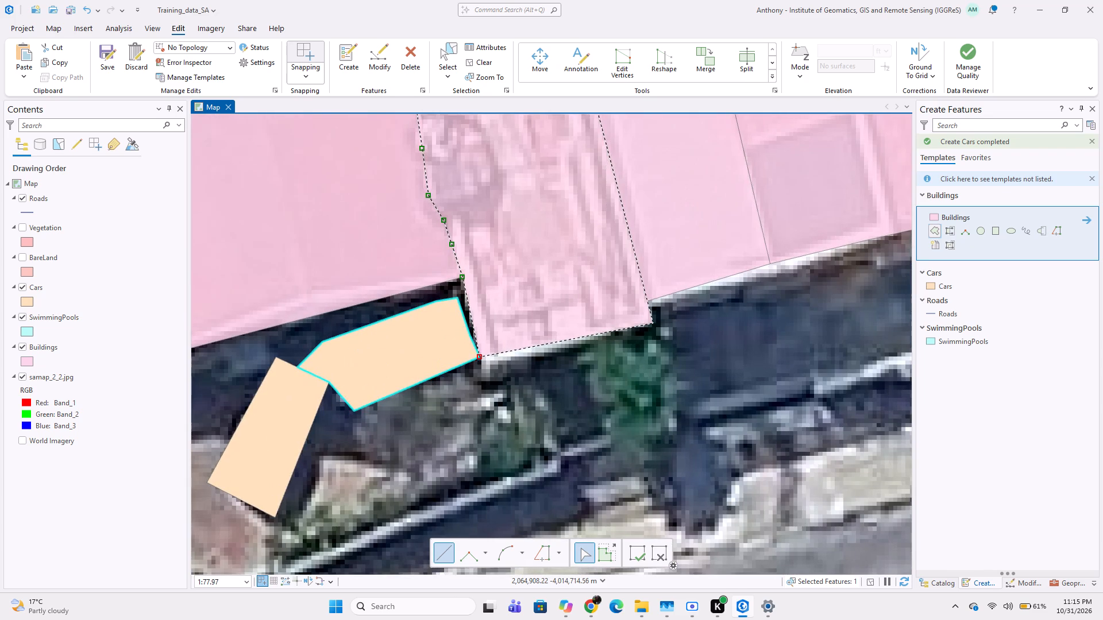
{"action": "double_click", "coordinate": [647, 301]}
Digitize the L-shaped white metal roof wrapping the red-roofed house near Dennegeur Ave as a six-vertex Buildings polygon, leaving out the red roof.
{"action": "scroll", "coordinate": [631, 325], "scroll_direction": "down", "scroll_amount": 2}
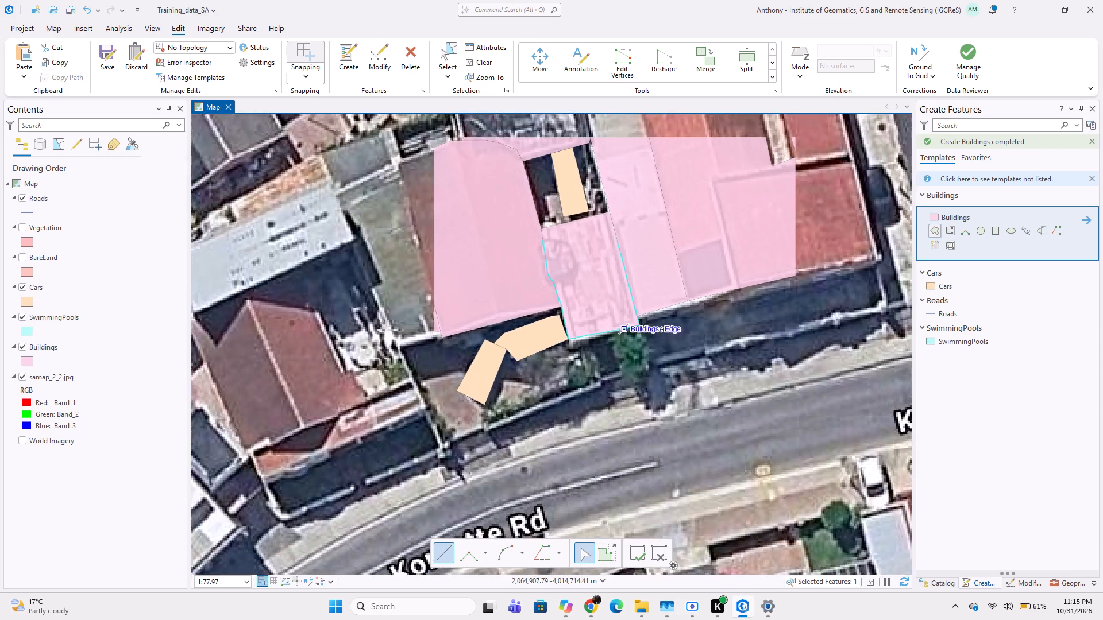
{"action": "scroll", "coordinate": [633, 288], "scroll_direction": "down", "scroll_amount": 2}
{"action": "middle_click_drag", "start_coordinate": [667, 308], "coordinate": [573, 374]}
{"action": "scroll", "coordinate": [655, 255], "scroll_direction": "up", "scroll_amount": 1}
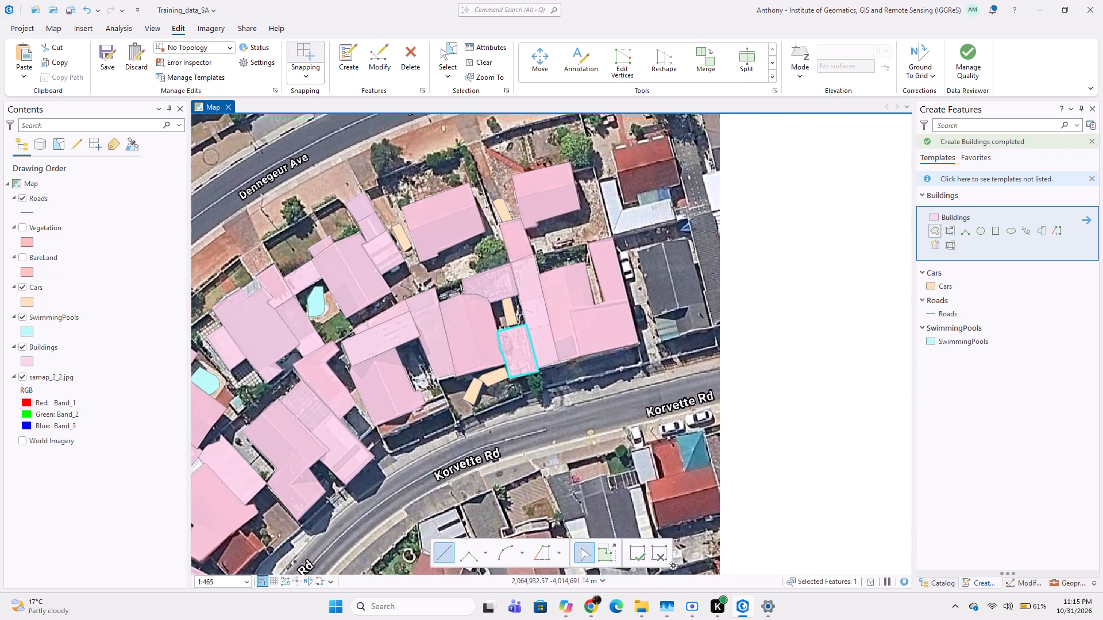
{"action": "scroll", "coordinate": [655, 253], "scroll_direction": "up", "scroll_amount": 1}
{"action": "scroll", "coordinate": [681, 253], "scroll_direction": "down", "scroll_amount": 3}
{"action": "middle_click_drag", "start_coordinate": [681, 255], "coordinate": [664, 289]}
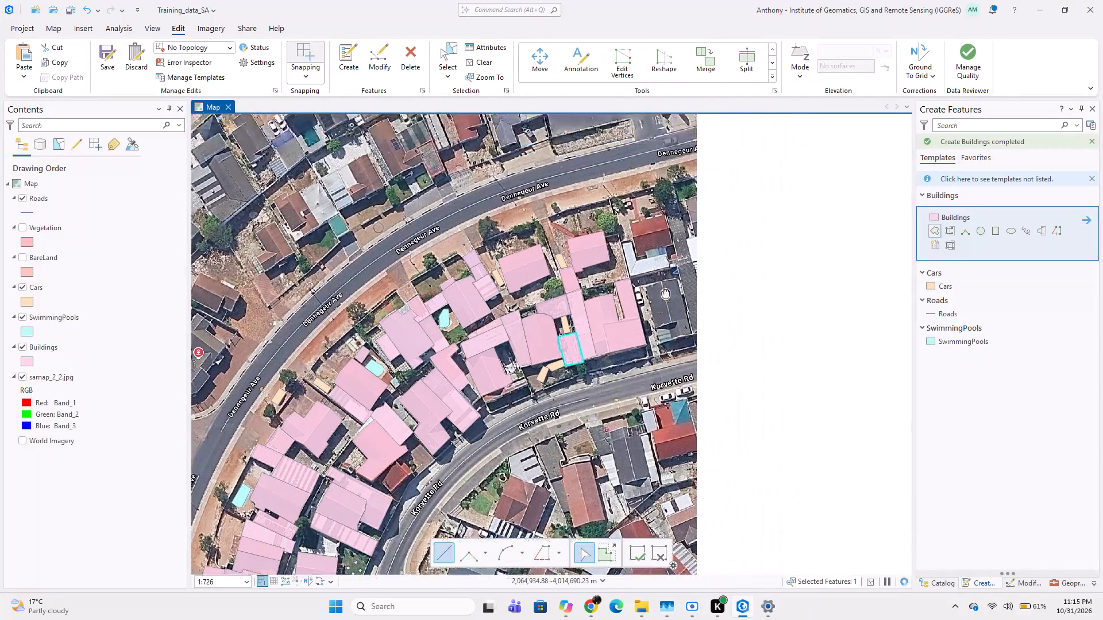
{"action": "middle_click_drag", "start_coordinate": [664, 289], "coordinate": [660, 293]}
{"action": "middle_click_drag", "start_coordinate": [625, 284], "coordinate": [677, 255]}
{"action": "scroll", "coordinate": [660, 209], "scroll_direction": "up", "scroll_amount": 2}
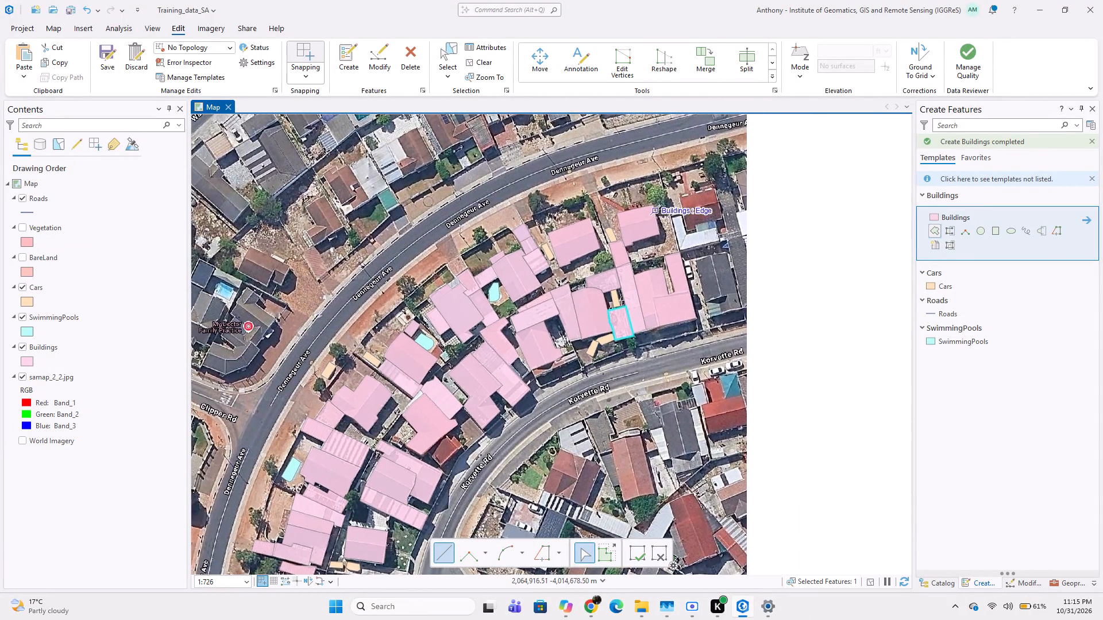
{"action": "scroll", "coordinate": [742, 241], "scroll_direction": "up", "scroll_amount": 1}
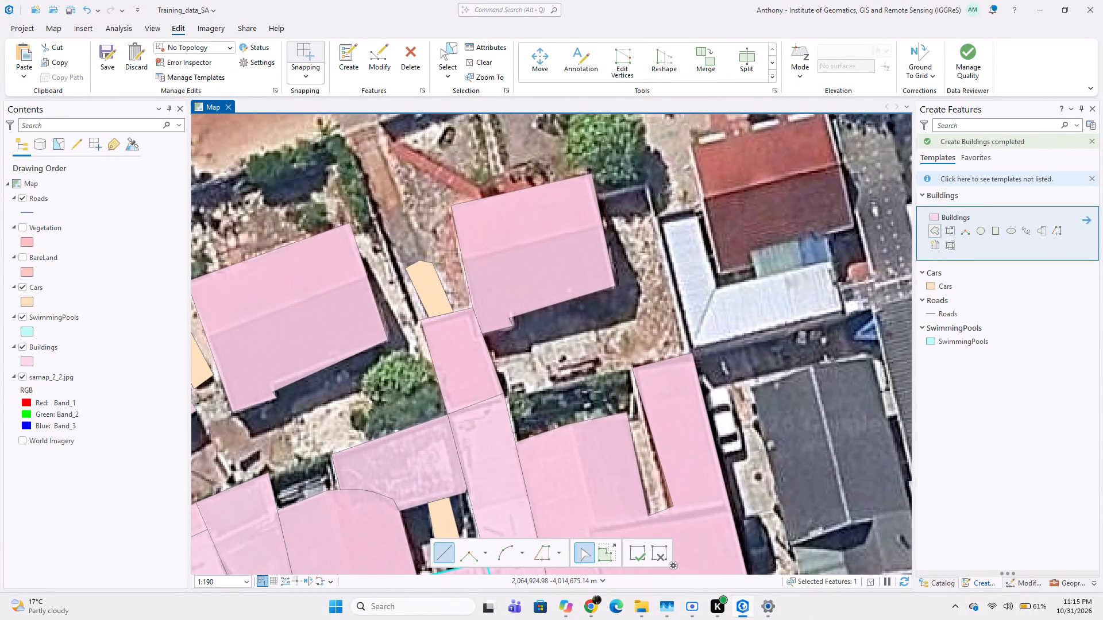
{"action": "left_click", "coordinate": [696, 211]}
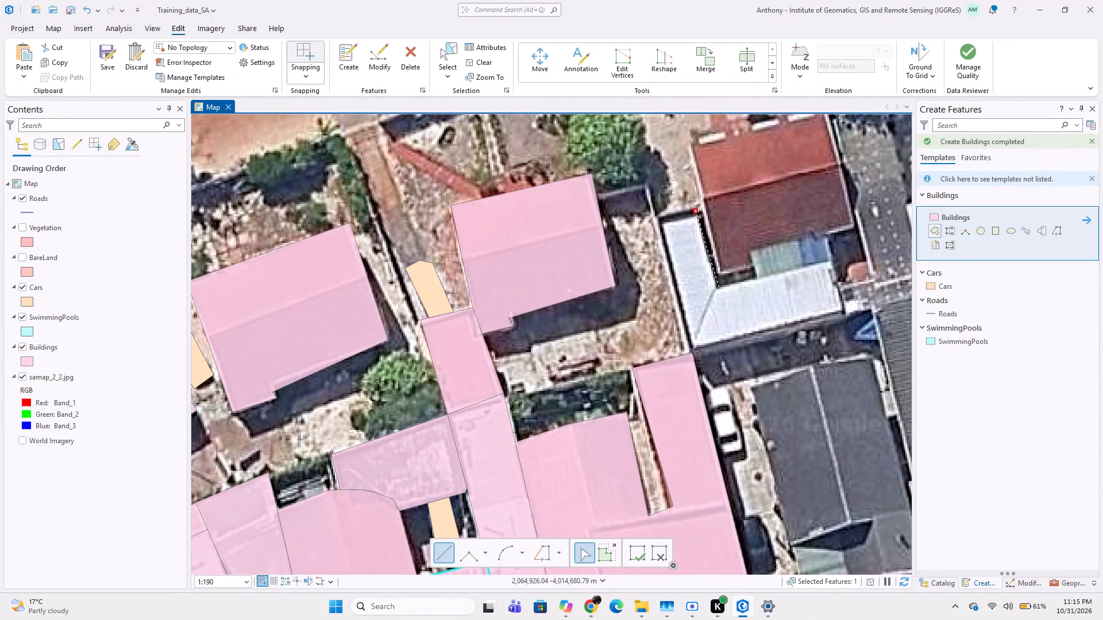
{"action": "left_click", "coordinate": [718, 288]}
{"action": "left_click", "coordinate": [822, 259]}
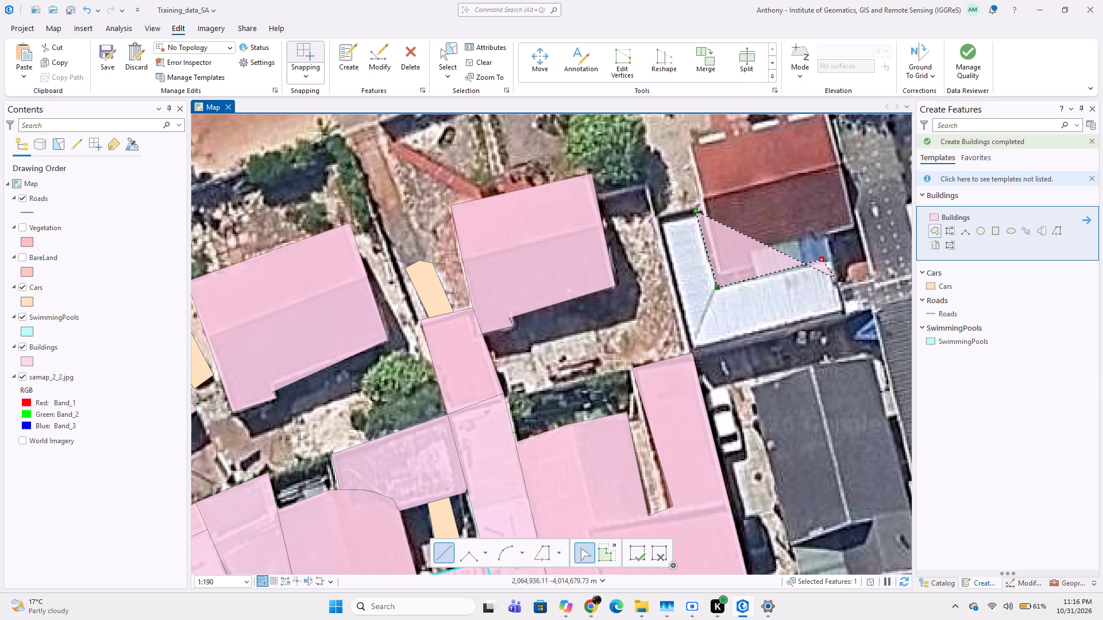
{"action": "left_click", "coordinate": [850, 313]}
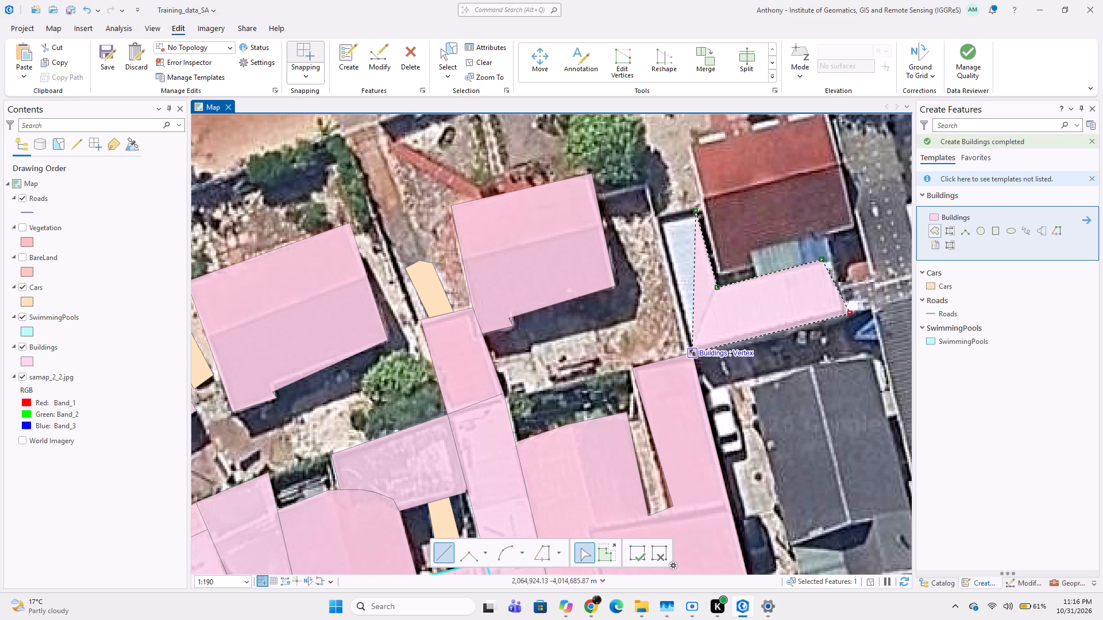
{"action": "left_click", "coordinate": [693, 350]}
{"action": "double_click", "coordinate": [660, 219]}
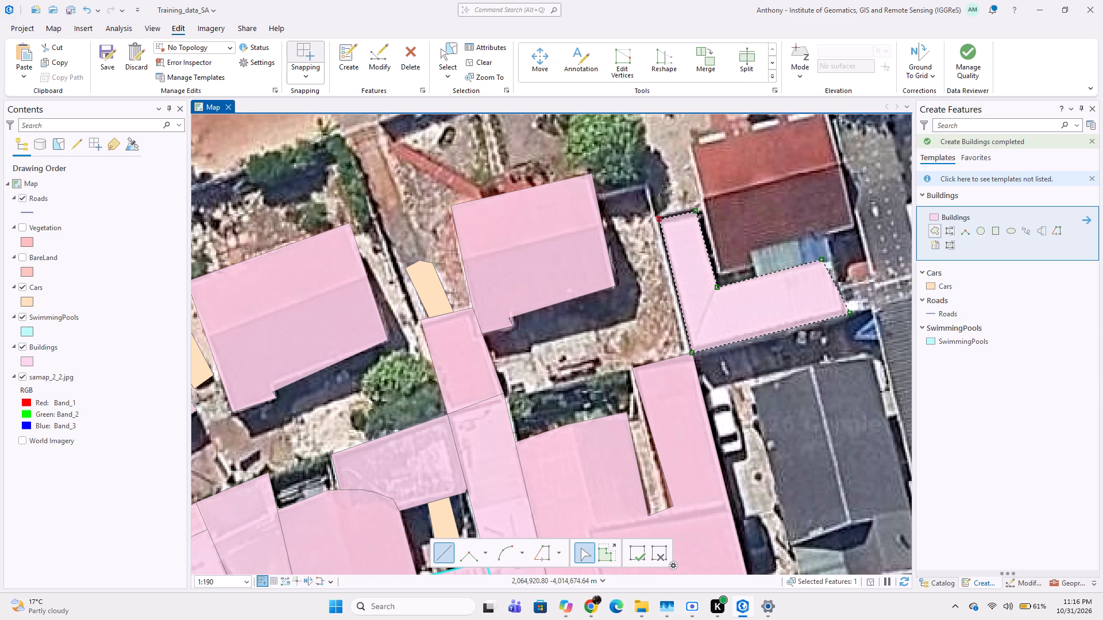
Digitize the white car parked south of the L-shaped roof as a four-vertex Cars polygon, running alongside the adjacent building's eastern edge.
{"action": "left_click", "coordinate": [949, 288]}
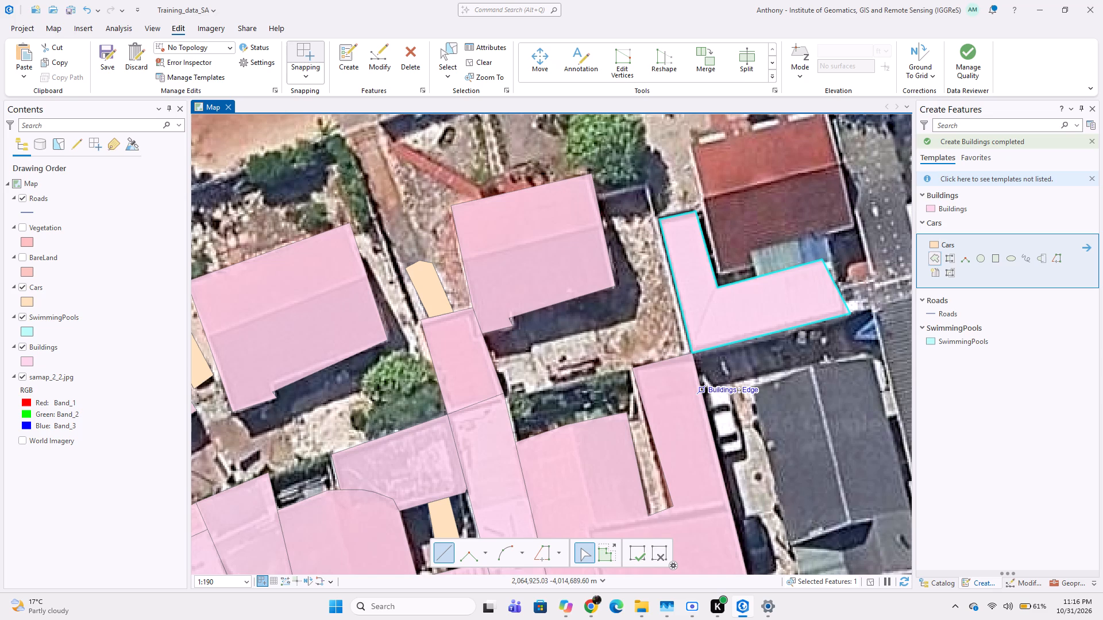
{"action": "left_click", "coordinate": [701, 390]}
{"action": "left_click", "coordinate": [726, 382]}
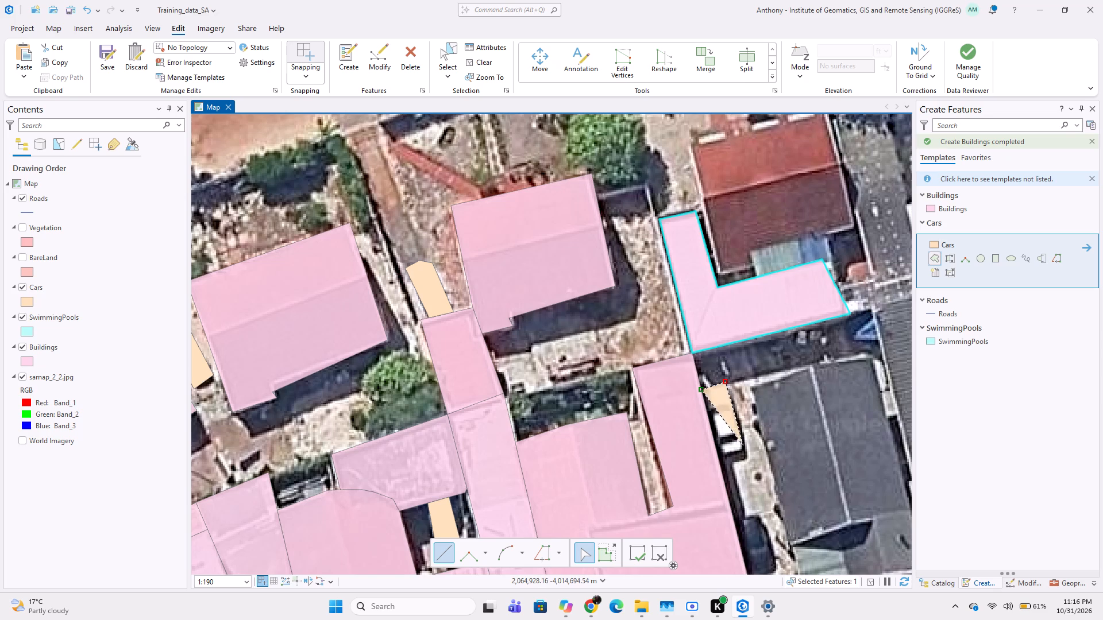
{"action": "left_click", "coordinate": [746, 450]}
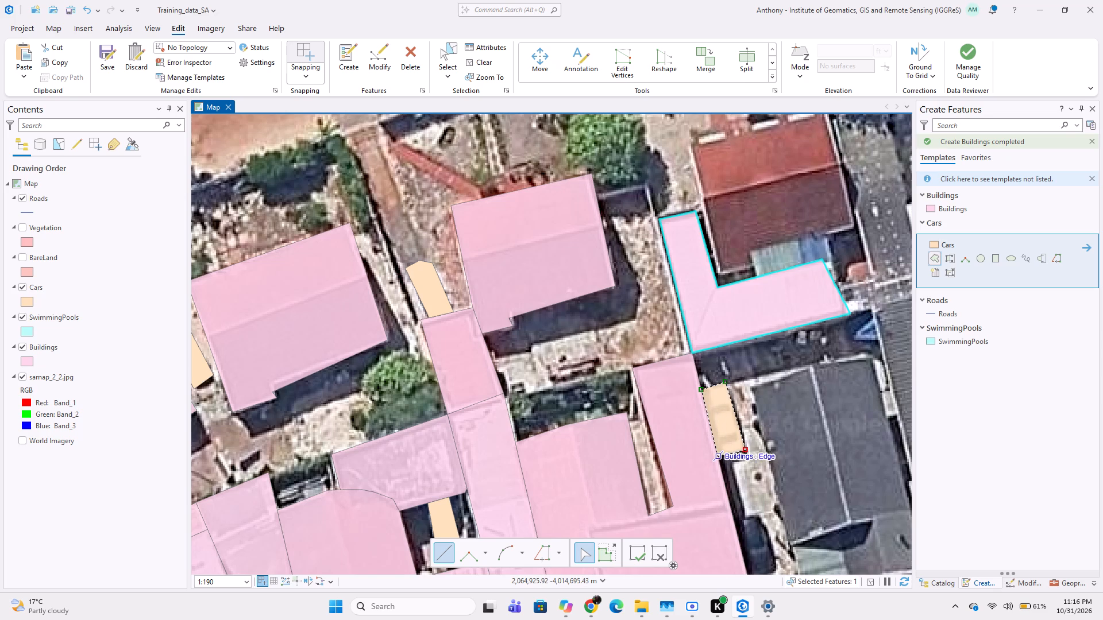
{"action": "double_click", "coordinate": [720, 456]}
{"action": "scroll", "coordinate": [701, 458], "scroll_direction": "down", "scroll_amount": 2}
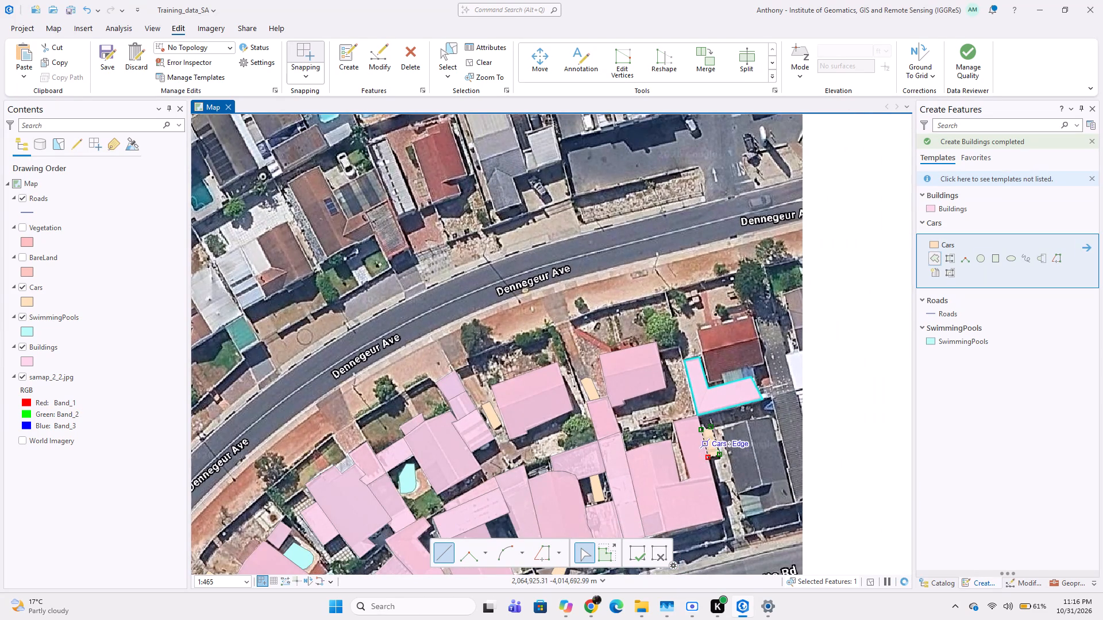
{"action": "key", "text": "ctrl+z"}
{"action": "scroll", "coordinate": [669, 422], "scroll_direction": "up", "scroll_amount": 1}
{"action": "scroll", "coordinate": [718, 466], "scroll_direction": "up", "scroll_amount": 2}
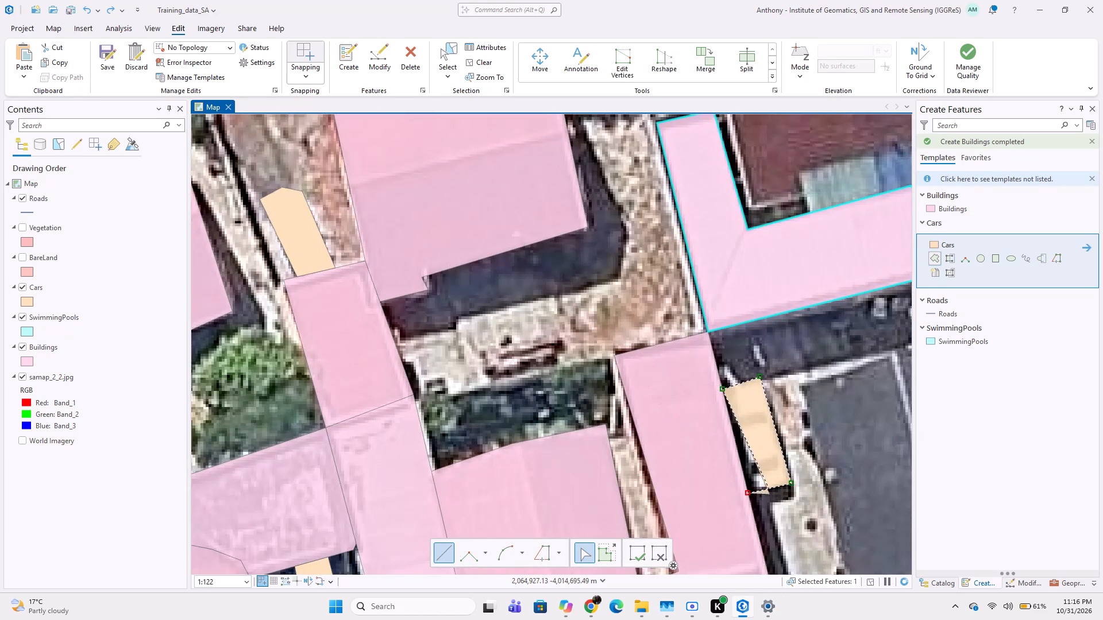
{"action": "key", "text": "ctrl+z"}
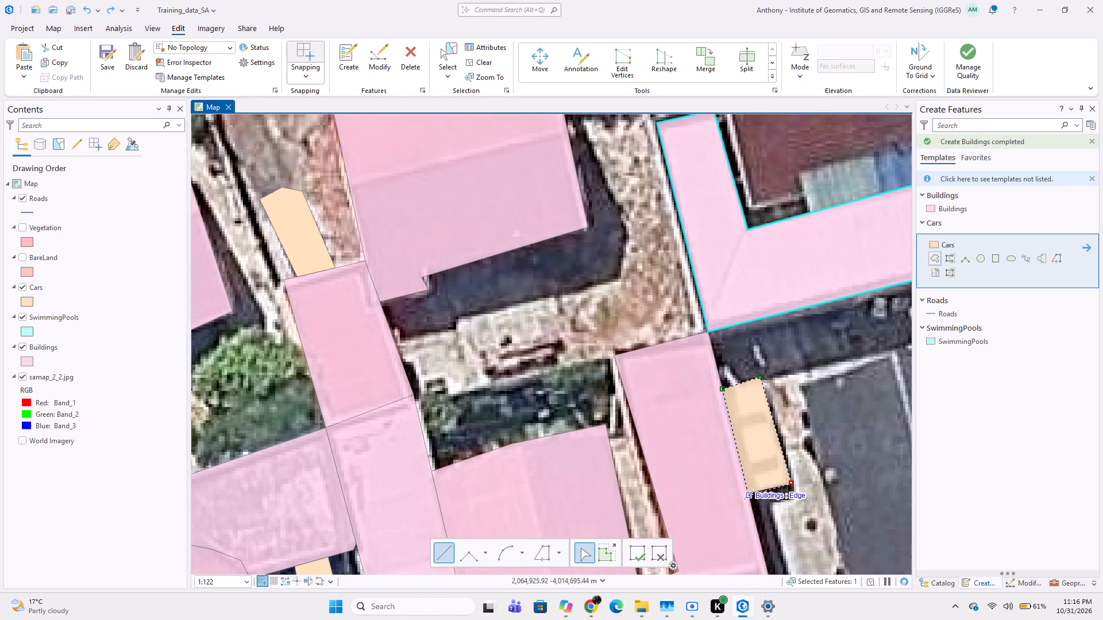
{"action": "double_click", "coordinate": [752, 493]}
{"action": "middle_click_drag", "start_coordinate": [792, 514], "coordinate": [758, 442]}
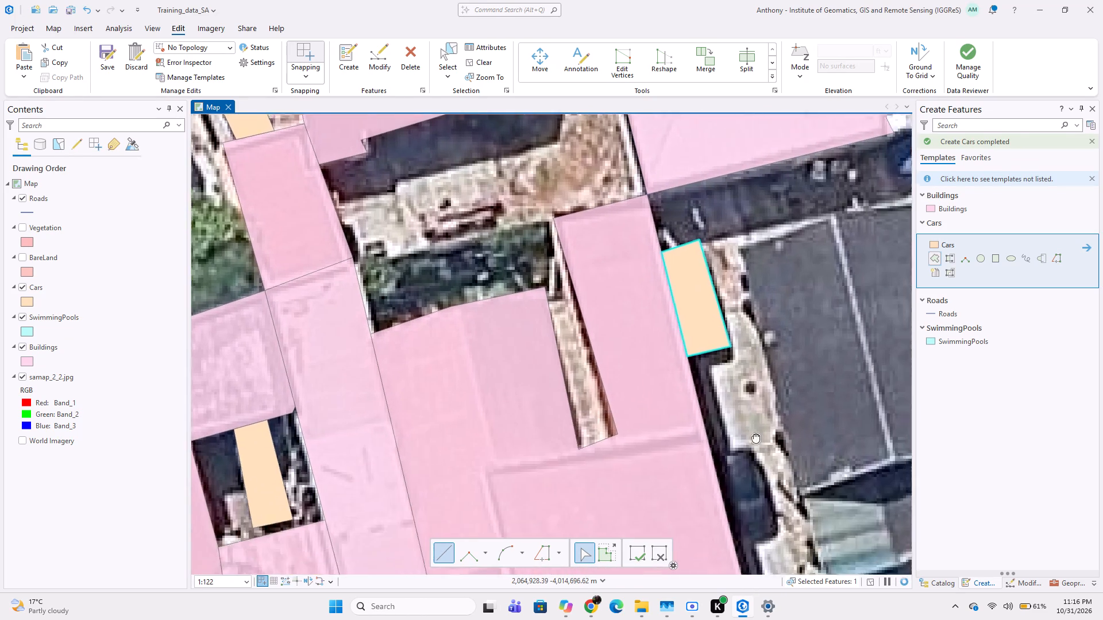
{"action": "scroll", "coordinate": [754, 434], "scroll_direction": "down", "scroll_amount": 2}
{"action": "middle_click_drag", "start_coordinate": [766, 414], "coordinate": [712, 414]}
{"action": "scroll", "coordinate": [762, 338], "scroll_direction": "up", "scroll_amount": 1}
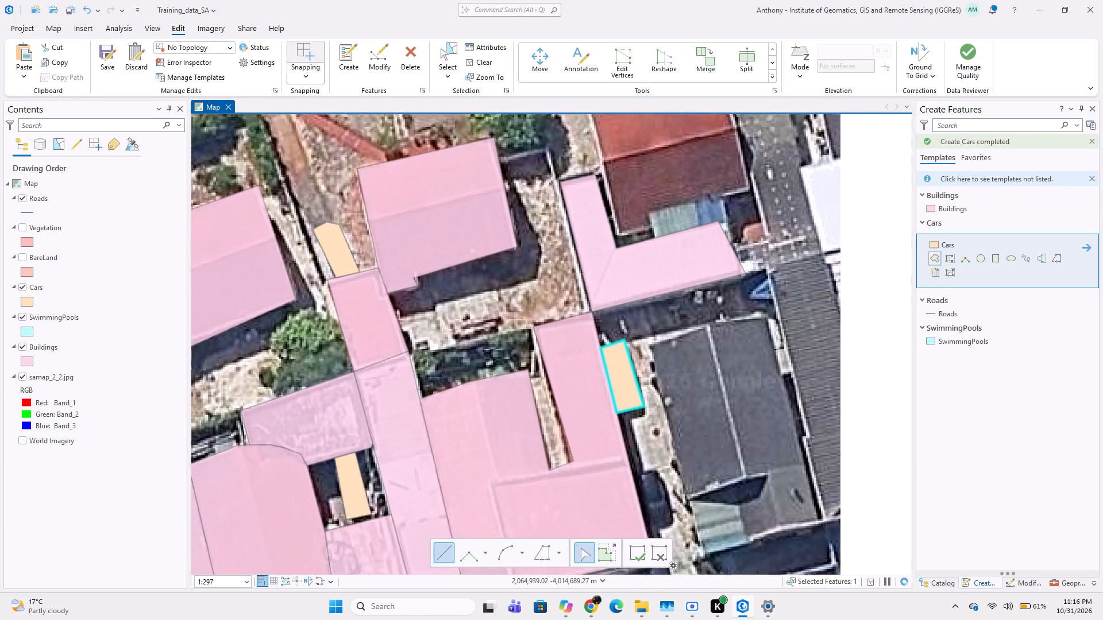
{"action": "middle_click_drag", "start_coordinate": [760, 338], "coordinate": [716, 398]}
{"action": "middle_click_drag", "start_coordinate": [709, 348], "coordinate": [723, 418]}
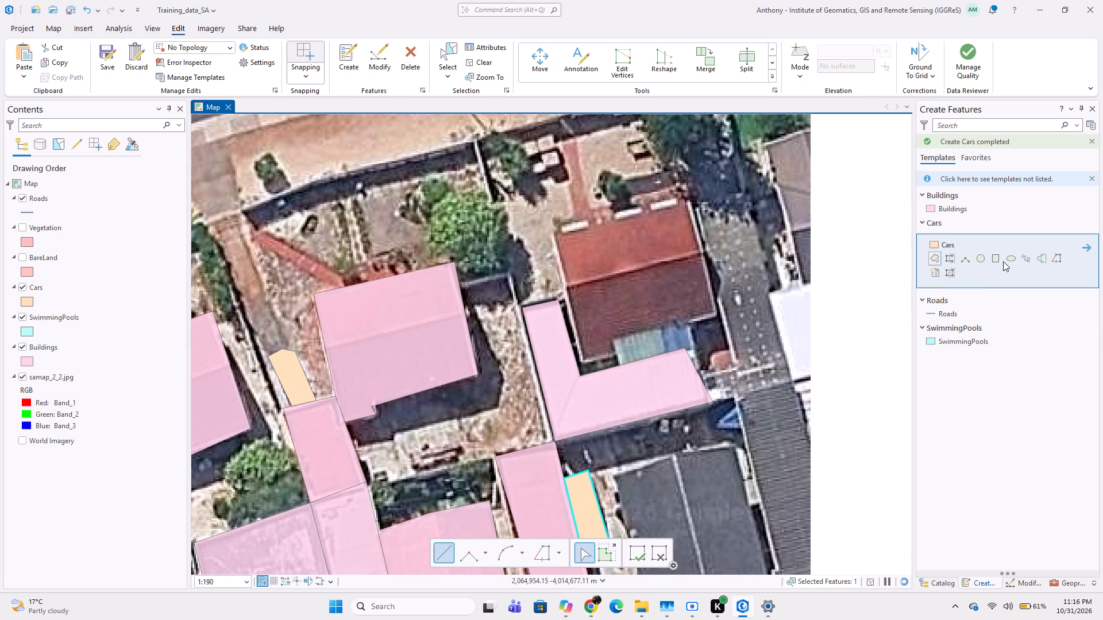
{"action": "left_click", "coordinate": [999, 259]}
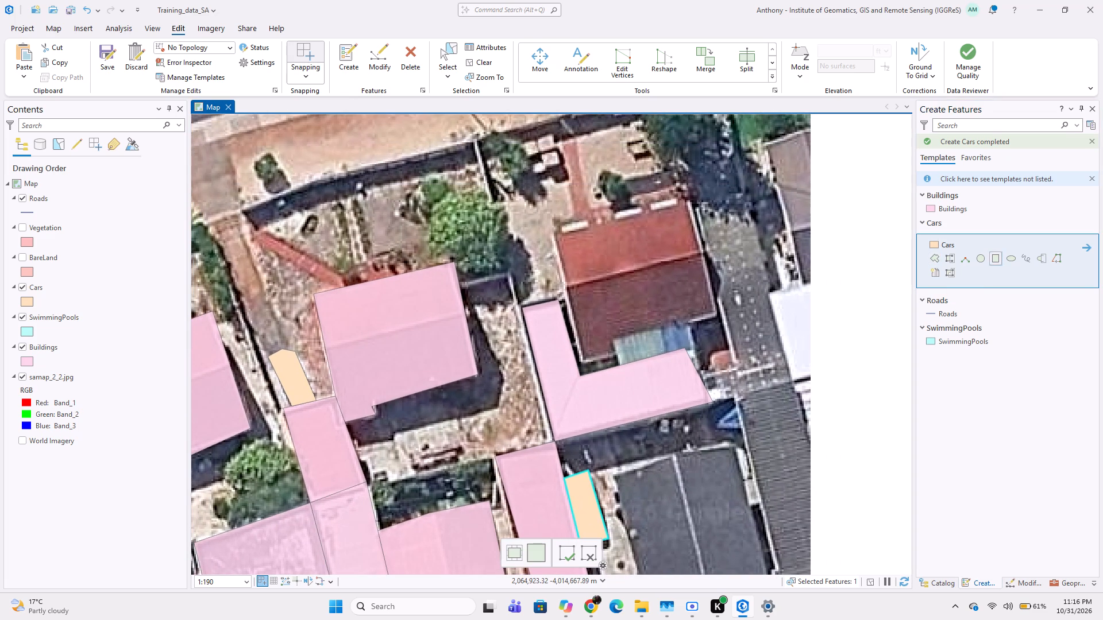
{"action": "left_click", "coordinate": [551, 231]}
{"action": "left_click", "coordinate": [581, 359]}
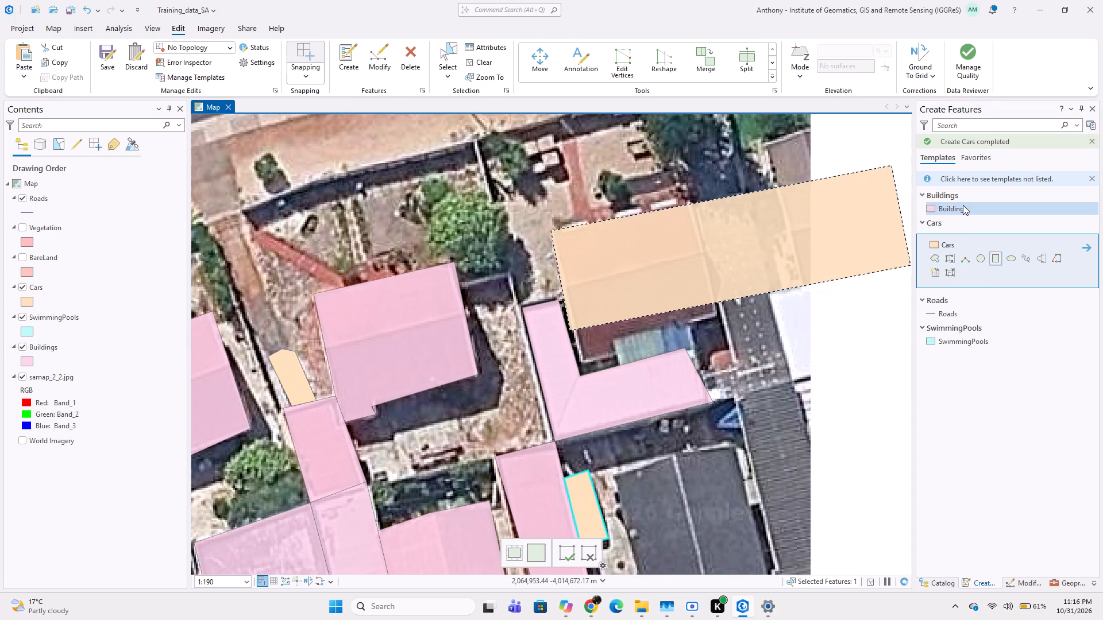
Digitize the red-roofed house beside the L-shaped roof near Dennegeur Ave as a six-vertex Buildings polygon, including its southwestern projection.
{"action": "left_click", "coordinate": [963, 205]}
{"action": "left_click", "coordinate": [615, 355]}
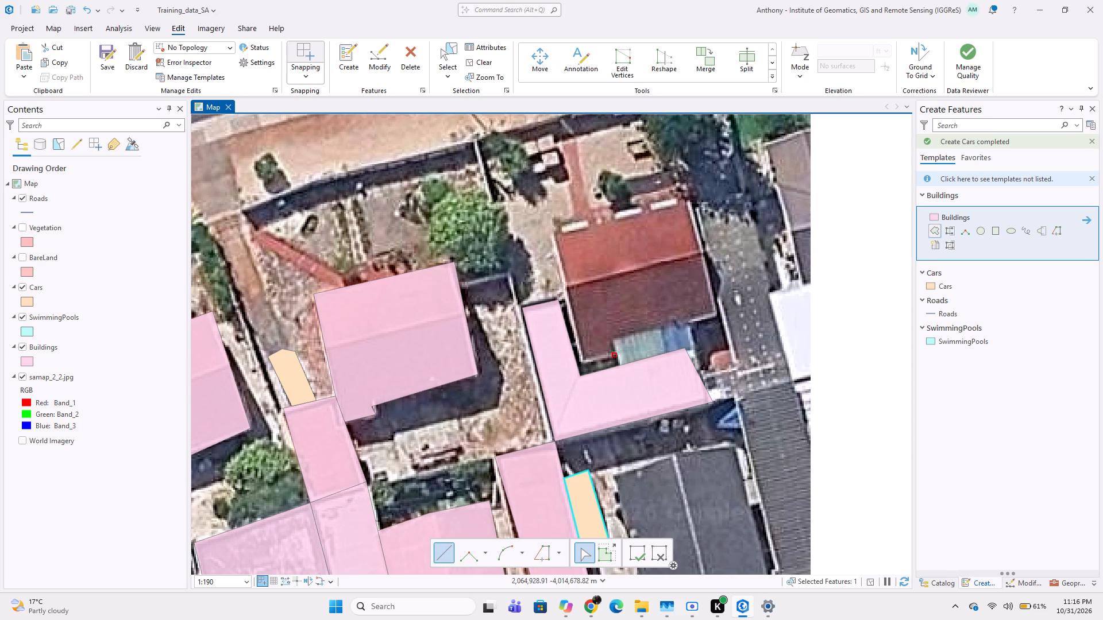
{"action": "left_click", "coordinate": [585, 363]}
{"action": "left_click", "coordinate": [553, 235]}
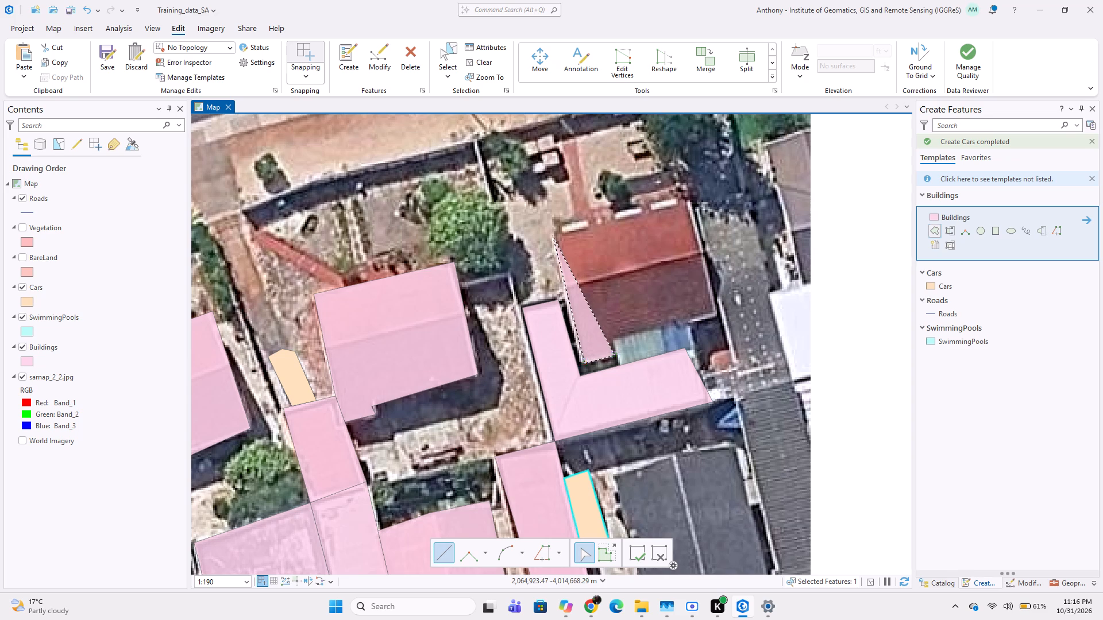
{"action": "left_click", "coordinate": [692, 197]}
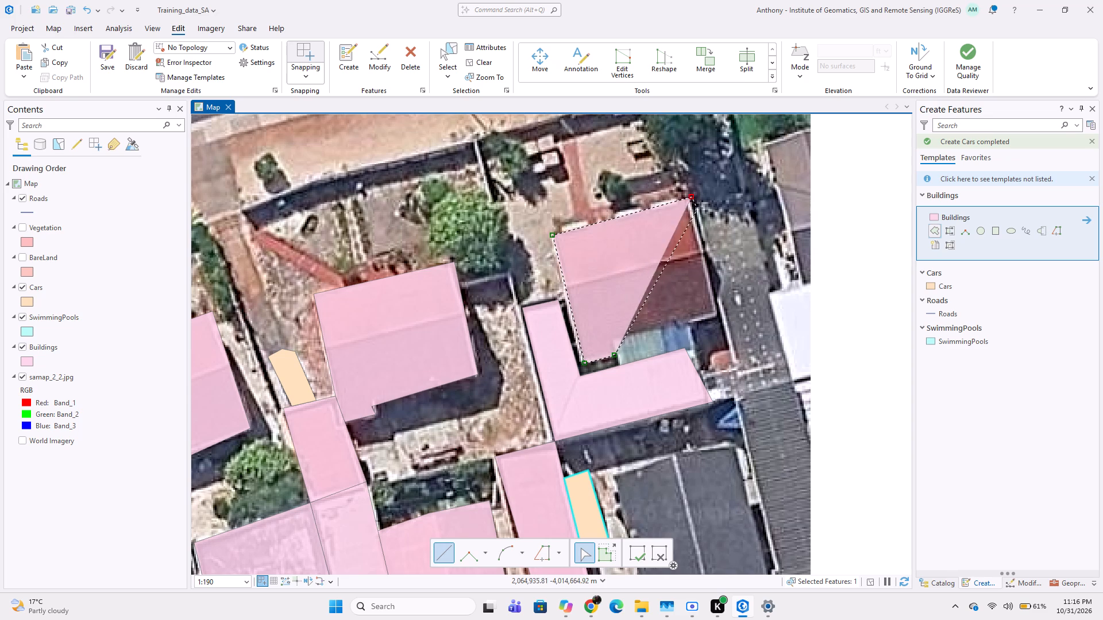
{"action": "left_click", "coordinate": [720, 313]}
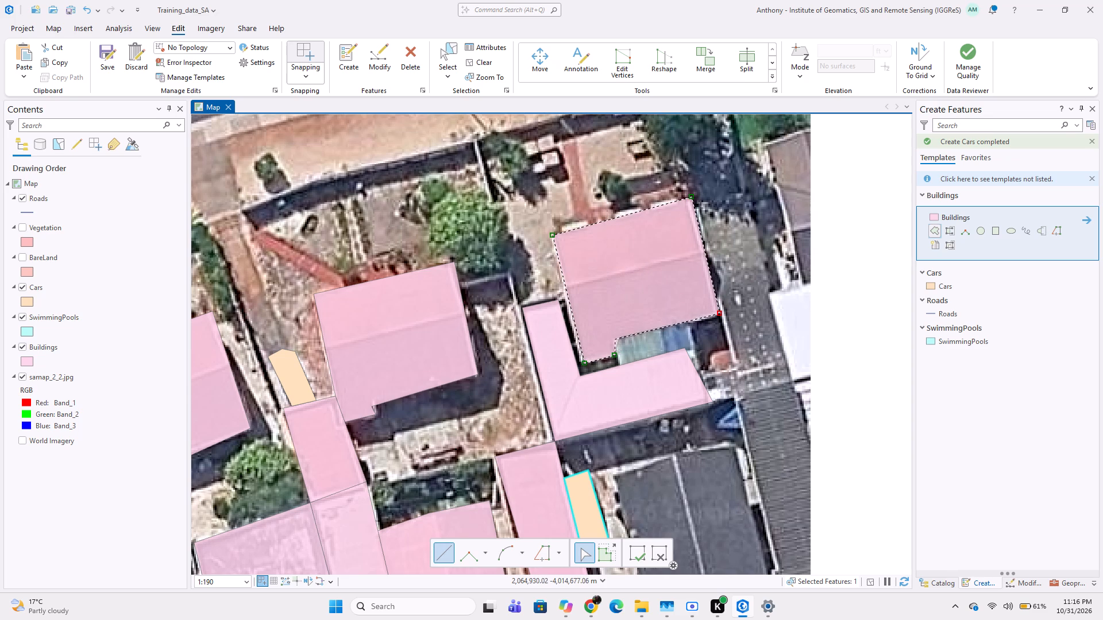
{"action": "double_click", "coordinate": [611, 340]}
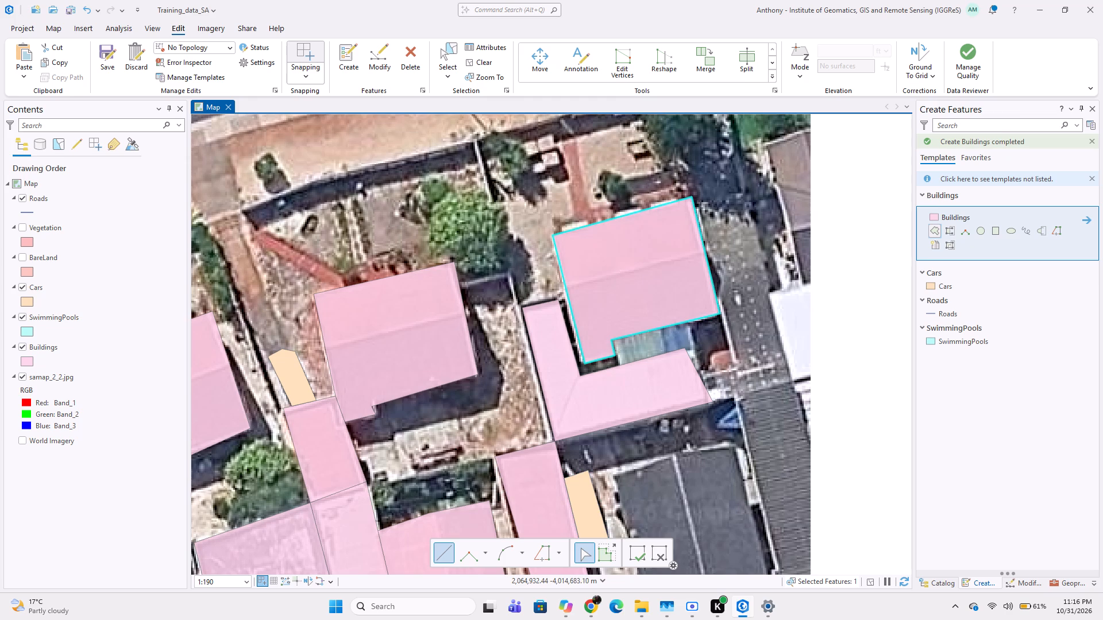
Digitize the small blue-grey roof between the red-roofed house and the L-shaped roof as a six-vertex Buildings polygon, meeting both.
{"action": "middle_click_drag", "start_coordinate": [681, 398], "coordinate": [655, 330]}
{"action": "middle_click_drag", "start_coordinate": [597, 272], "coordinate": [591, 338]}
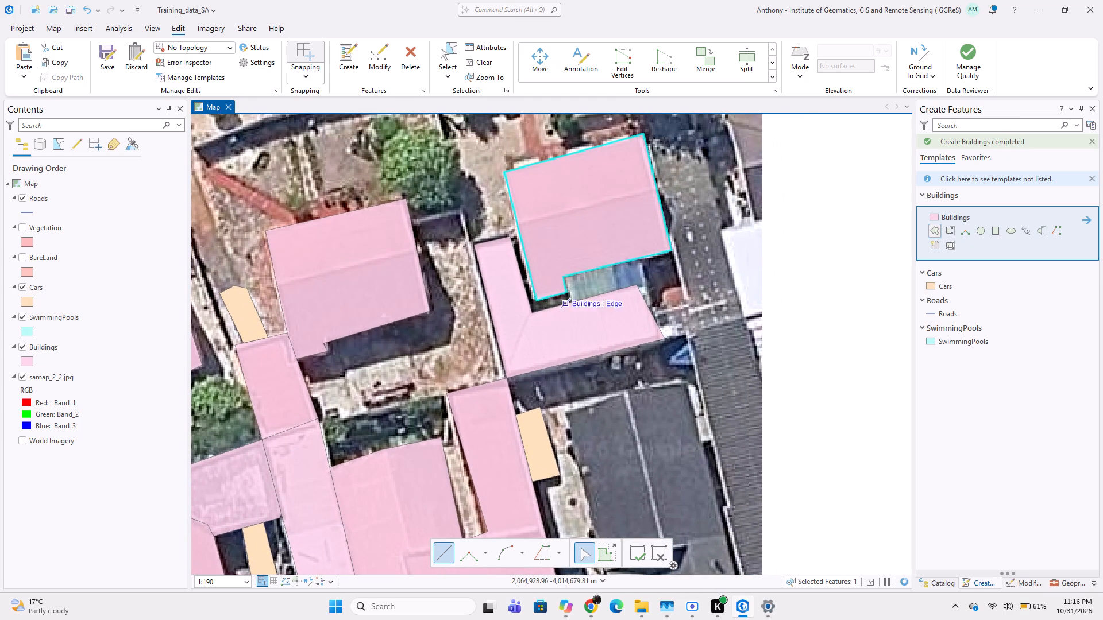
{"action": "left_click", "coordinate": [565, 293]}
{"action": "left_click", "coordinate": [569, 307]}
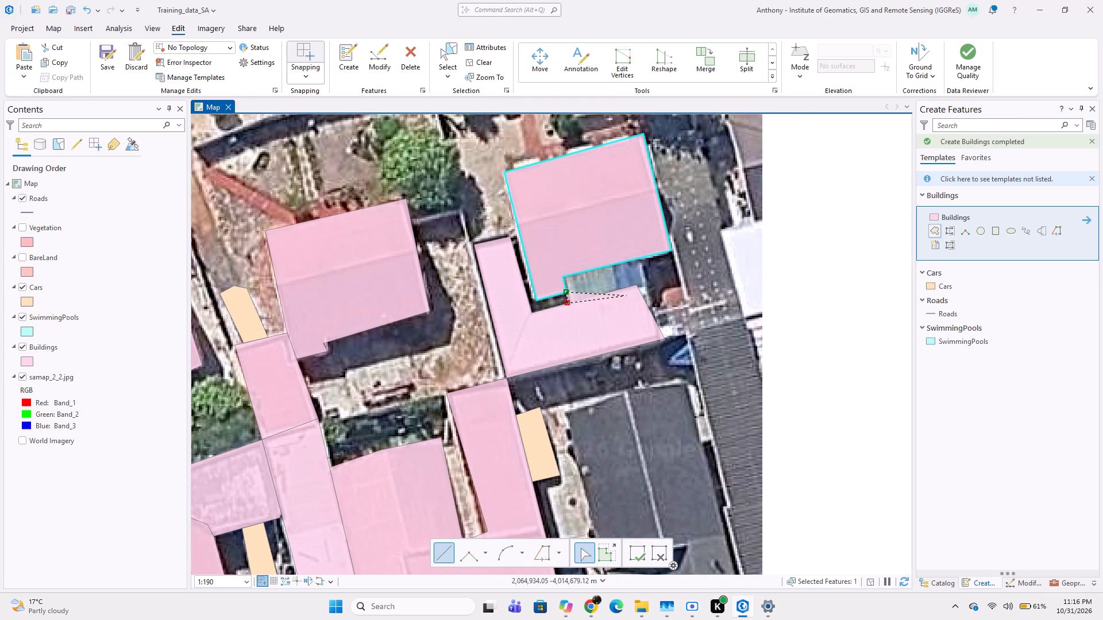
{"action": "left_click", "coordinate": [637, 285]}
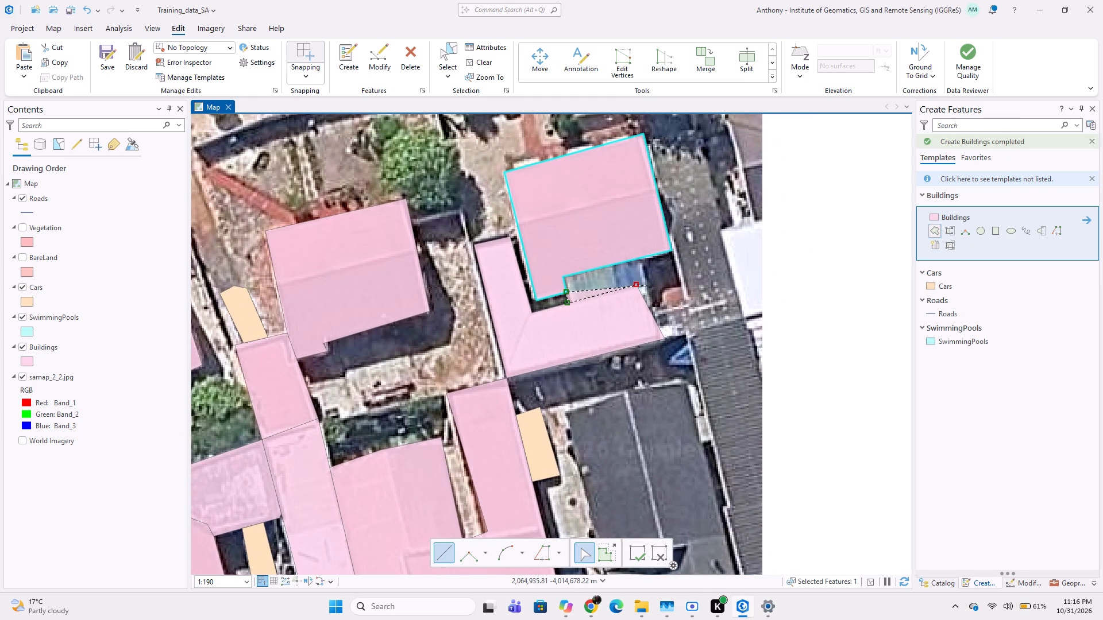
{"action": "left_click", "coordinate": [647, 285]}
{"action": "left_click", "coordinate": [641, 261]}
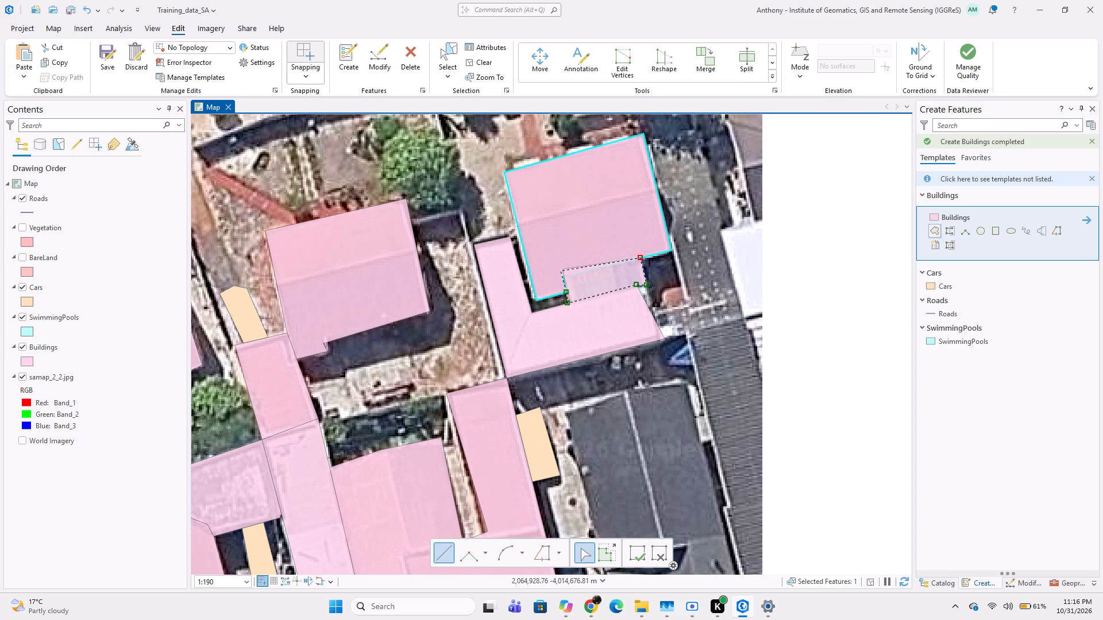
{"action": "double_click", "coordinate": [561, 273]}
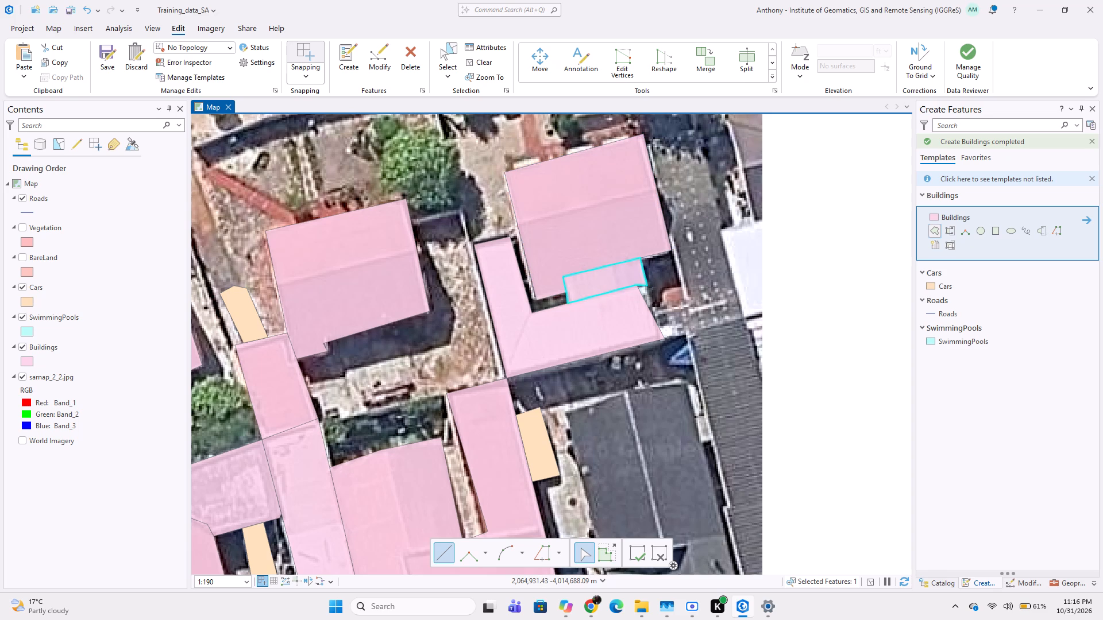
Digitize the large dark-grey roof north of Korvette Rd as a seven-vertex Buildings polygon, leaving out the greenish canopy at its southwestern corner.
{"action": "middle_click_drag", "start_coordinate": [573, 376], "coordinate": [543, 308]}
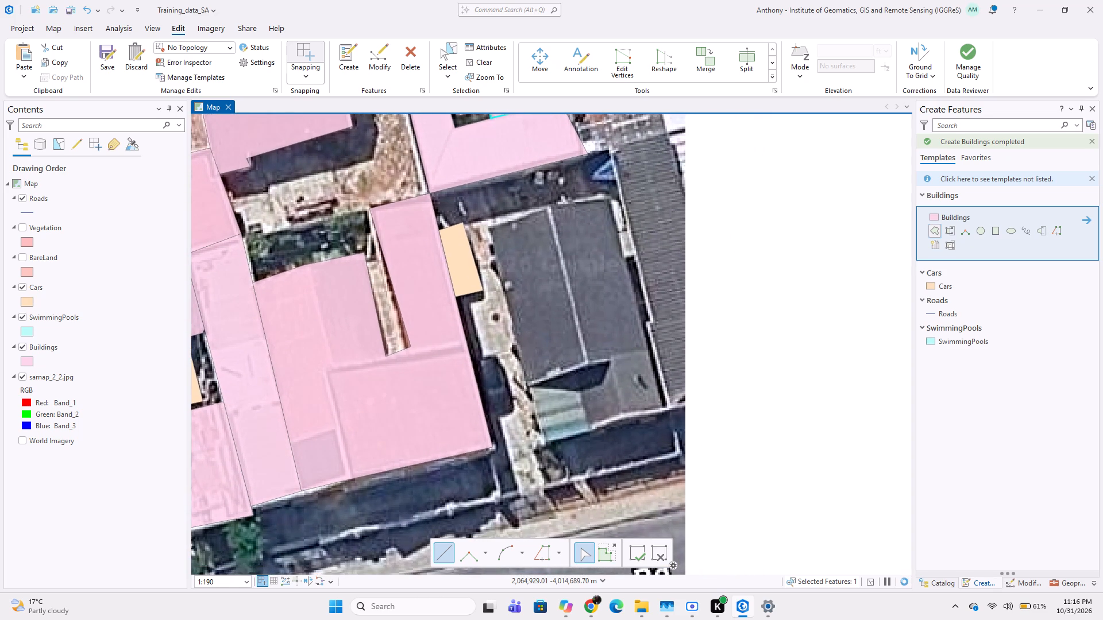
{"action": "left_click", "coordinate": [488, 229]}
{"action": "left_click", "coordinate": [546, 207]}
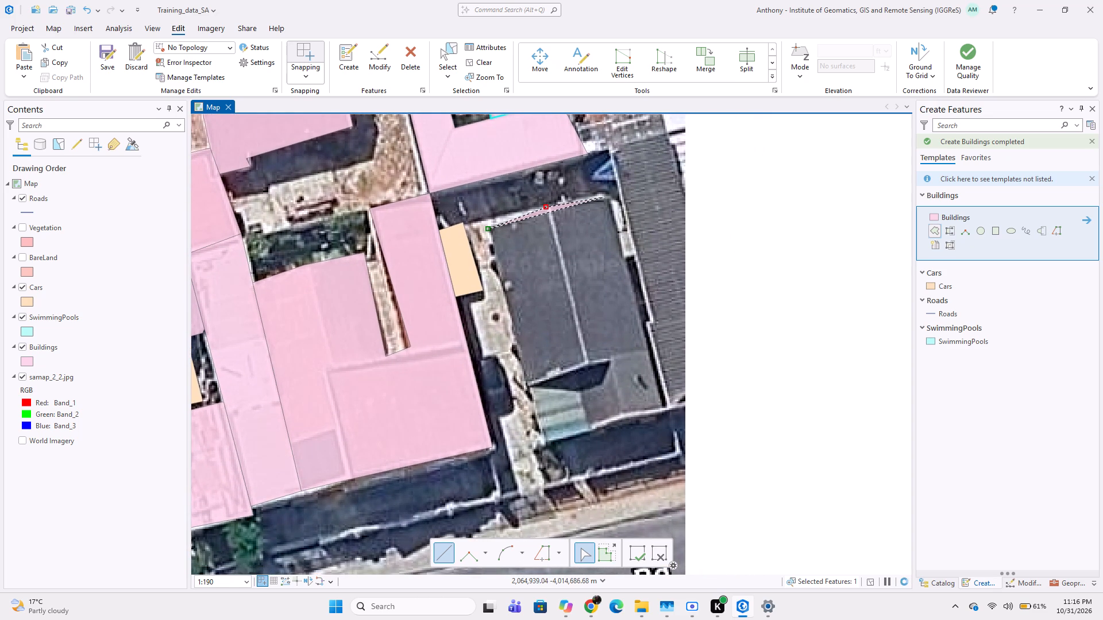
{"action": "left_click", "coordinate": [605, 197]}
{"action": "left_click", "coordinate": [665, 410]}
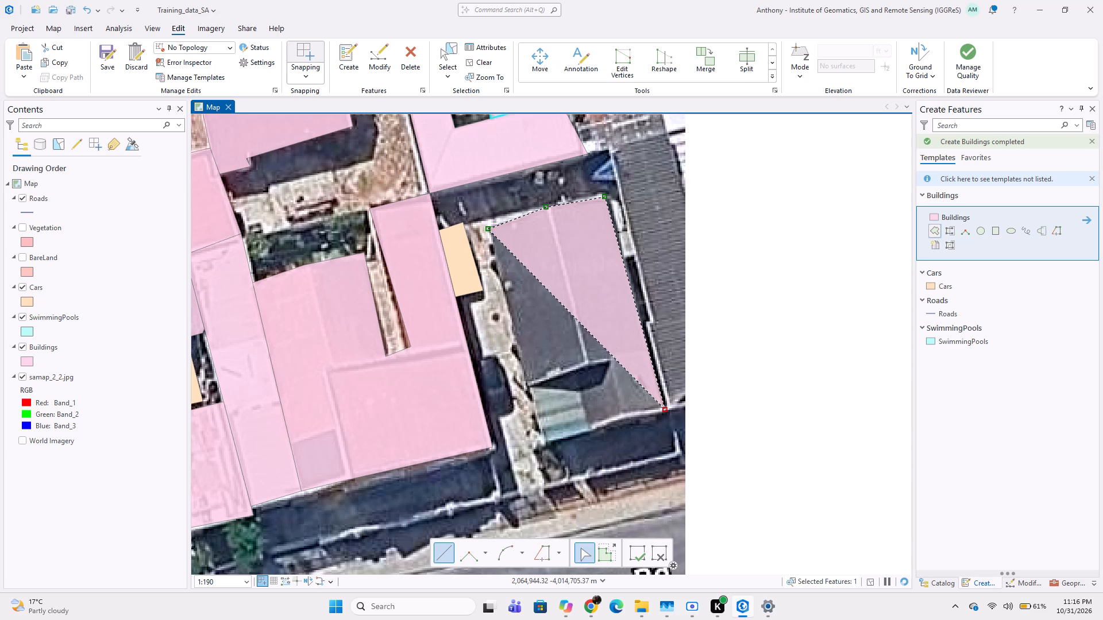
{"action": "left_click", "coordinate": [589, 430]}
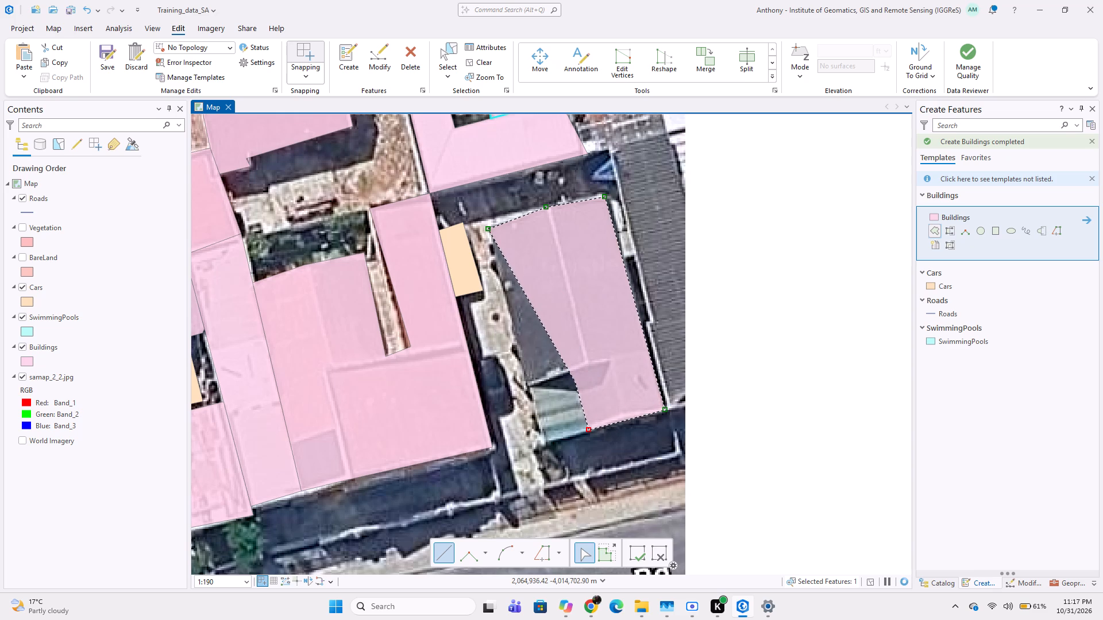
{"action": "left_click", "coordinate": [571, 376]}
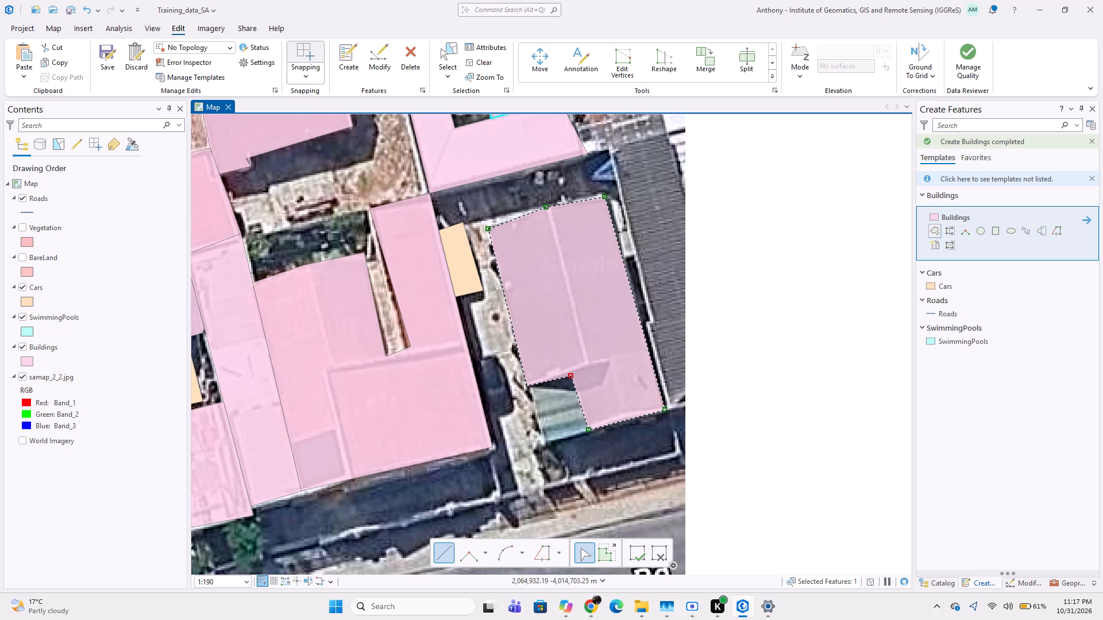
{"action": "double_click", "coordinate": [527, 386]}
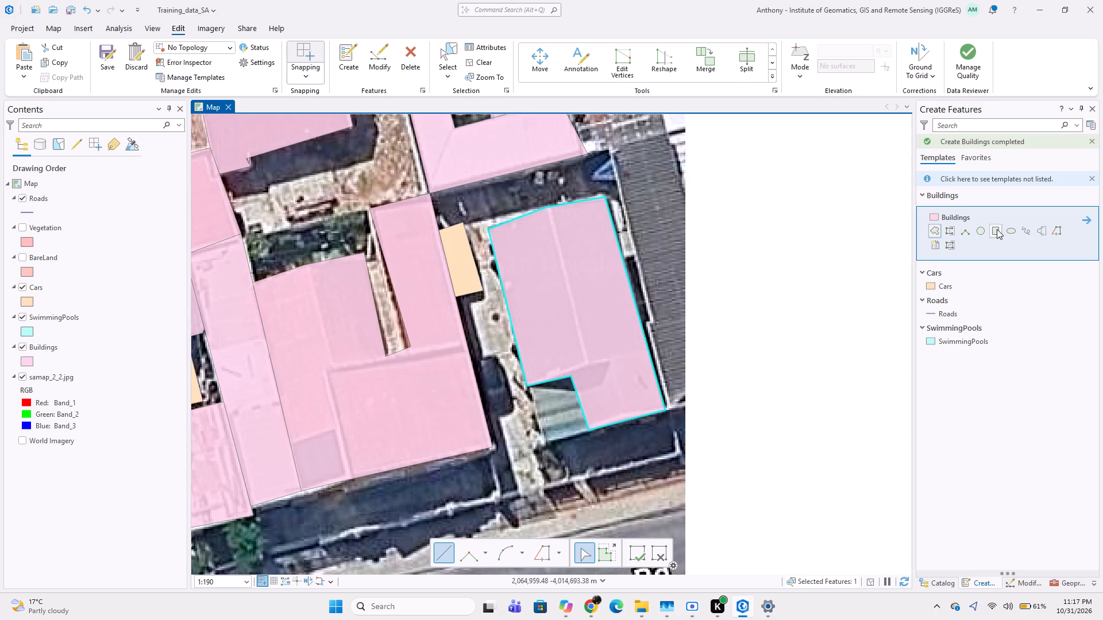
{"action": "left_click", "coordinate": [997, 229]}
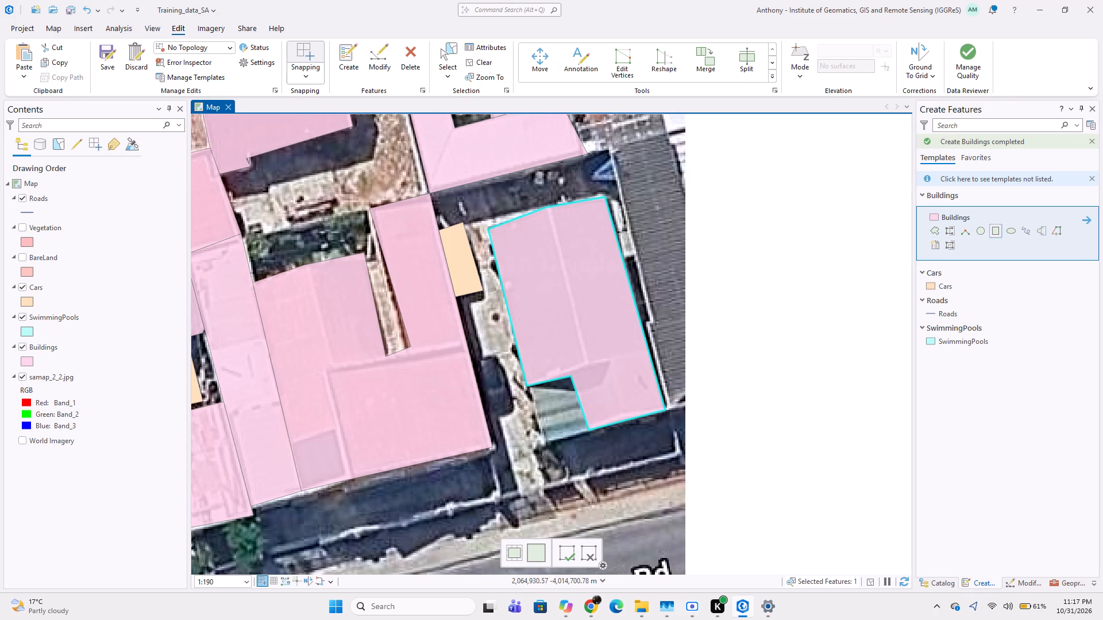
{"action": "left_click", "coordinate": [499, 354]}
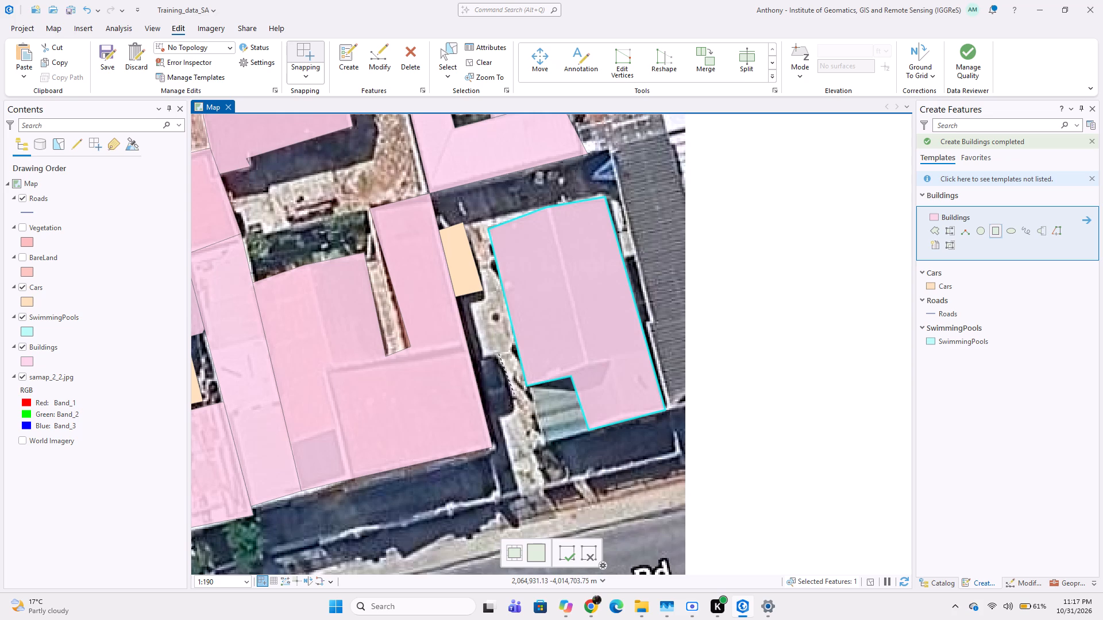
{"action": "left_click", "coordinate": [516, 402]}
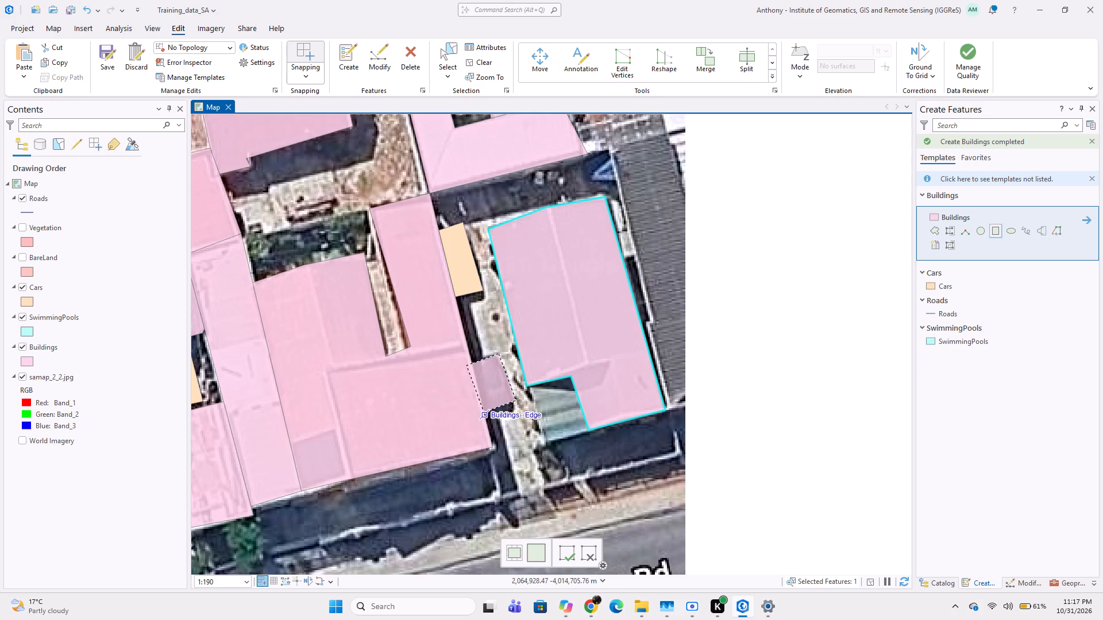
Digitize the dark car south of the last mapped car as a six-vertex Cars polygon, running along the adjacent building's eastern edge.
{"action": "left_click", "coordinate": [947, 292]}
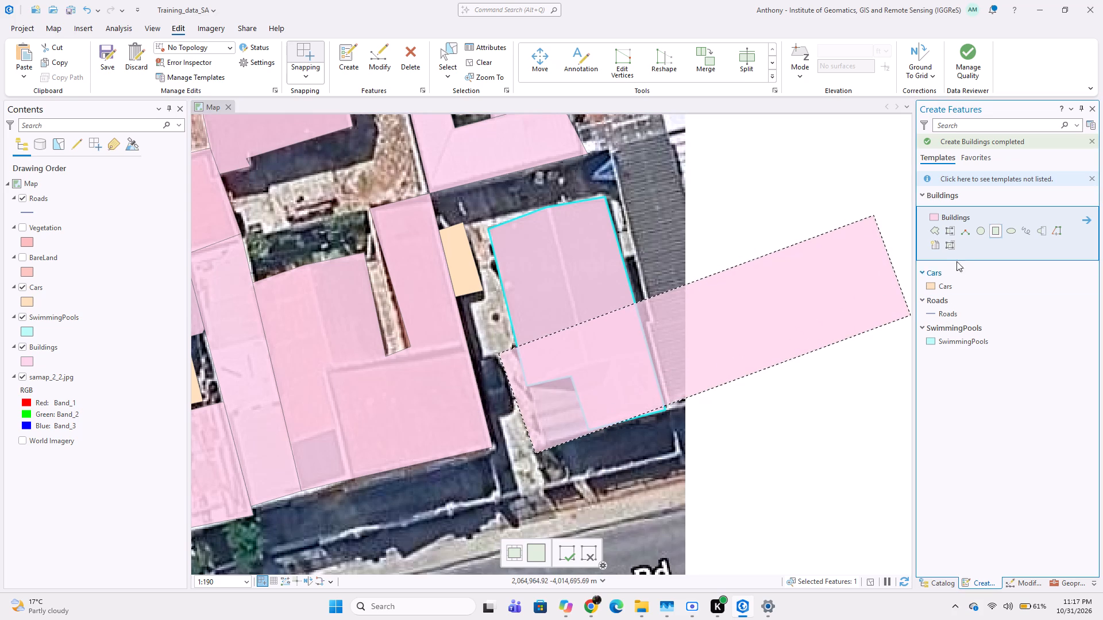
{"action": "double_click", "coordinate": [936, 281]}
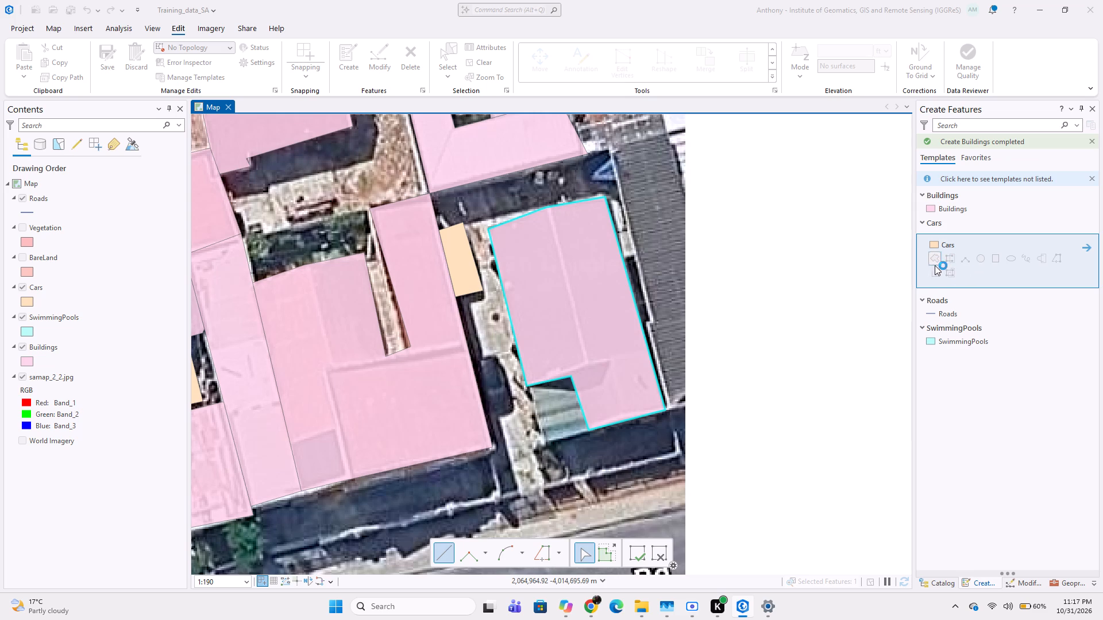
{"action": "left_click", "coordinate": [935, 261]}
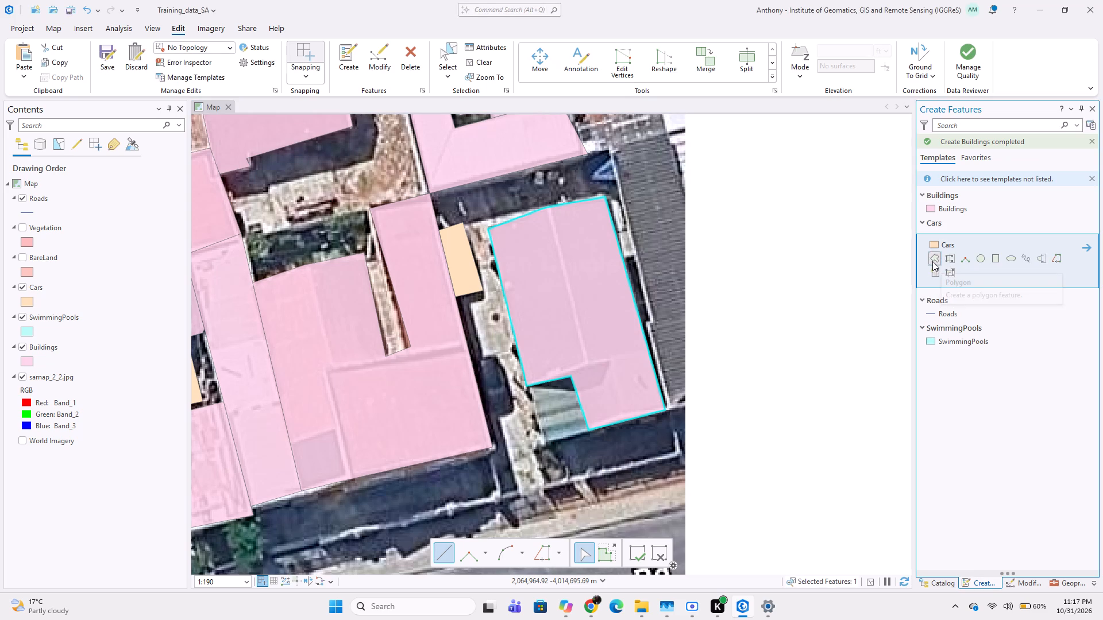
{"action": "scroll", "coordinate": [581, 406], "scroll_direction": "up", "scroll_amount": 1}
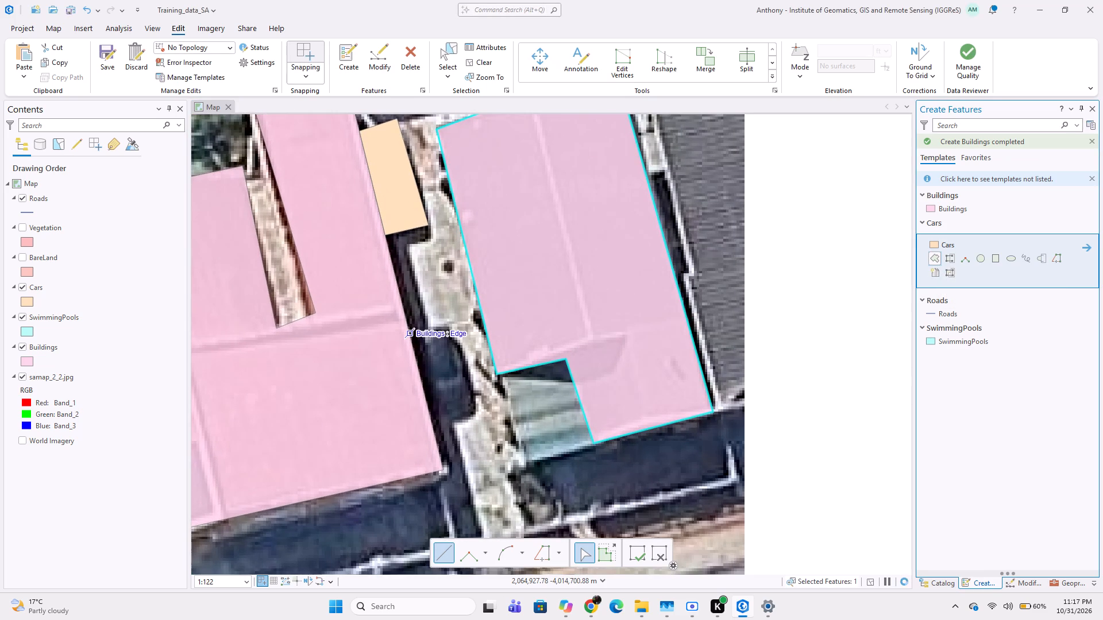
{"action": "left_click", "coordinate": [412, 330]}
{"action": "left_click", "coordinate": [446, 321]}
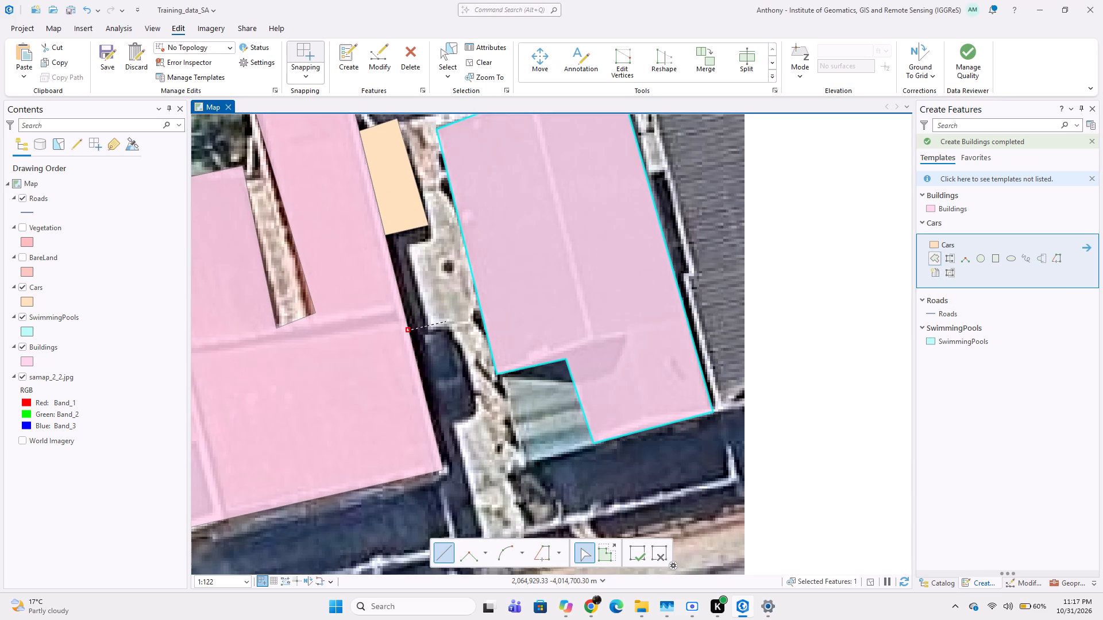
{"action": "left_click", "coordinate": [466, 338]}
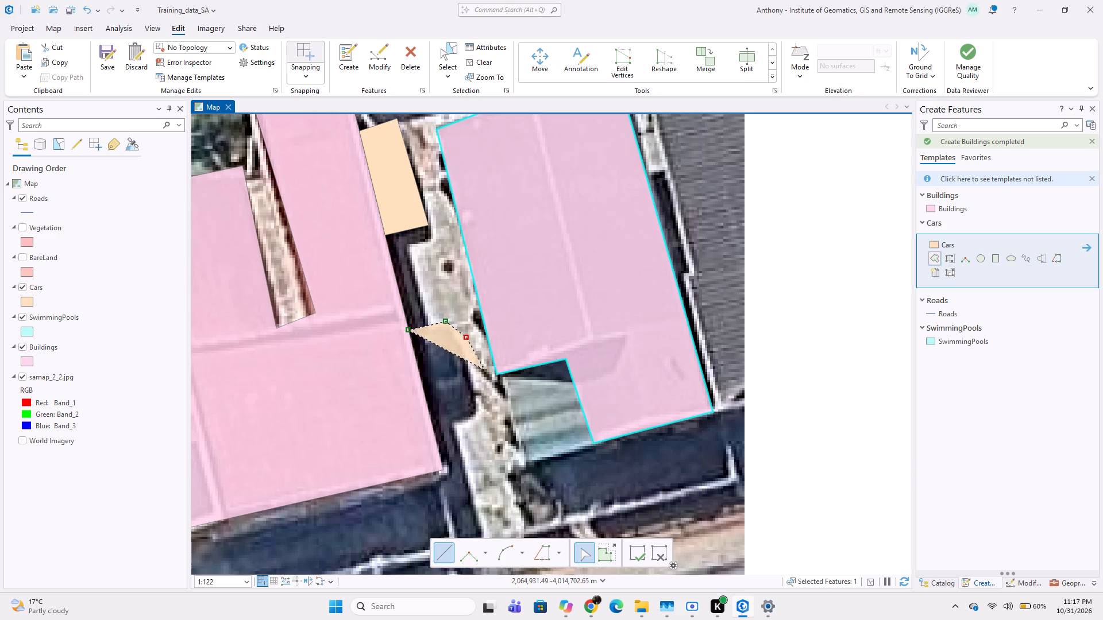
{"action": "left_click", "coordinate": [475, 383]}
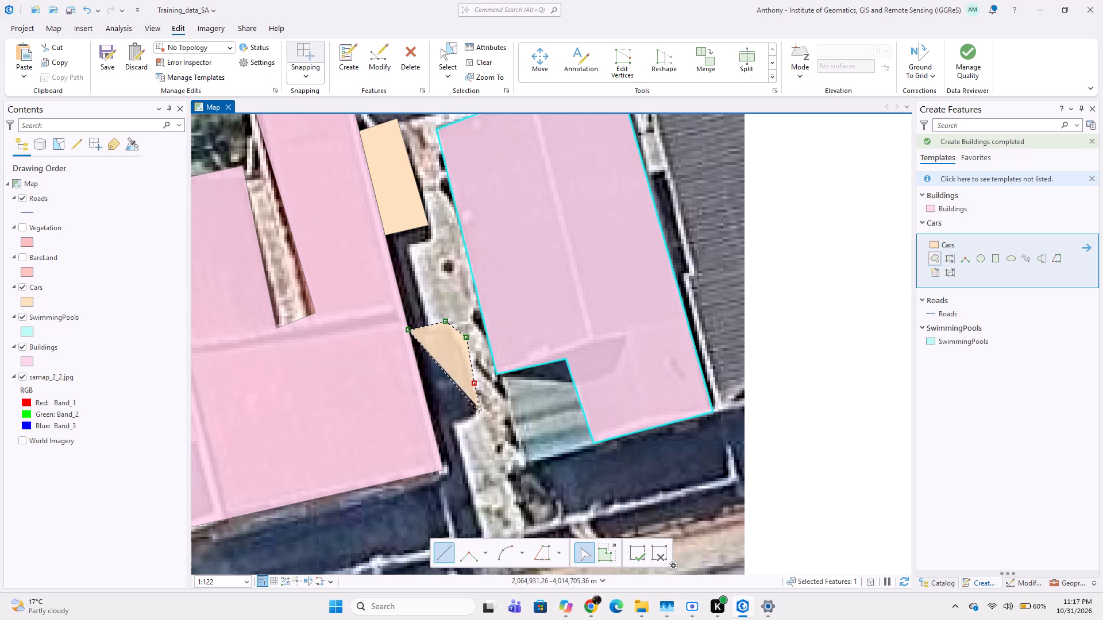
{"action": "left_click", "coordinate": [480, 414]}
{"action": "double_click", "coordinate": [434, 424]}
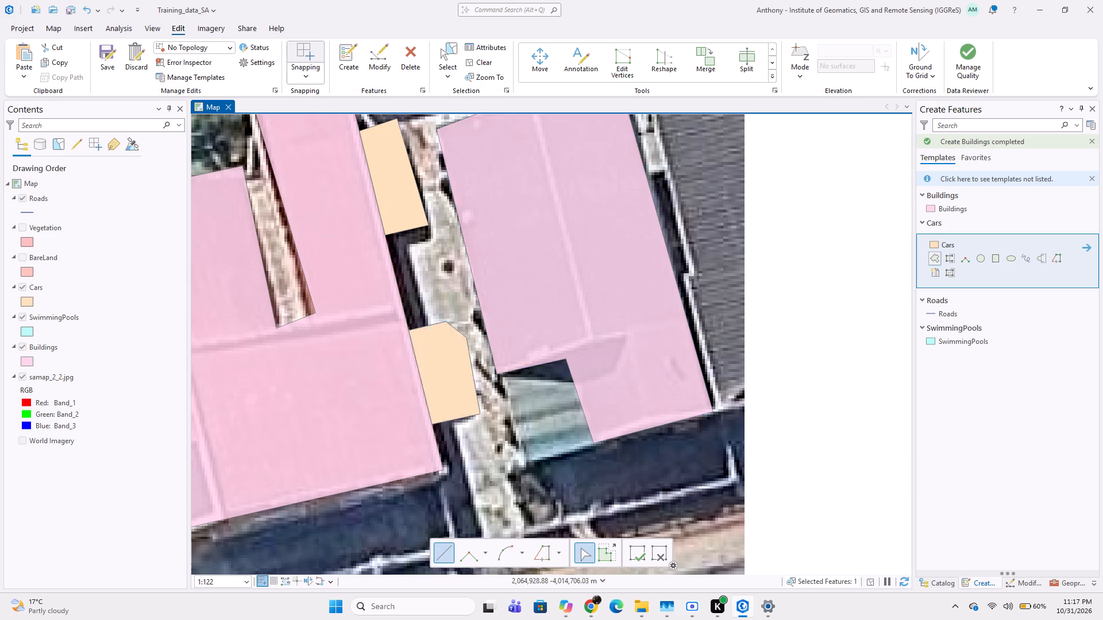
Digitize the dark corrugated roof east of the large dark-grey roof as a five-vertex Buildings polygon, ending at the image's eastern edge.
{"action": "scroll", "coordinate": [462, 426], "scroll_direction": "down", "scroll_amount": 2}
{"action": "middle_click_drag", "start_coordinate": [478, 420], "coordinate": [414, 438]}
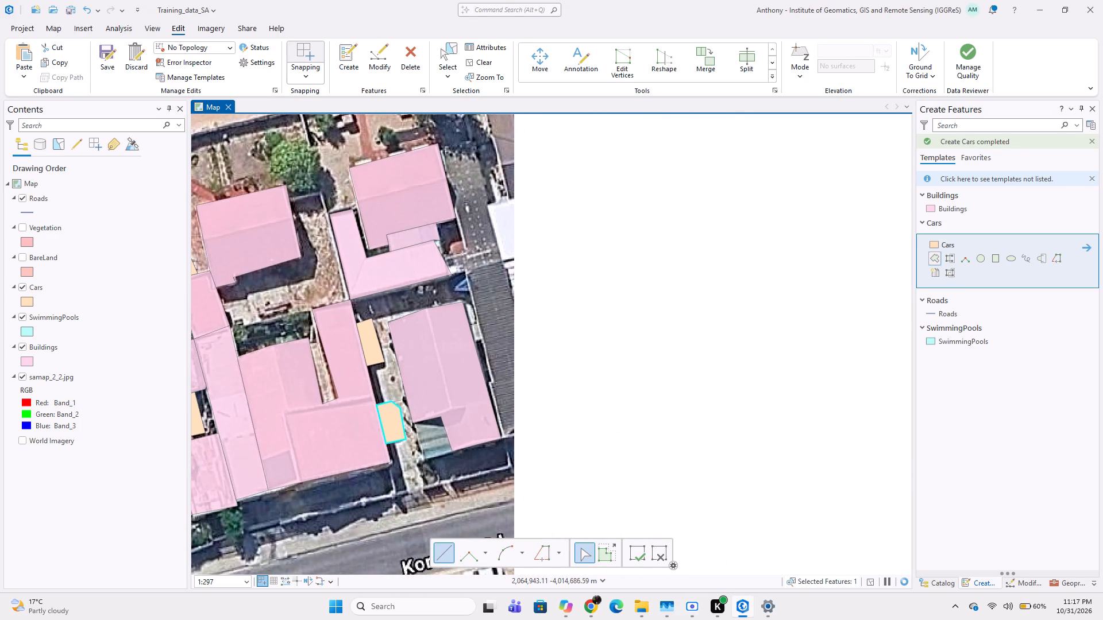
{"action": "middle_click_drag", "start_coordinate": [498, 330], "coordinate": [529, 450]}
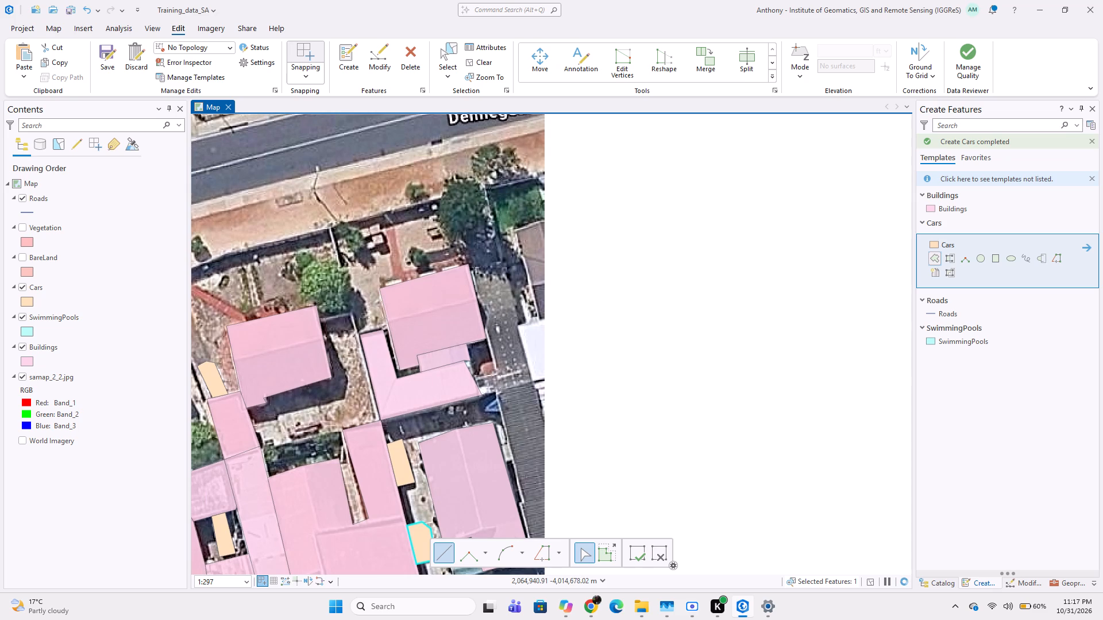
{"action": "scroll", "coordinate": [482, 426], "scroll_direction": "up", "scroll_amount": 2}
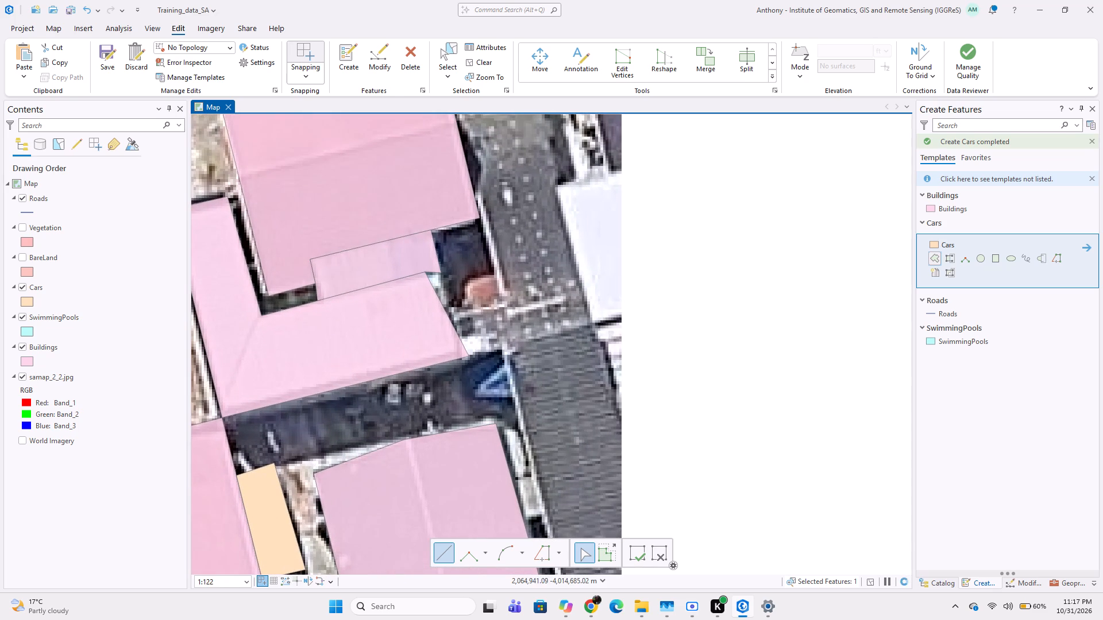
{"action": "left_click", "coordinate": [953, 215]}
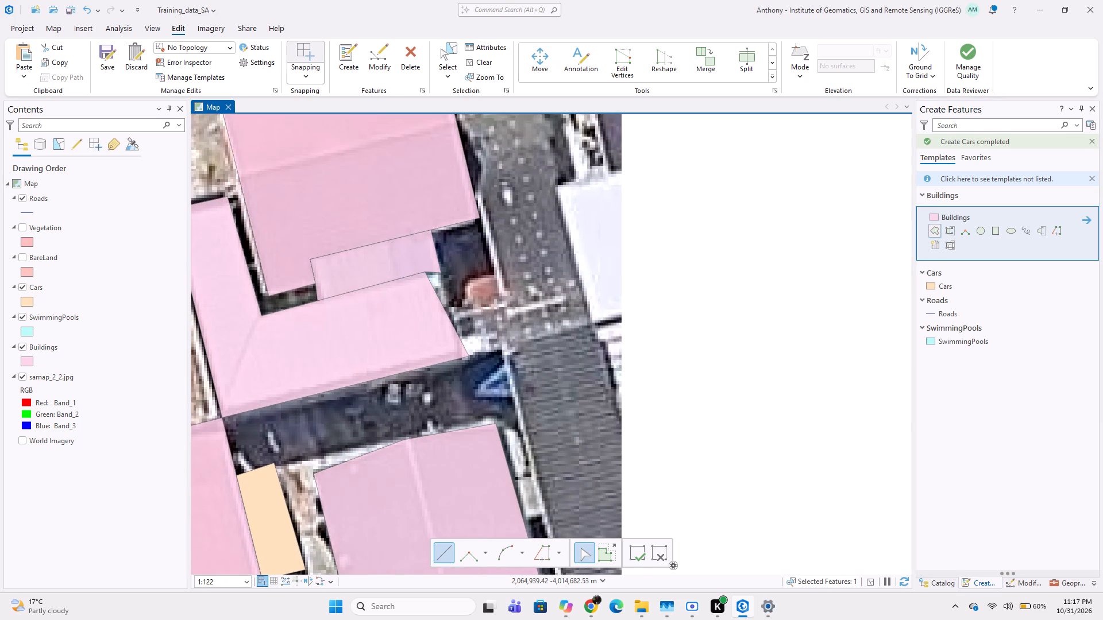
{"action": "left_click", "coordinate": [503, 348]}
{"action": "left_click", "coordinate": [595, 324]}
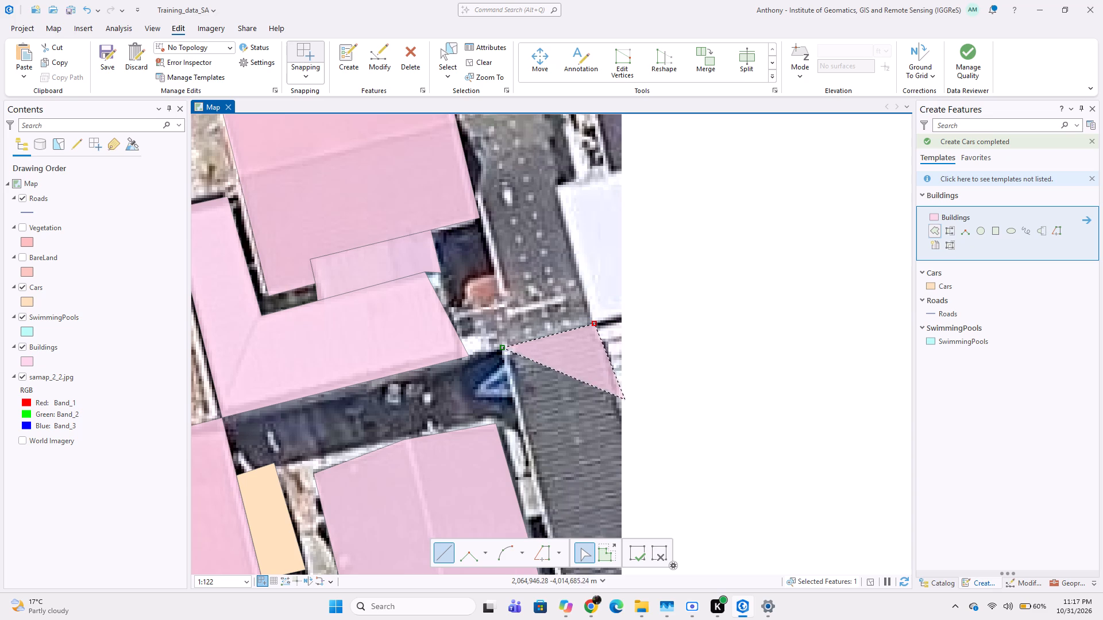
{"action": "left_click", "coordinate": [621, 414]}
{"action": "middle_click_drag", "start_coordinate": [605, 376], "coordinate": [593, 179]}
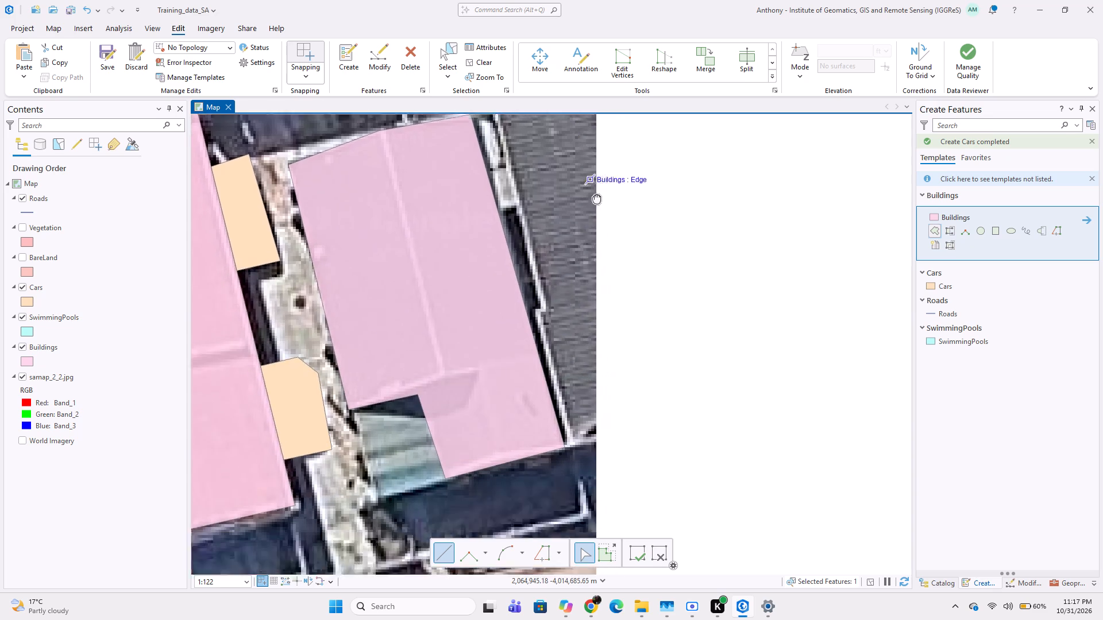
{"action": "middle_click_drag", "start_coordinate": [591, 311], "coordinate": [597, 387]}
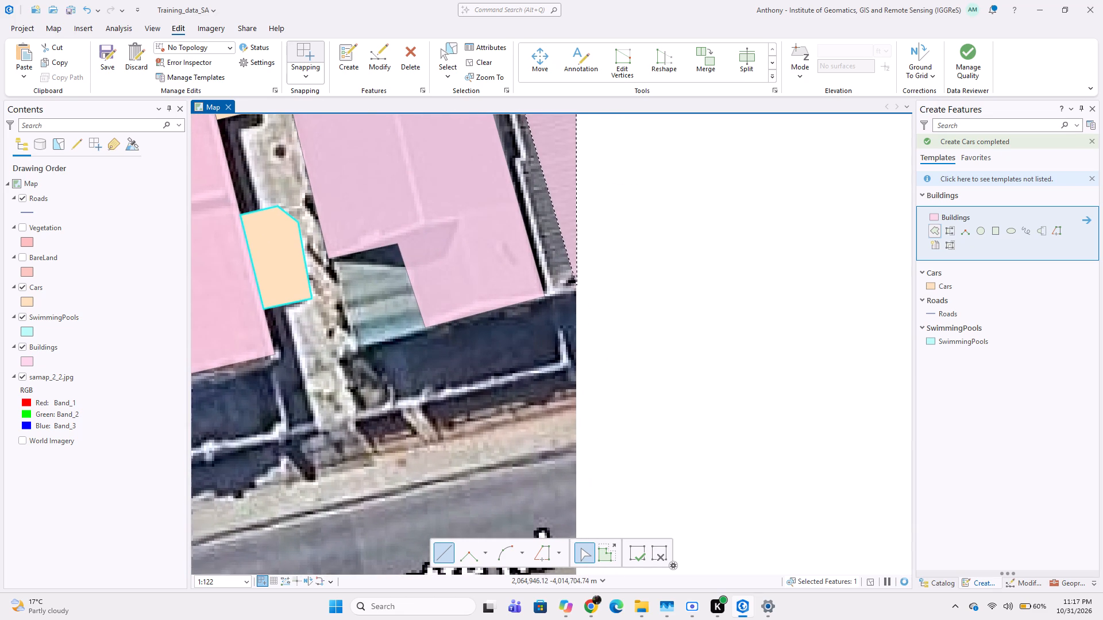
{"action": "left_click", "coordinate": [577, 285]}
{"action": "double_click", "coordinate": [550, 291]}
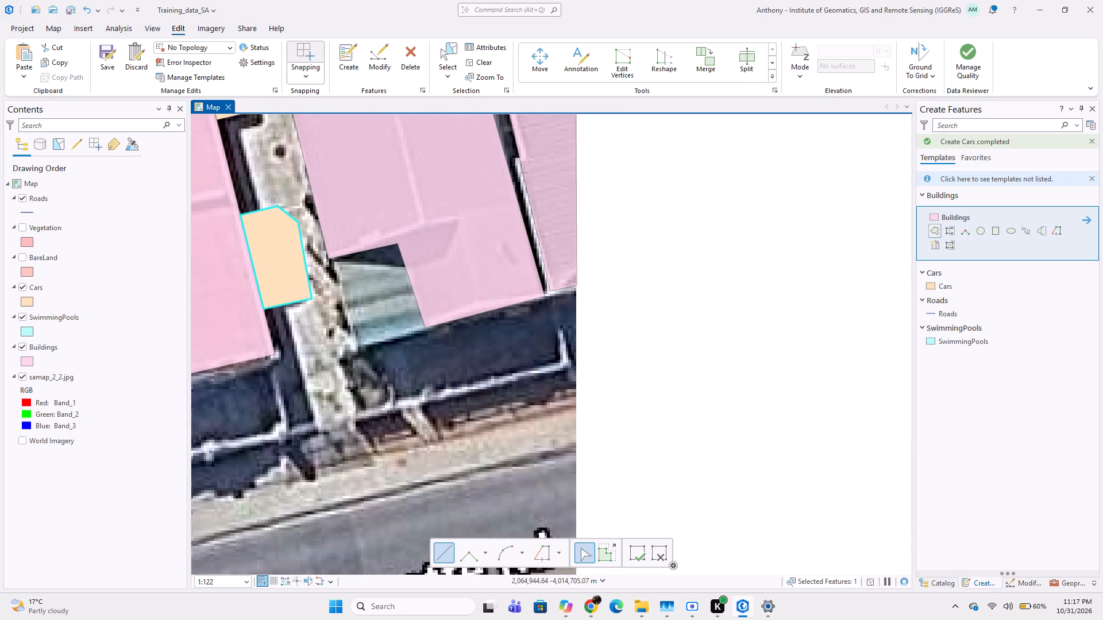
Digitize the long speckled grey surface east of the red-roofed house as a twelve-vertex Buildings polygon, reaching the corrugated and L-shaped roofs and excluding the dark gap.
{"action": "middle_click_drag", "start_coordinate": [541, 223], "coordinate": [565, 398]}
{"action": "middle_click_drag", "start_coordinate": [541, 277], "coordinate": [574, 398]}
{"action": "middle_click_drag", "start_coordinate": [563, 225], "coordinate": [583, 371]}
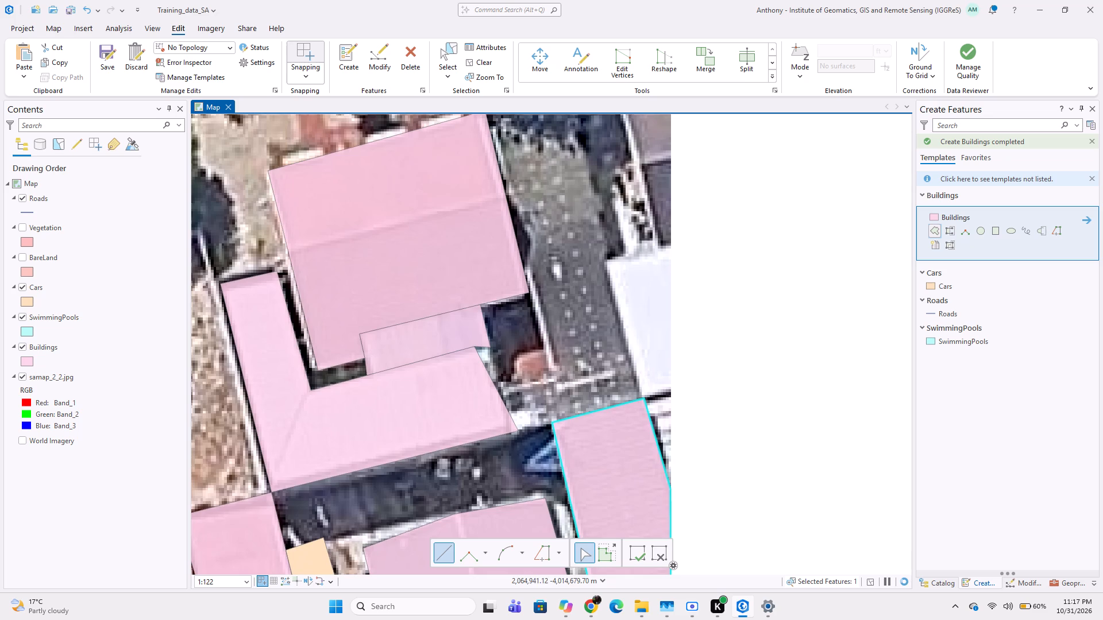
{"action": "middle_click_drag", "start_coordinate": [514, 213], "coordinate": [526, 330]}
{"action": "left_click", "coordinate": [502, 241]}
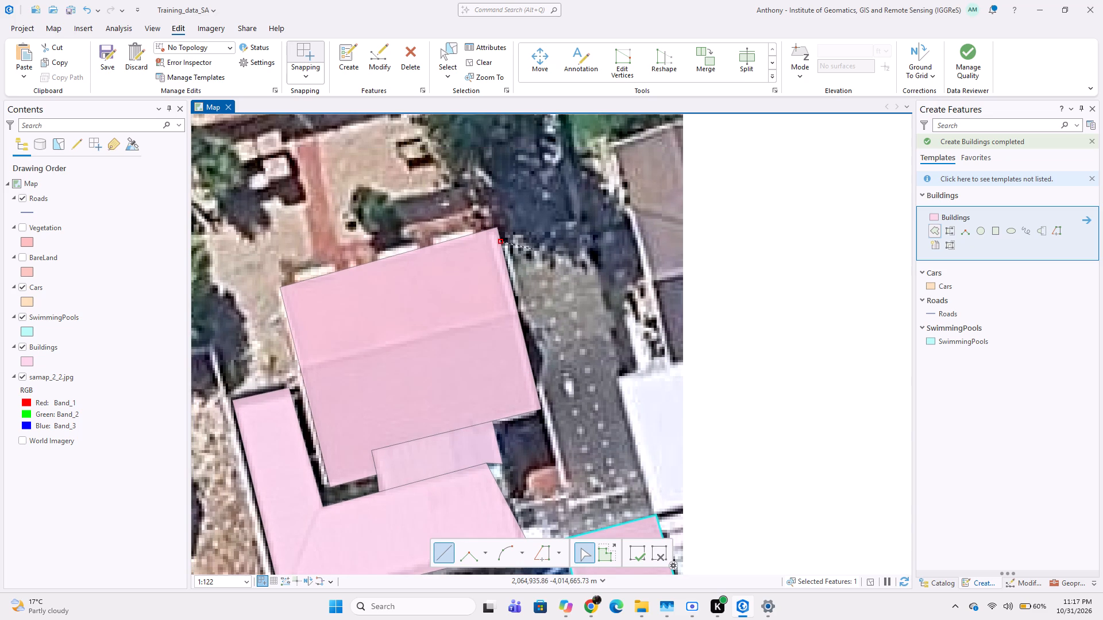
{"action": "left_click_drag", "start_coordinate": [533, 249], "coordinate": [538, 249]}
{"action": "left_click_drag", "start_coordinate": [558, 257], "coordinate": [577, 257]}
{"action": "left_click", "coordinate": [585, 257]}
{"action": "left_click", "coordinate": [595, 257]}
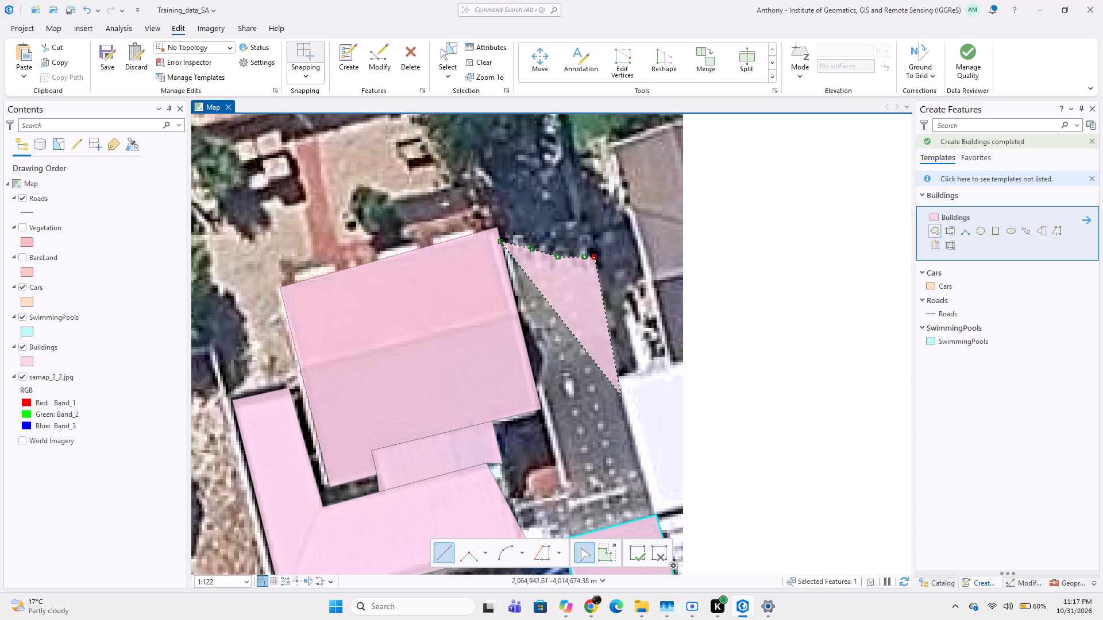
{"action": "left_click", "coordinate": [653, 512]}
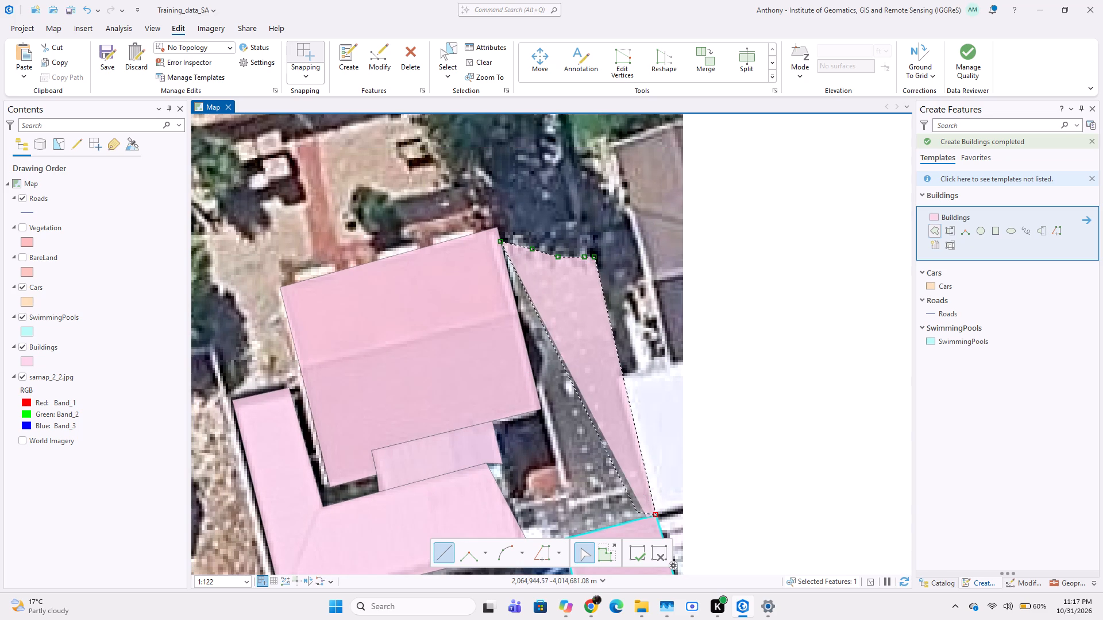
{"action": "middle_click_drag", "start_coordinate": [579, 509], "coordinate": [603, 416]}
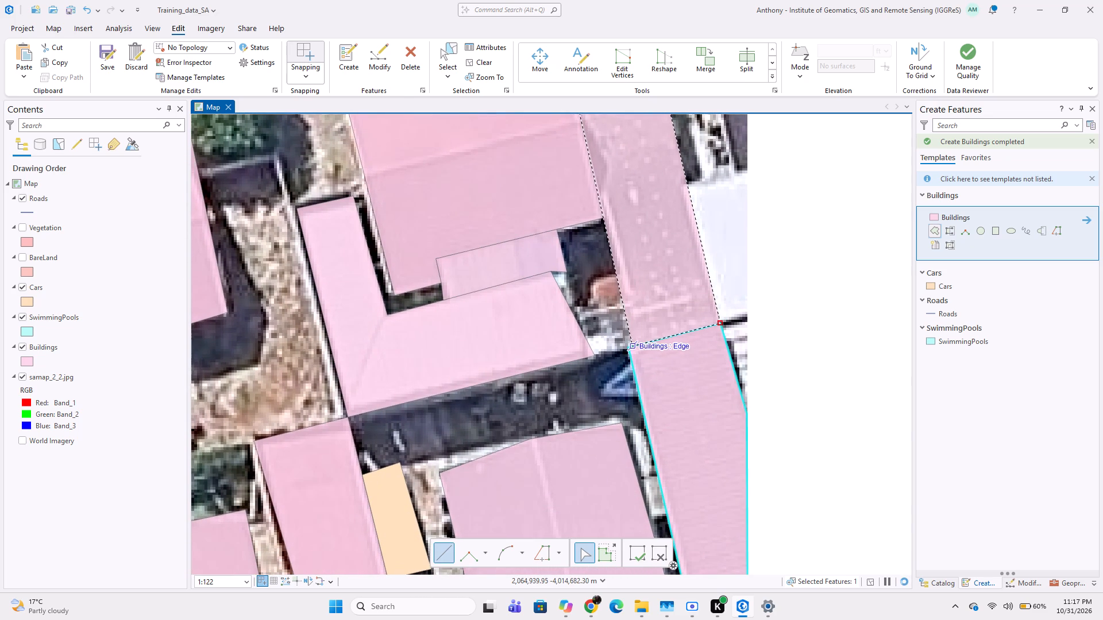
{"action": "left_click", "coordinate": [629, 342]}
{"action": "left_click", "coordinate": [593, 354]}
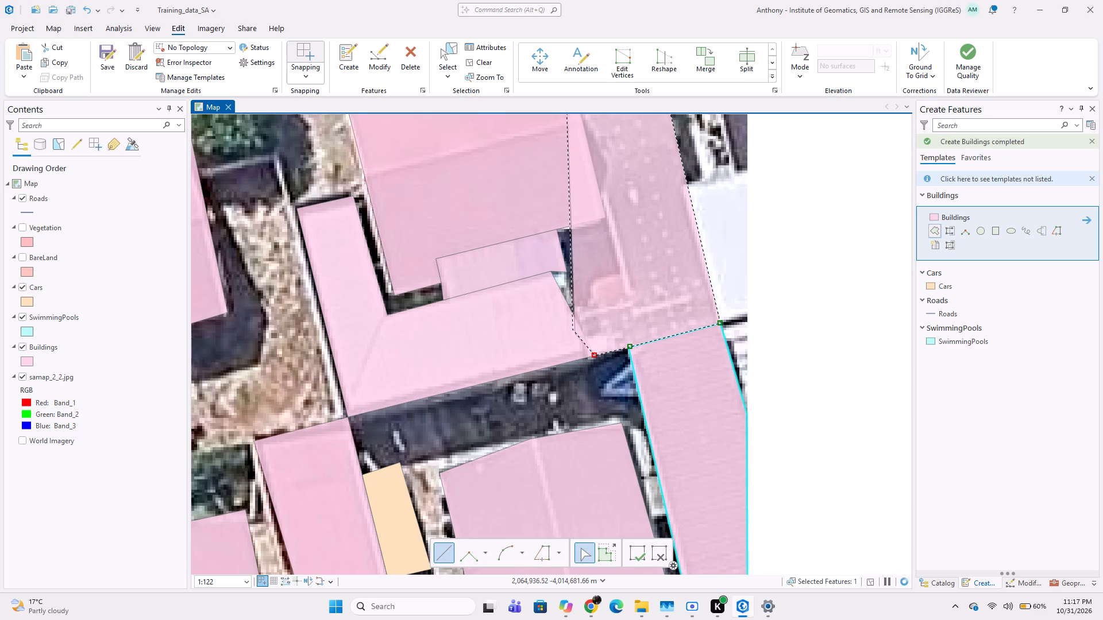
{"action": "left_click", "coordinate": [567, 316]}
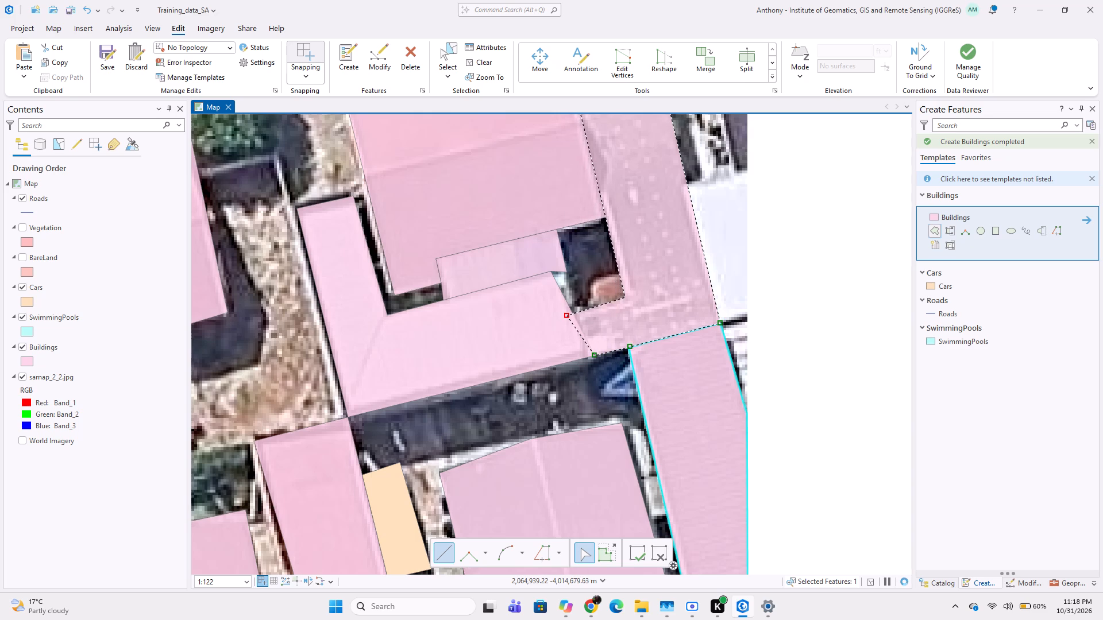
{"action": "left_click", "coordinate": [627, 297]}
{"action": "left_click", "coordinate": [603, 211]}
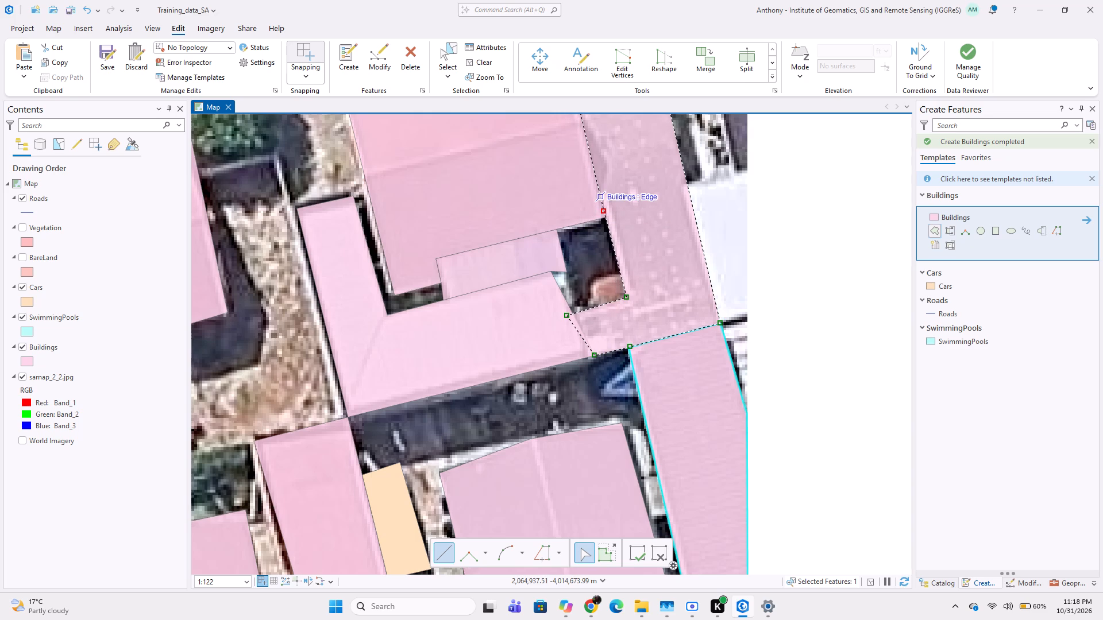
{"action": "double_click", "coordinate": [599, 197]}
Digitize the brownish-grey roof south of the green yard near Dennegeur Ave as a four-vertex Buildings polygon along the image's eastern edge.
{"action": "scroll", "coordinate": [531, 275], "scroll_direction": "down", "scroll_amount": 2}
{"action": "middle_click_drag", "start_coordinate": [589, 261], "coordinate": [555, 323]}
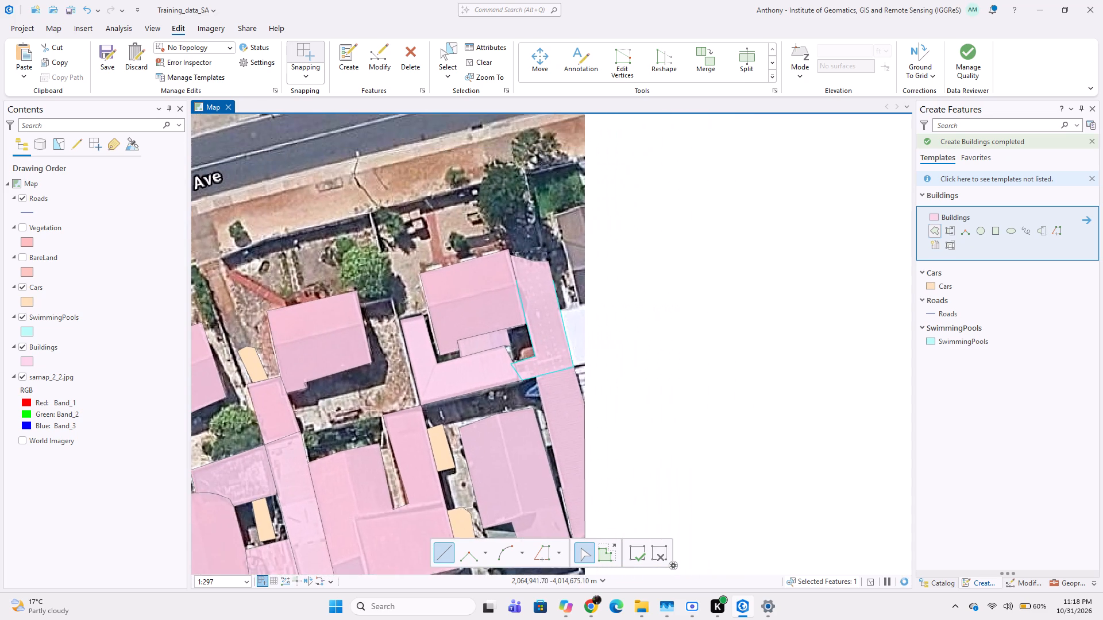
{"action": "middle_click_drag", "start_coordinate": [574, 263], "coordinate": [563, 339]}
{"action": "scroll", "coordinate": [551, 297], "scroll_direction": "up", "scroll_amount": 1}
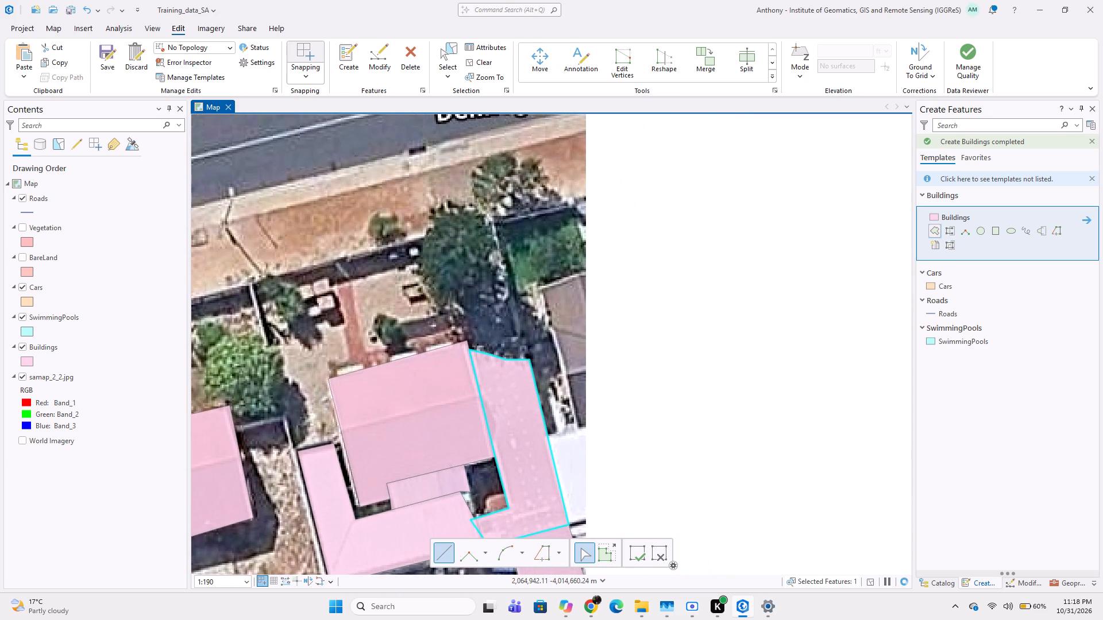
{"action": "left_click", "coordinate": [542, 287]}
{"action": "left_click_drag", "start_coordinate": [585, 269], "coordinate": [585, 275]}
{"action": "left_click", "coordinate": [587, 426]}
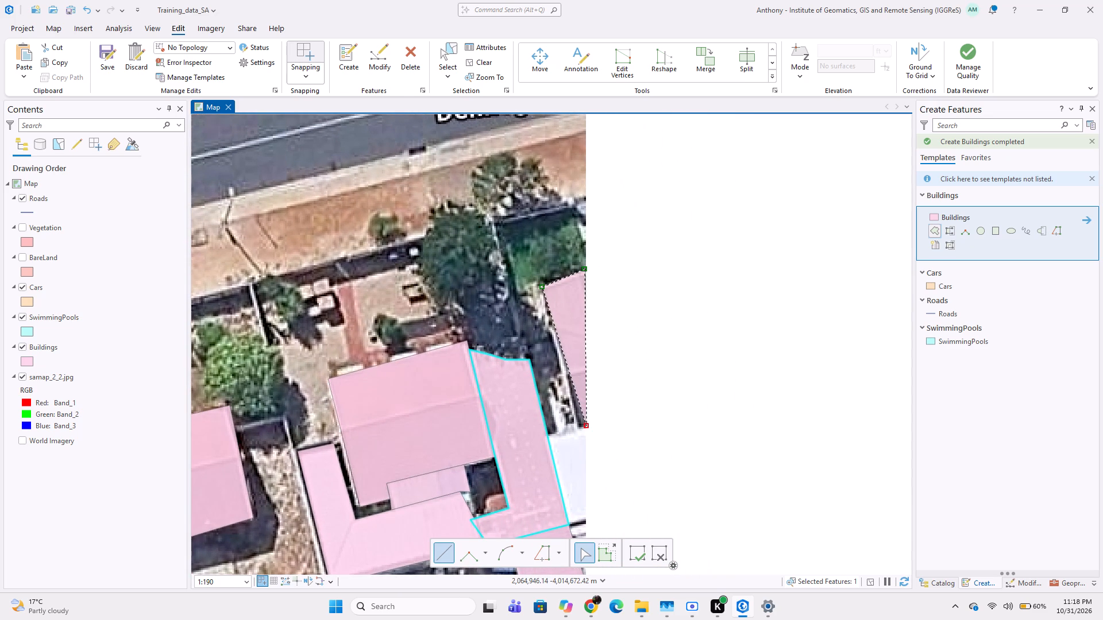
{"action": "double_click", "coordinate": [577, 426]}
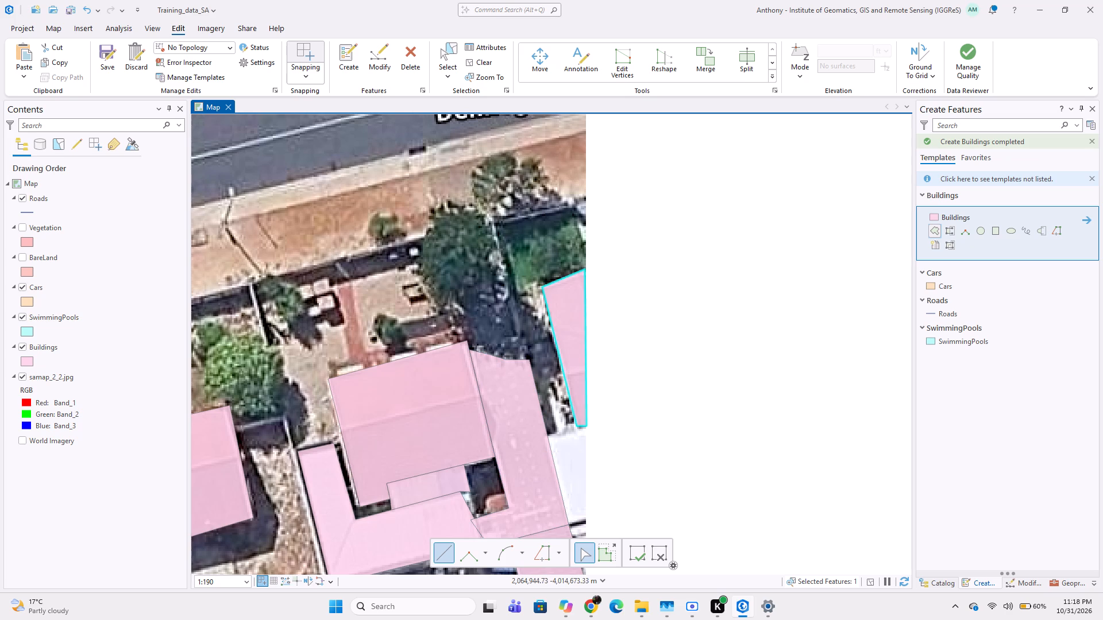
Digitize the white roof directly south of the brownish-grey roof as a five-vertex Buildings polygon, between the speckled grey surface and the image's eastern edge.
{"action": "left_click", "coordinate": [579, 426]}
{"action": "left_click", "coordinate": [551, 436]}
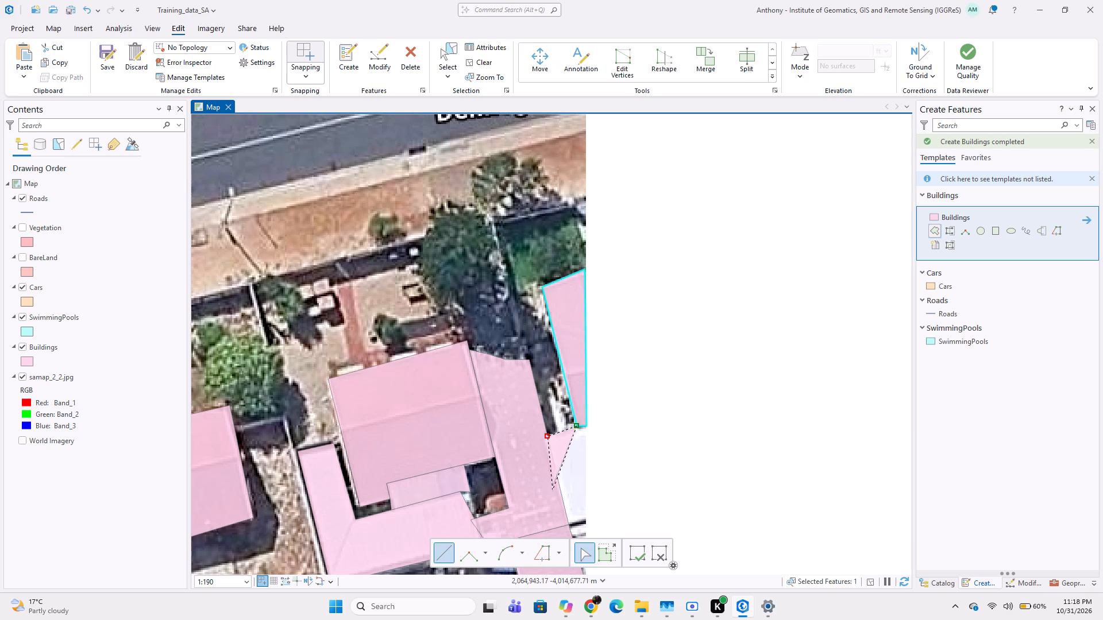
{"action": "left_click", "coordinate": [570, 522]}
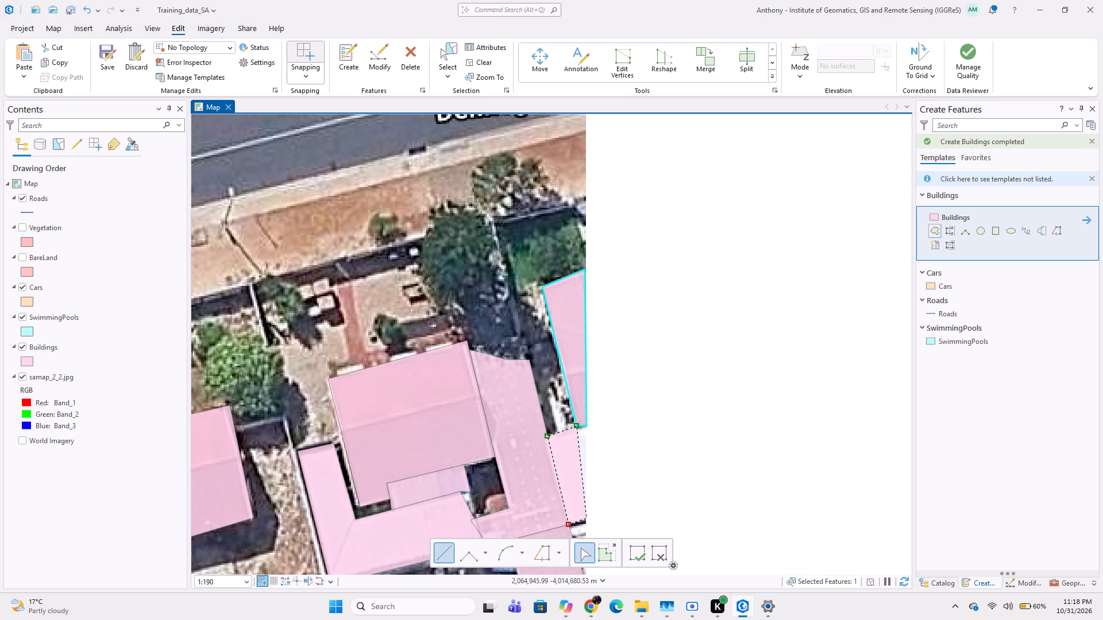
{"action": "left_click", "coordinate": [583, 518]}
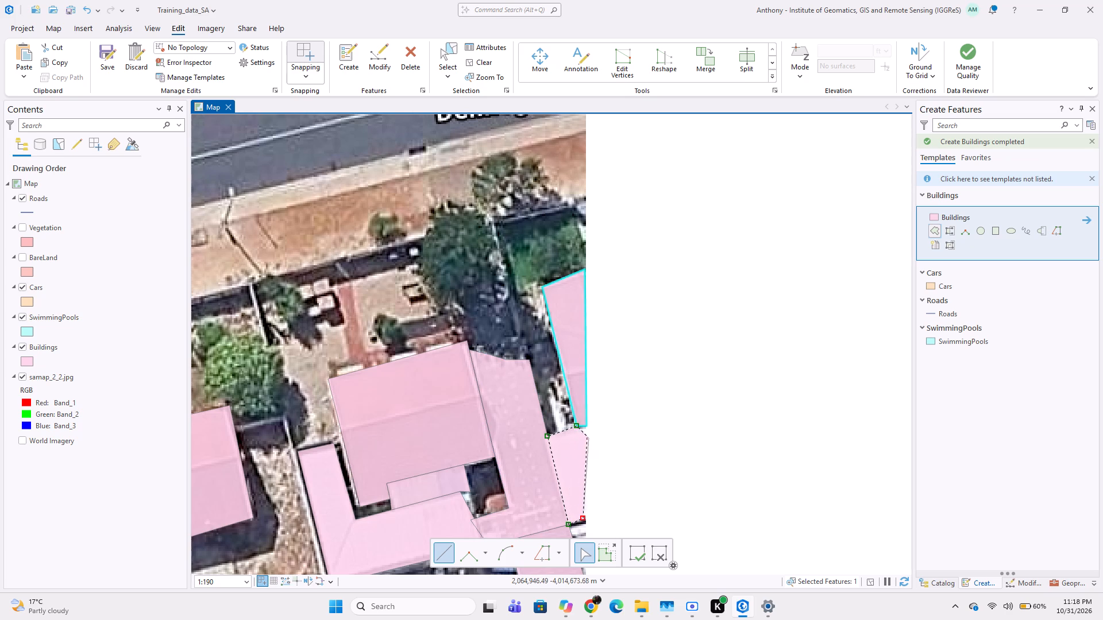
{"action": "double_click", "coordinate": [583, 428]}
Review the digitized coverage across the whole image, from the Dennegeur Ave and Korvette Rd strip to the southern blocks and open land.
{"action": "scroll", "coordinate": [573, 482], "scroll_direction": "down", "scroll_amount": 3}
{"action": "middle_click_drag", "start_coordinate": [565, 480], "coordinate": [589, 360]}
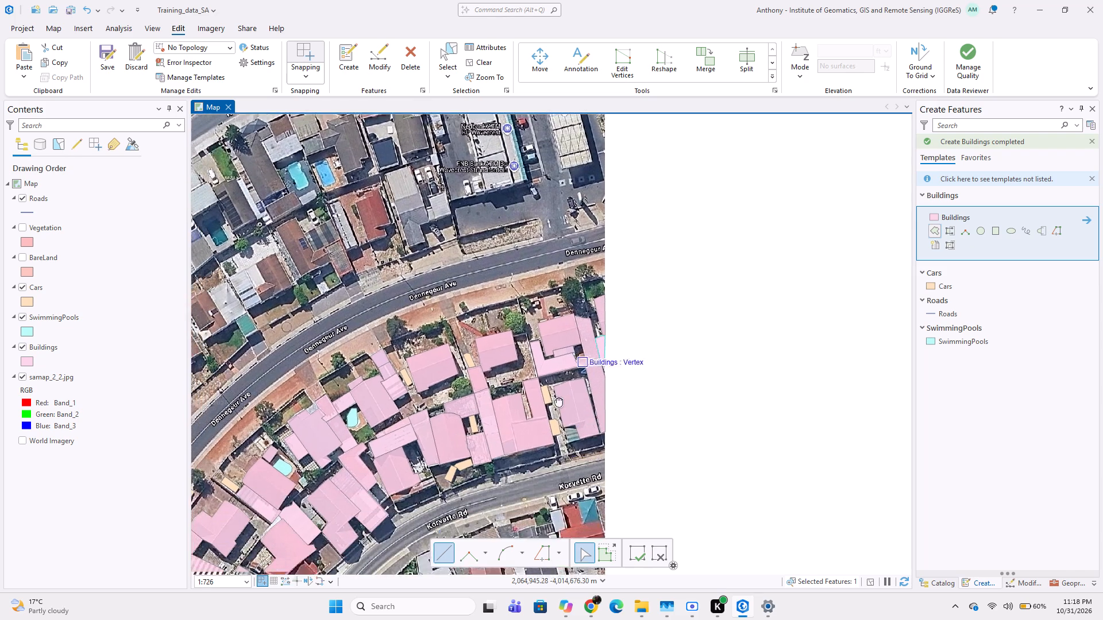
{"action": "middle_click_drag", "start_coordinate": [504, 436], "coordinate": [561, 350]}
{"action": "scroll", "coordinate": [520, 338], "scroll_direction": "down", "scroll_amount": 2}
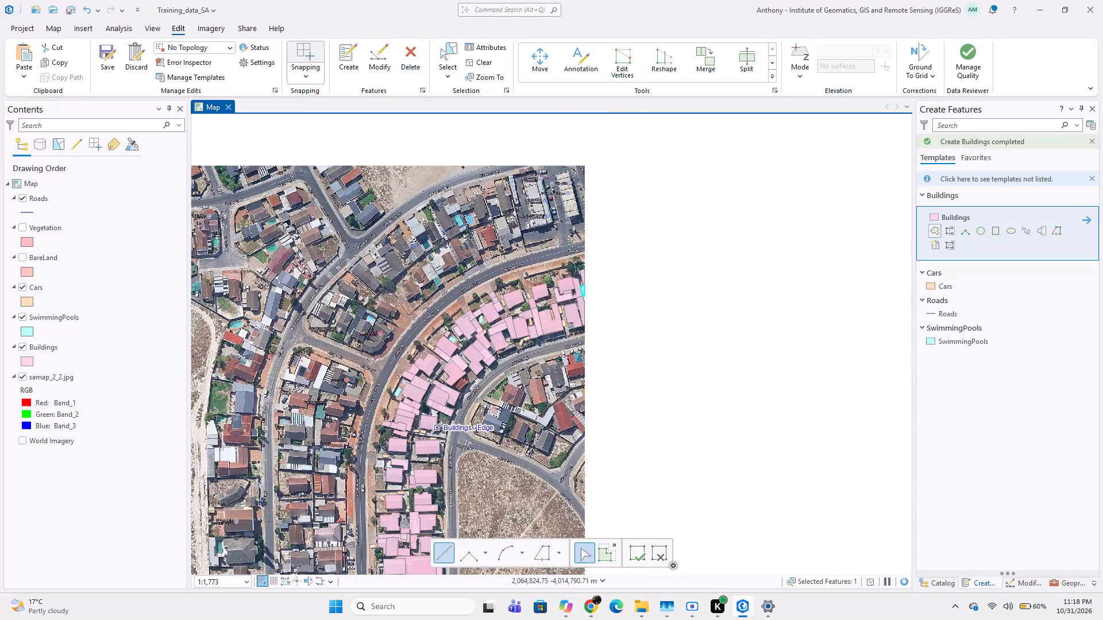
{"action": "scroll", "coordinate": [448, 428], "scroll_direction": "down", "scroll_amount": 2}
{"action": "middle_click_drag", "start_coordinate": [448, 424], "coordinate": [464, 334]}
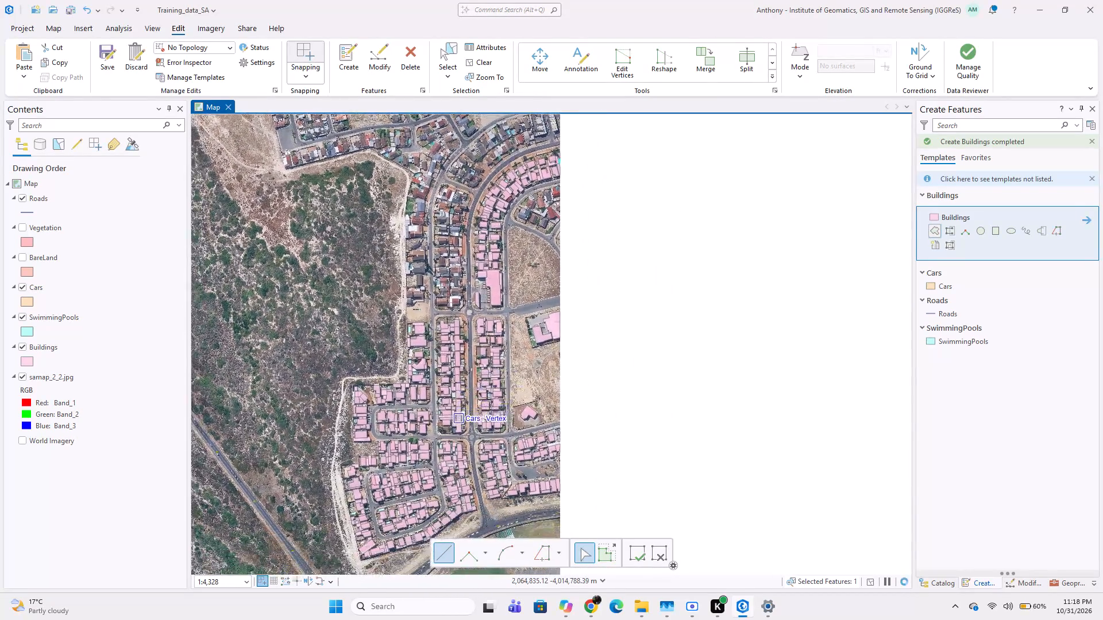
{"action": "scroll", "coordinate": [470, 406], "scroll_direction": "down", "scroll_amount": 1}
{"action": "scroll", "coordinate": [470, 406], "scroll_direction": "up", "scroll_amount": 3}
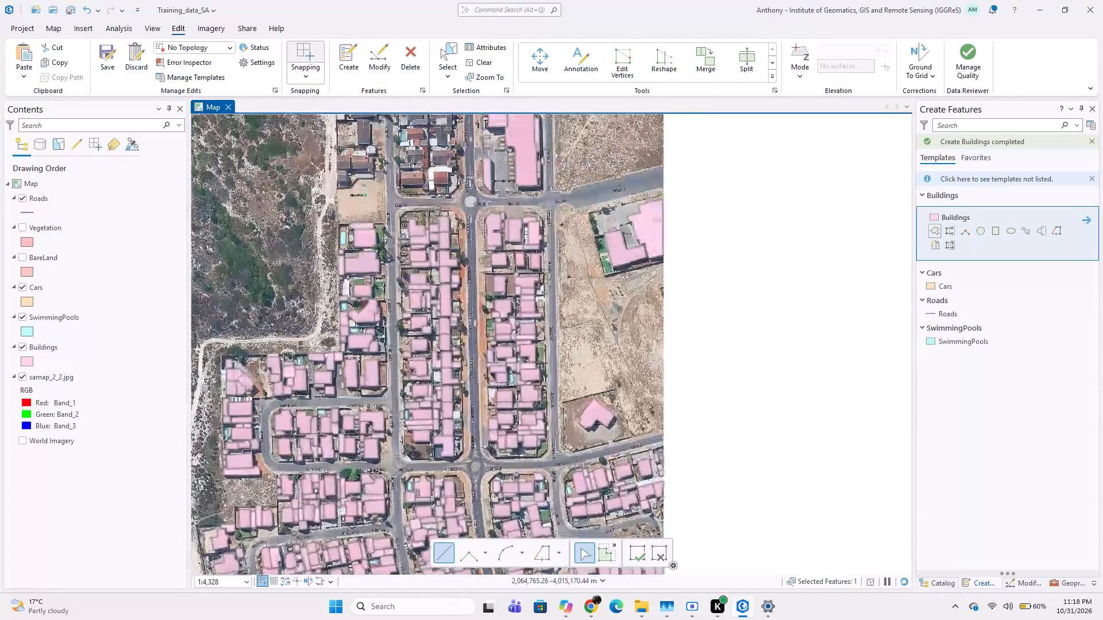
{"action": "scroll", "coordinate": [470, 406], "scroll_direction": "down", "scroll_amount": 1}
{"action": "middle_click_drag", "start_coordinate": [466, 422], "coordinate": [512, 376]}
{"action": "scroll", "coordinate": [508, 386], "scroll_direction": "down", "scroll_amount": 1}
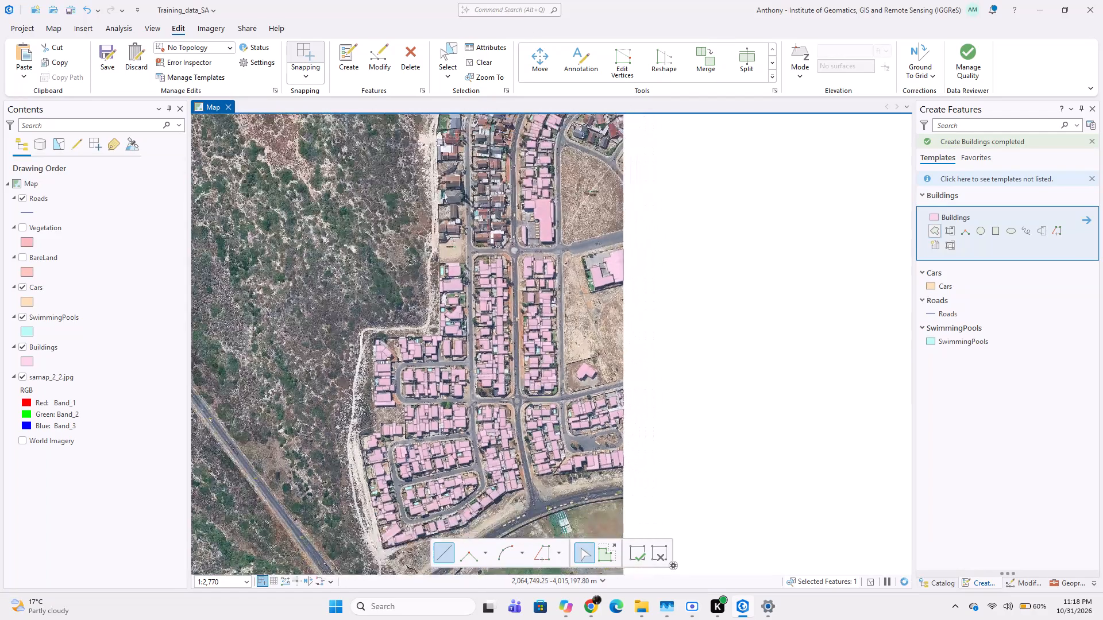
{"action": "middle_click_drag", "start_coordinate": [503, 412], "coordinate": [565, 372]}
{"action": "middle_click_drag", "start_coordinate": [537, 386], "coordinate": [577, 387]}
{"action": "scroll", "coordinate": [579, 380], "scroll_direction": "down", "scroll_amount": 2}
{"action": "scroll", "coordinate": [579, 374], "scroll_direction": "up", "scroll_amount": 2}
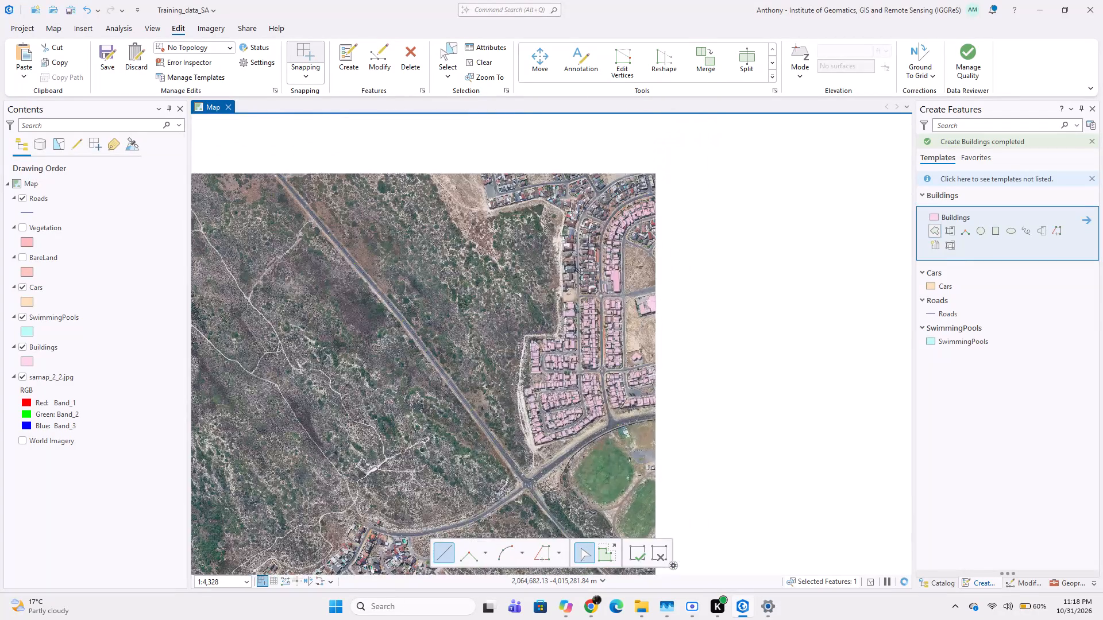
Inspect the mapped and unmapped blocks northward to the Sloop St roundabout, checking where building, car and pool digitizing is still missing.
{"action": "scroll", "coordinate": [595, 354], "scroll_direction": "up", "scroll_amount": 3}
{"action": "middle_click_drag", "start_coordinate": [599, 354], "coordinate": [615, 410]}
{"action": "scroll", "coordinate": [615, 406], "scroll_direction": "down", "scroll_amount": 1}
{"action": "scroll", "coordinate": [615, 410], "scroll_direction": "up", "scroll_amount": 1}
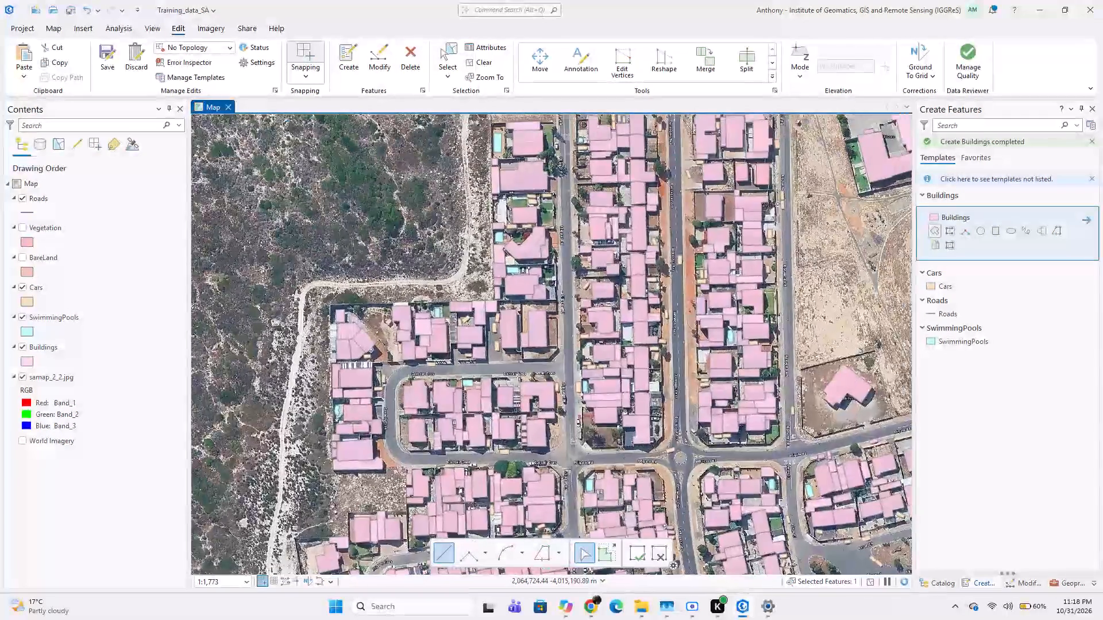
{"action": "middle_click_drag", "start_coordinate": [603, 338], "coordinate": [631, 442]}
{"action": "middle_click_drag", "start_coordinate": [639, 347], "coordinate": [645, 430]}
{"action": "middle_click_drag", "start_coordinate": [609, 281], "coordinate": [631, 374]}
{"action": "middle_click_drag", "start_coordinate": [663, 387], "coordinate": [599, 387]}
{"action": "middle_click_drag", "start_coordinate": [651, 364], "coordinate": [613, 420]}
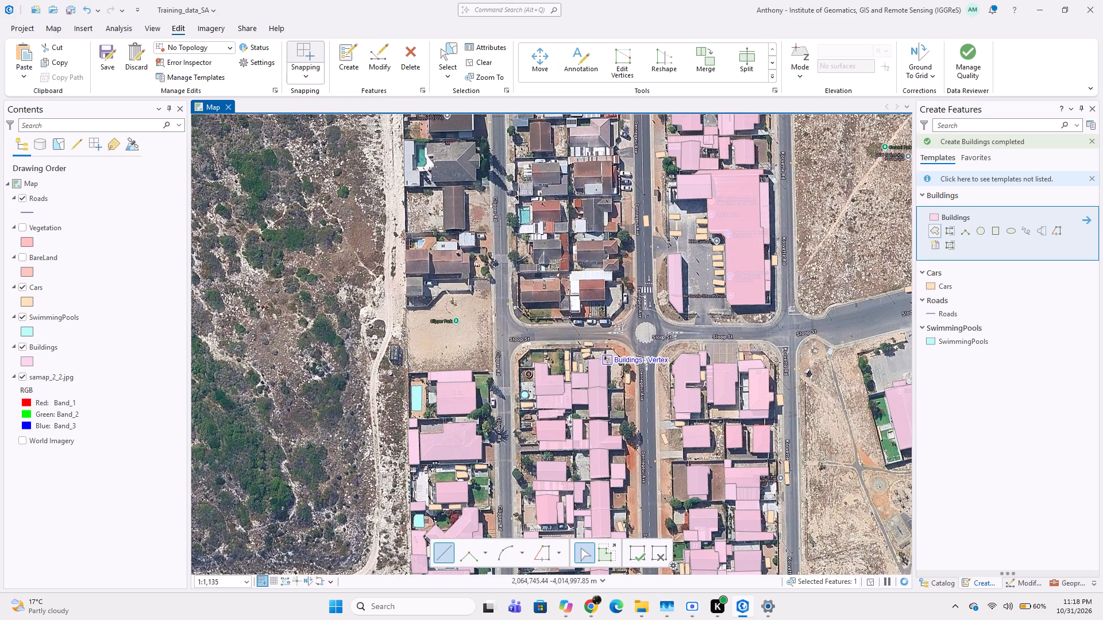
{"action": "middle_click_drag", "start_coordinate": [609, 360], "coordinate": [623, 414]}
{"action": "middle_click_drag", "start_coordinate": [627, 408], "coordinate": [657, 398]}
{"action": "middle_click_drag", "start_coordinate": [595, 464], "coordinate": [585, 436]}
{"action": "middle_click_drag", "start_coordinate": [615, 458], "coordinate": [553, 434]}
{"action": "middle_click_drag", "start_coordinate": [585, 436], "coordinate": [645, 468]}
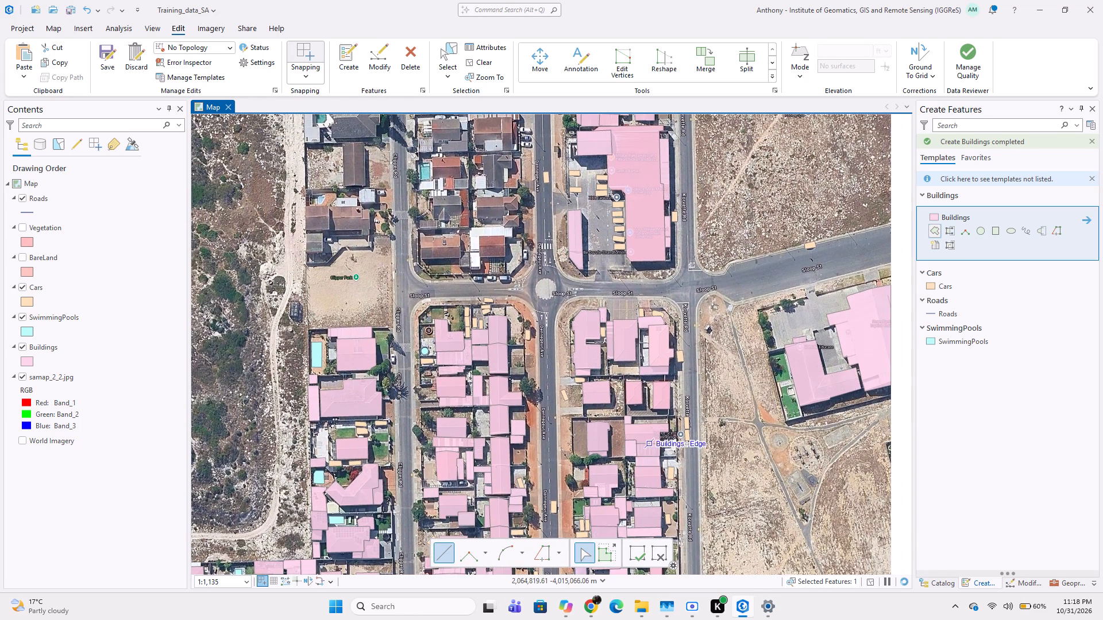
{"action": "scroll", "coordinate": [619, 408], "scroll_direction": "up", "scroll_amount": 1}
{"action": "scroll", "coordinate": [619, 408], "scroll_direction": "down", "scroll_amount": 2}
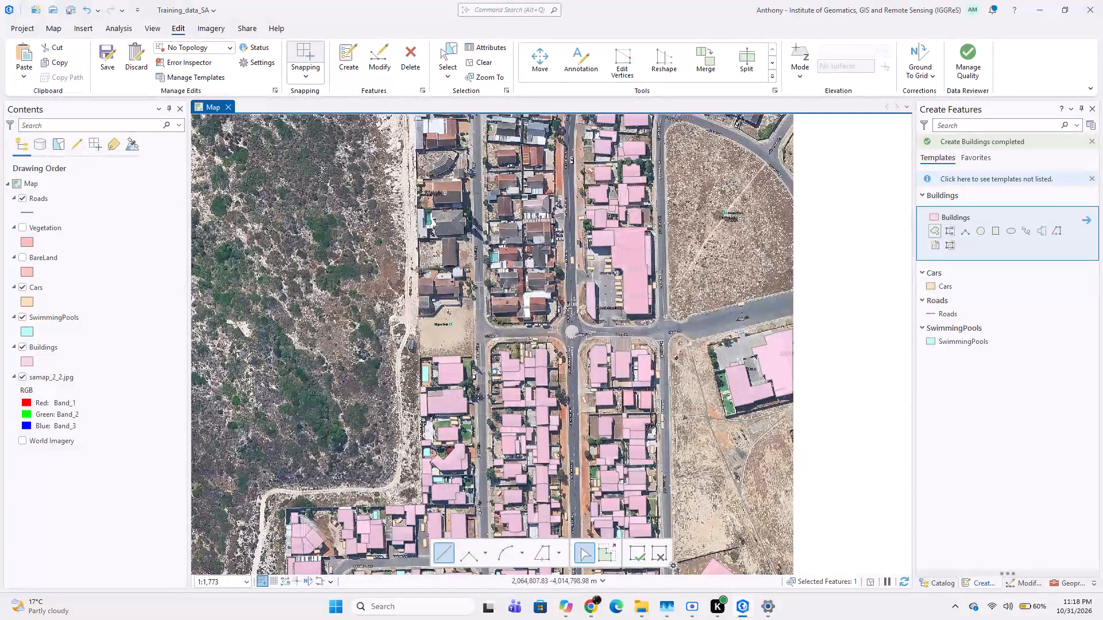
Check the southern residential blocks above the sports field for buildings, cars and pools left without polygons.
{"action": "scroll", "coordinate": [482, 229], "scroll_direction": "down", "scroll_amount": 2}
{"action": "middle_click_drag", "start_coordinate": [446, 371], "coordinate": [442, 257]}
{"action": "scroll", "coordinate": [456, 330], "scroll_direction": "up", "scroll_amount": 1}
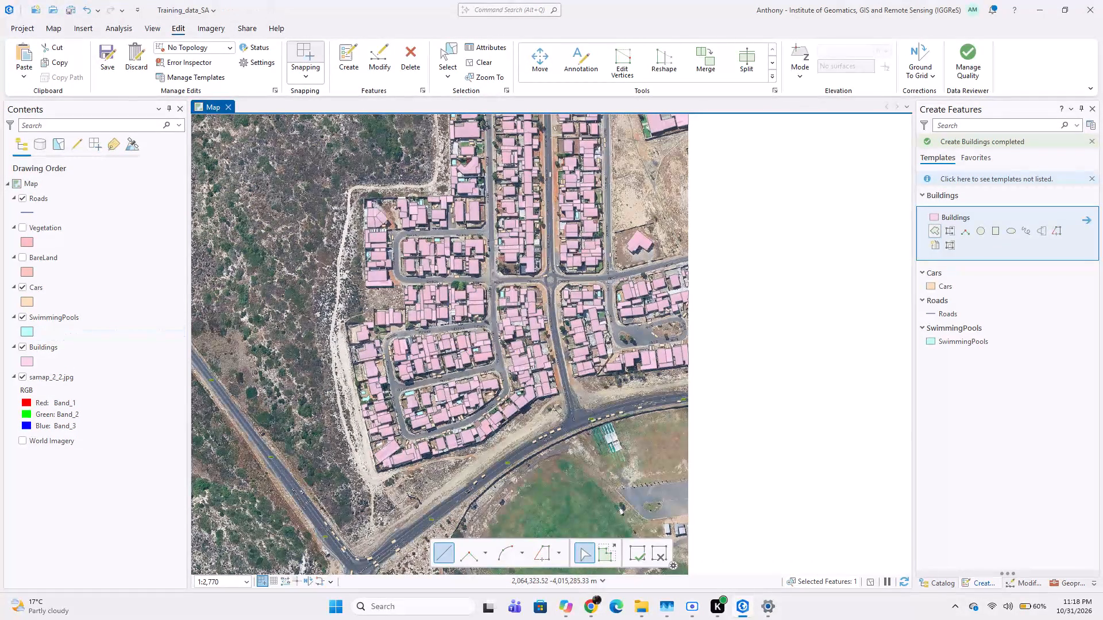
{"action": "scroll", "coordinate": [414, 309], "scroll_direction": "up", "scroll_amount": 2}
{"action": "scroll", "coordinate": [492, 313], "scroll_direction": "down", "scroll_amount": 1}
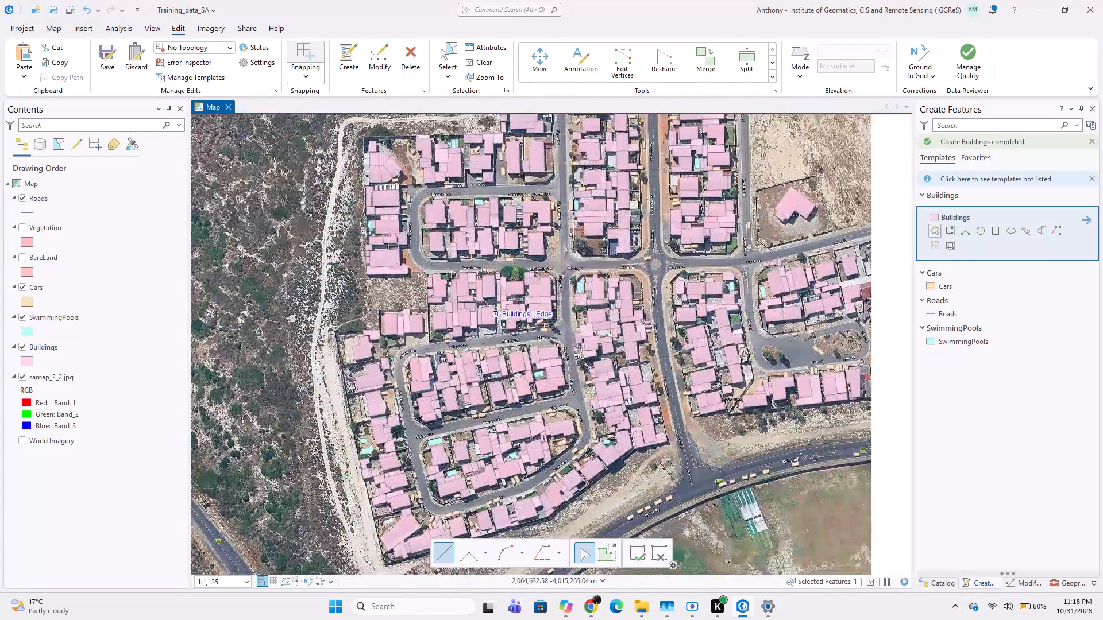
{"action": "middle_click_drag", "start_coordinate": [491, 319], "coordinate": [412, 338]}
{"action": "middle_click_drag", "start_coordinate": [472, 312], "coordinate": [450, 343]}
{"action": "middle_click_drag", "start_coordinate": [442, 343], "coordinate": [557, 336]}
{"action": "middle_click_drag", "start_coordinate": [561, 328], "coordinate": [603, 321]}
{"action": "scroll", "coordinate": [601, 304], "scroll_direction": "down", "scroll_amount": 1}
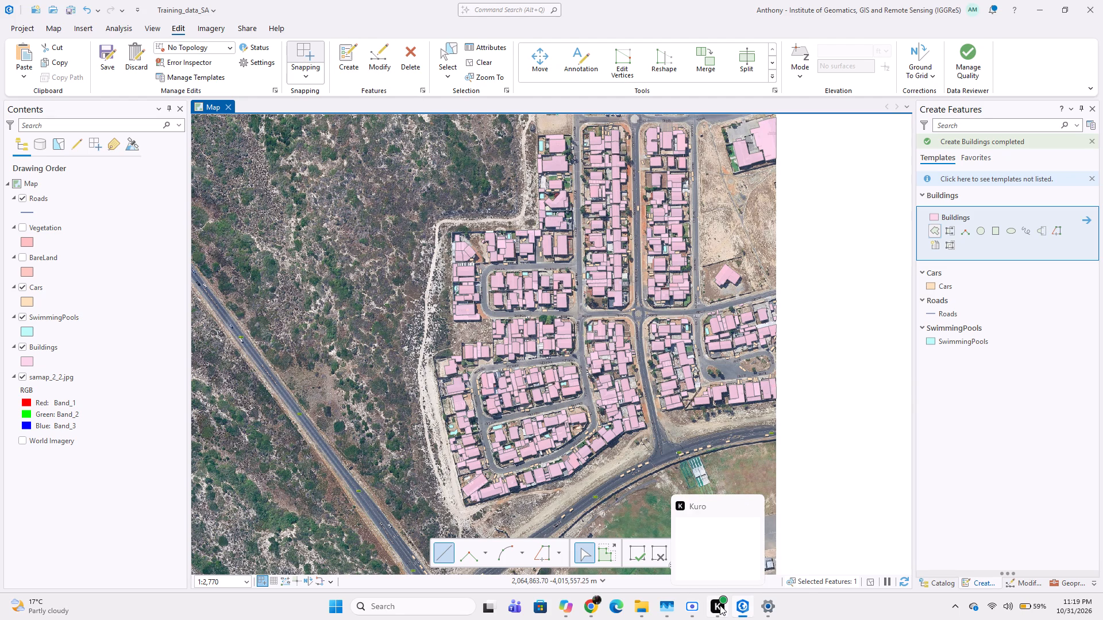
{"action": "left_click", "coordinate": [637, 557]}
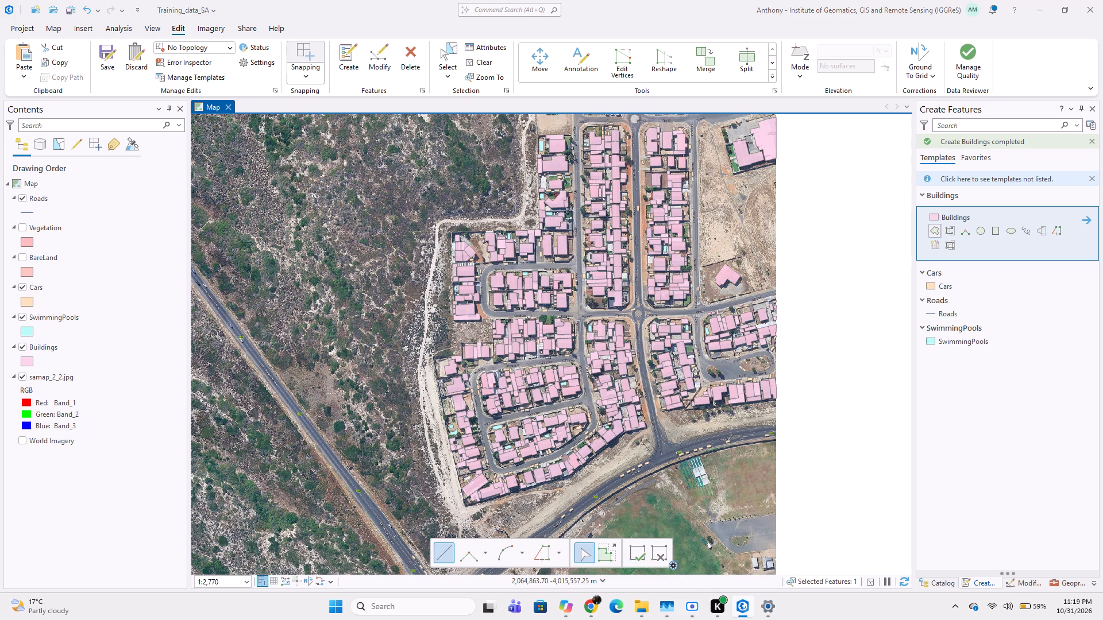